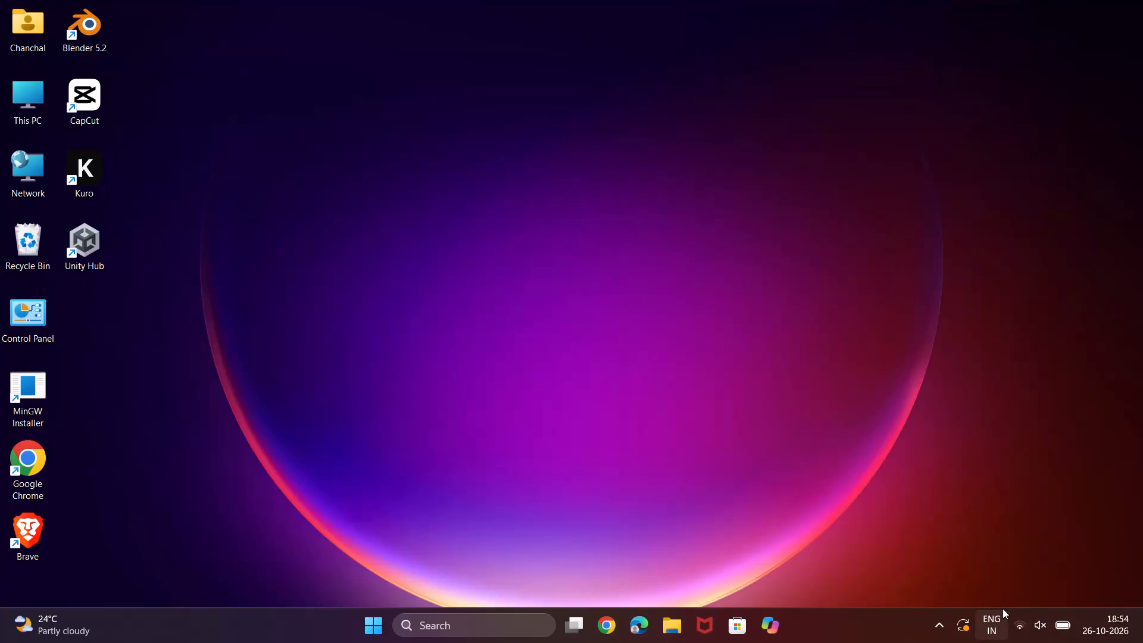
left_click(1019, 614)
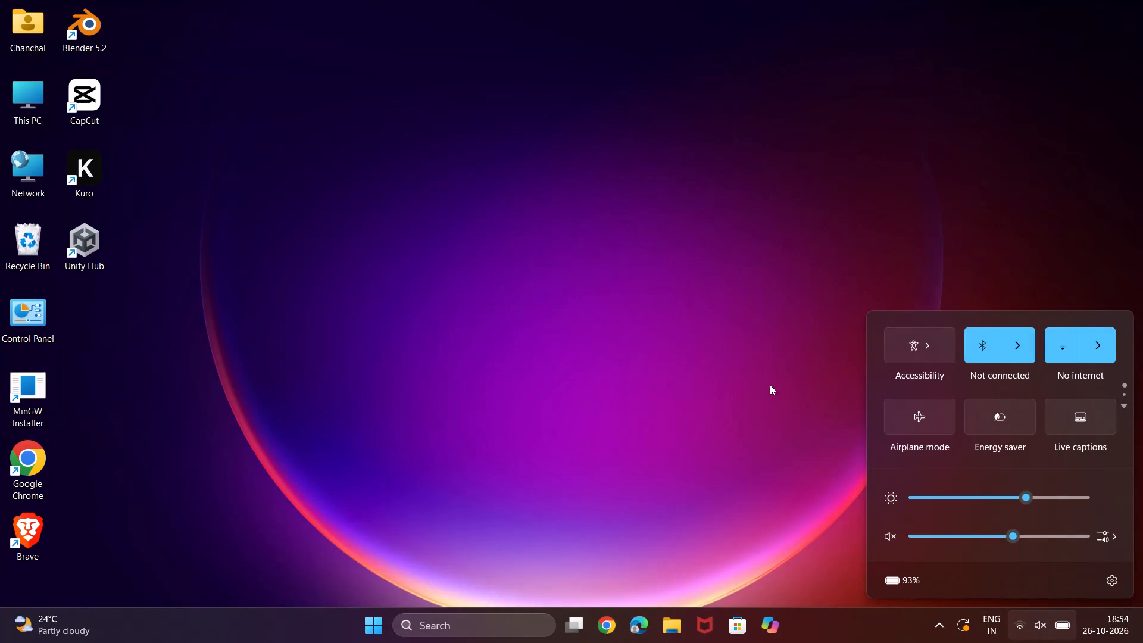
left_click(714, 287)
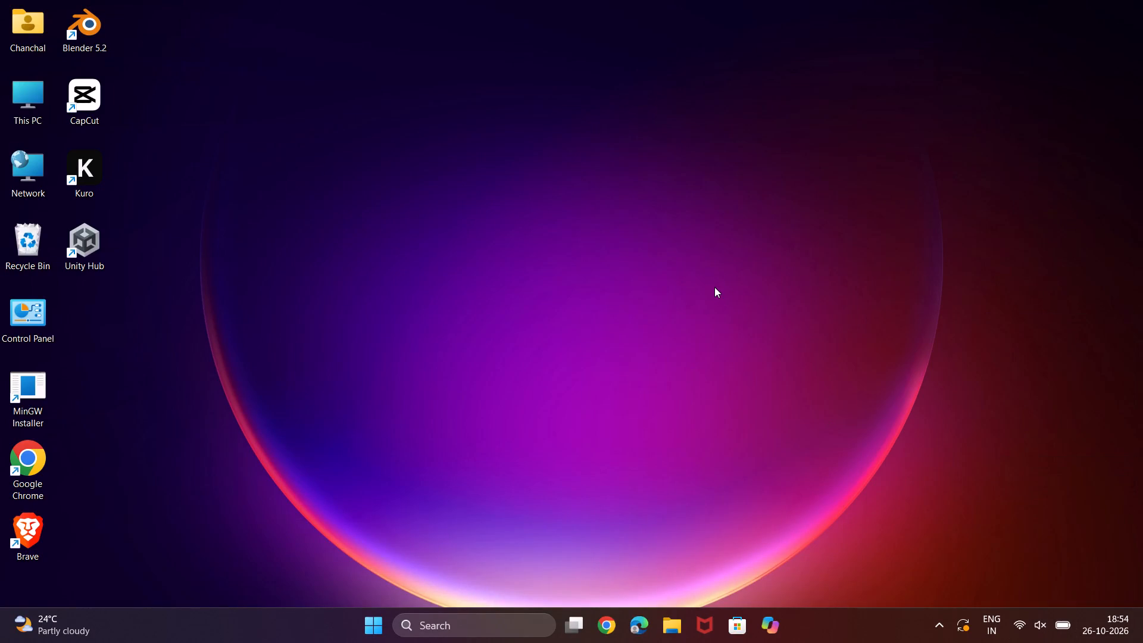
Open Chrome with the trophy-avatar profile and load the Canva design "Selection Poster, Comedic Arts Cup" from the Instagram Post shortcut.
left_click(604, 628)
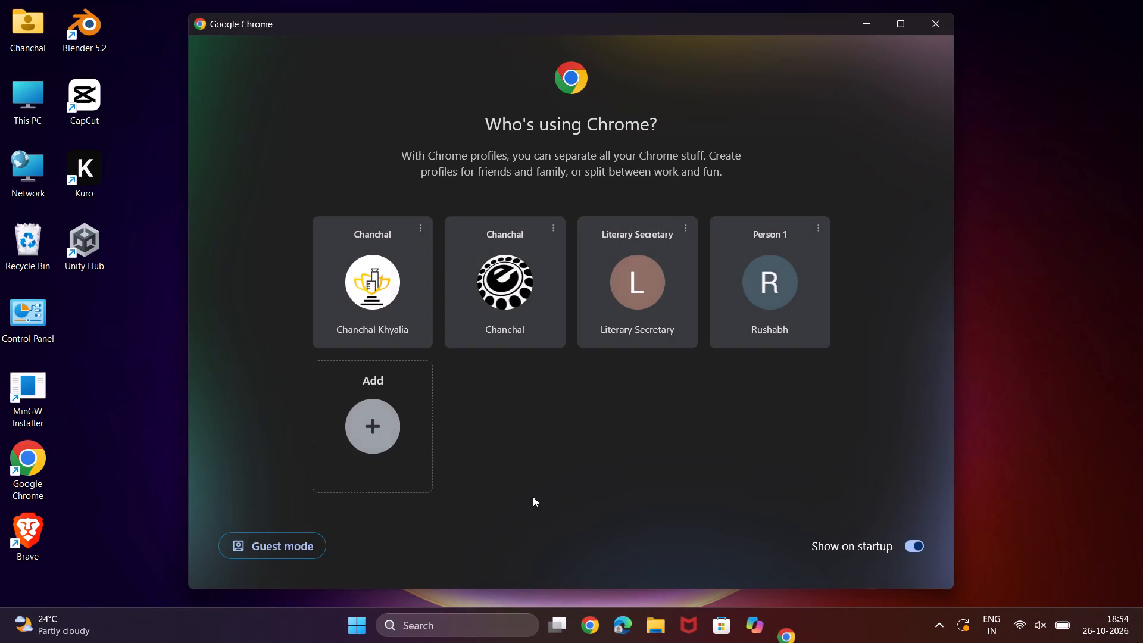
left_click(358, 281)
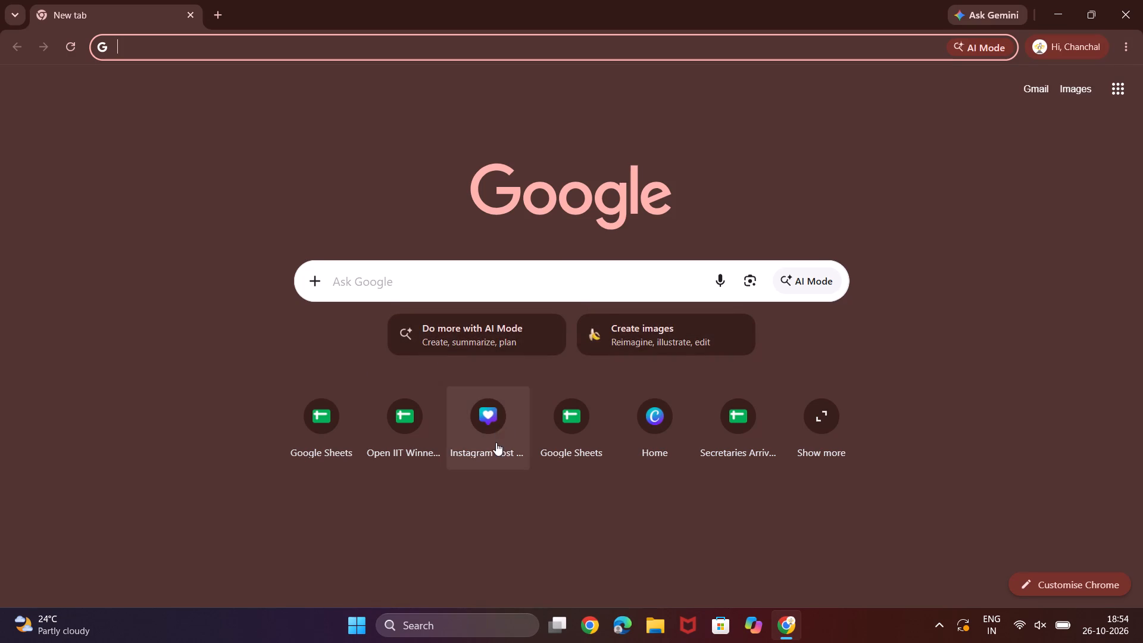
left_click(498, 425)
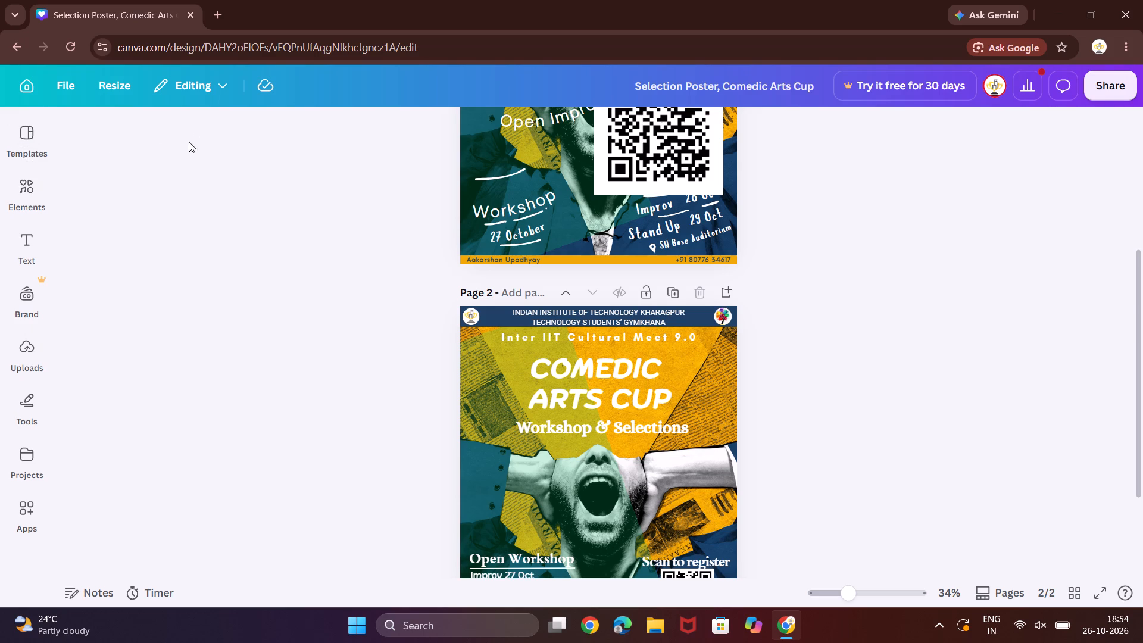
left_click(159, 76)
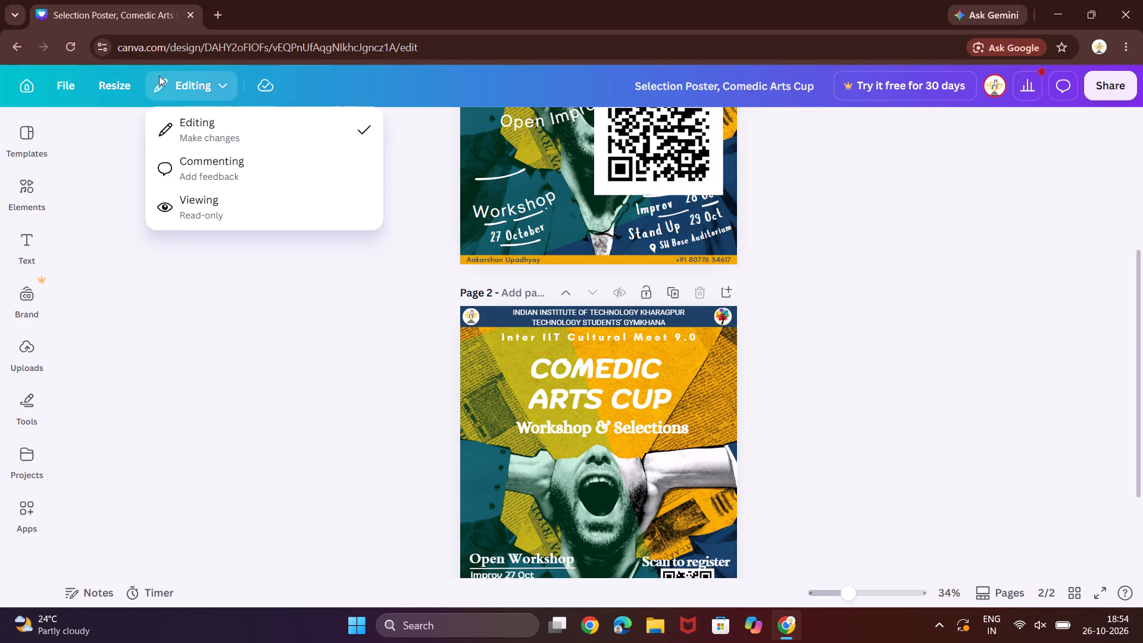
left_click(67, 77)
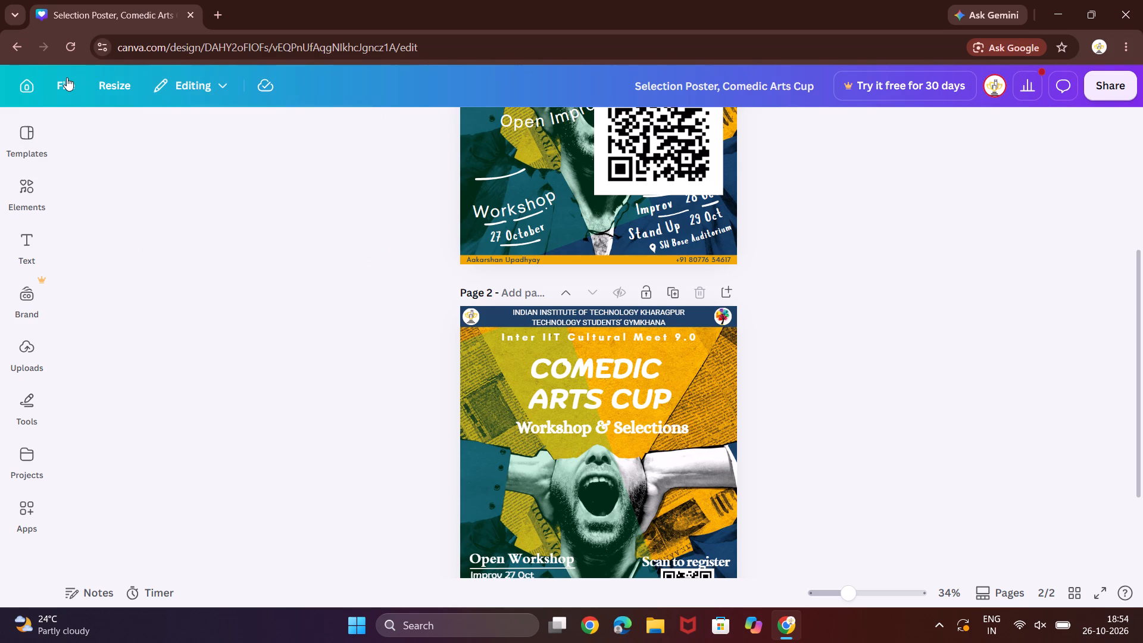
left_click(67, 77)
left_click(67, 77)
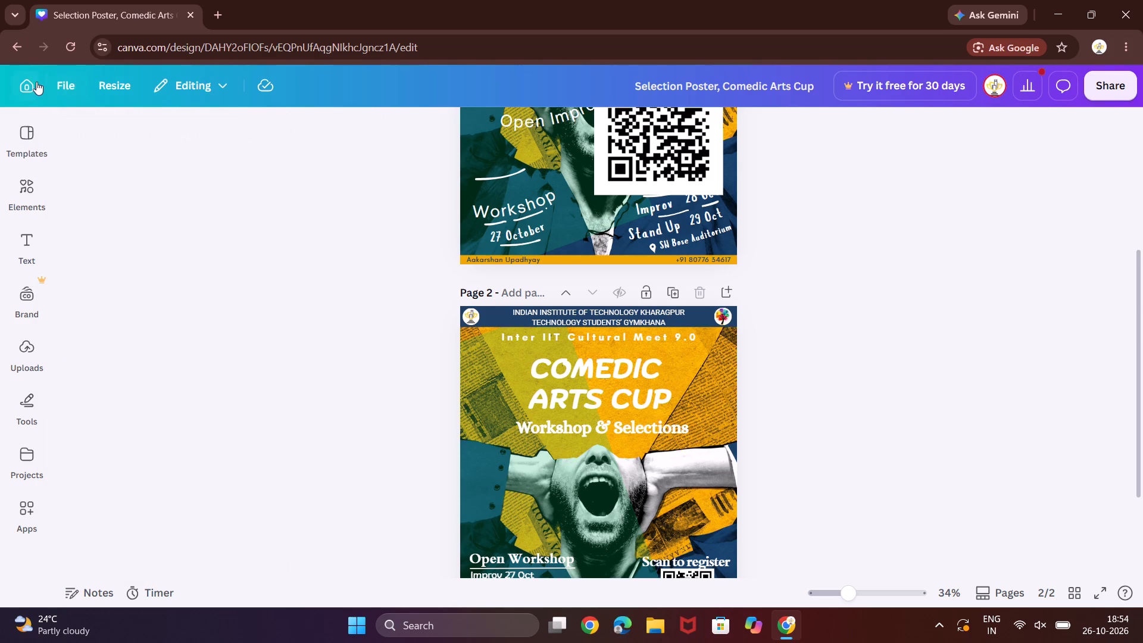
Leave the Comedic Arts Cup selection poster design and go to the Canva home page.
left_click(37, 84)
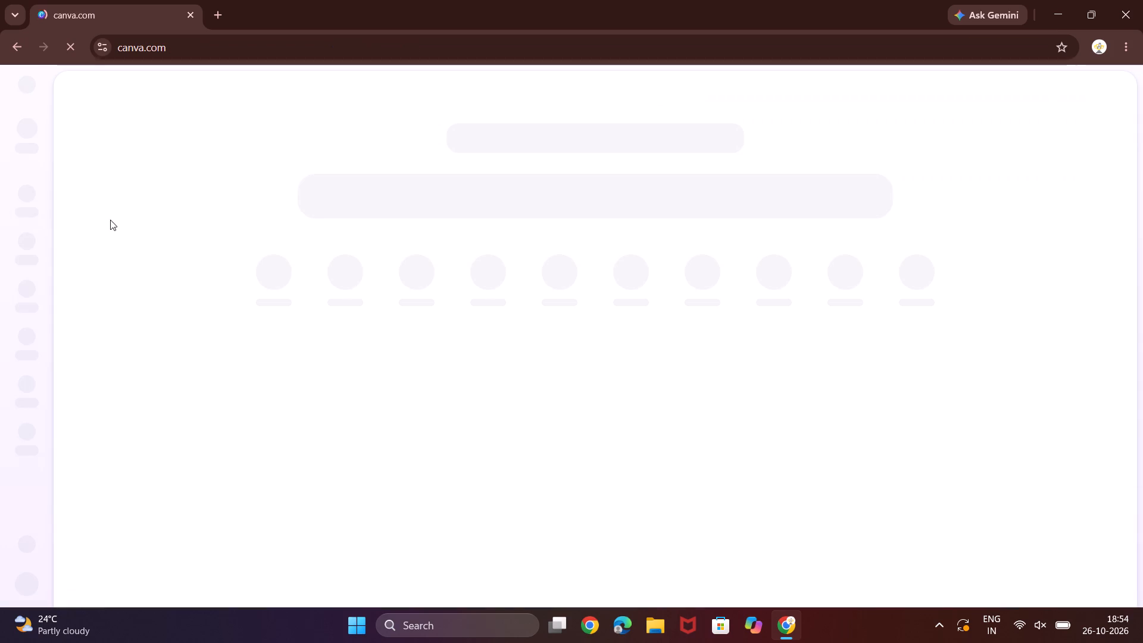
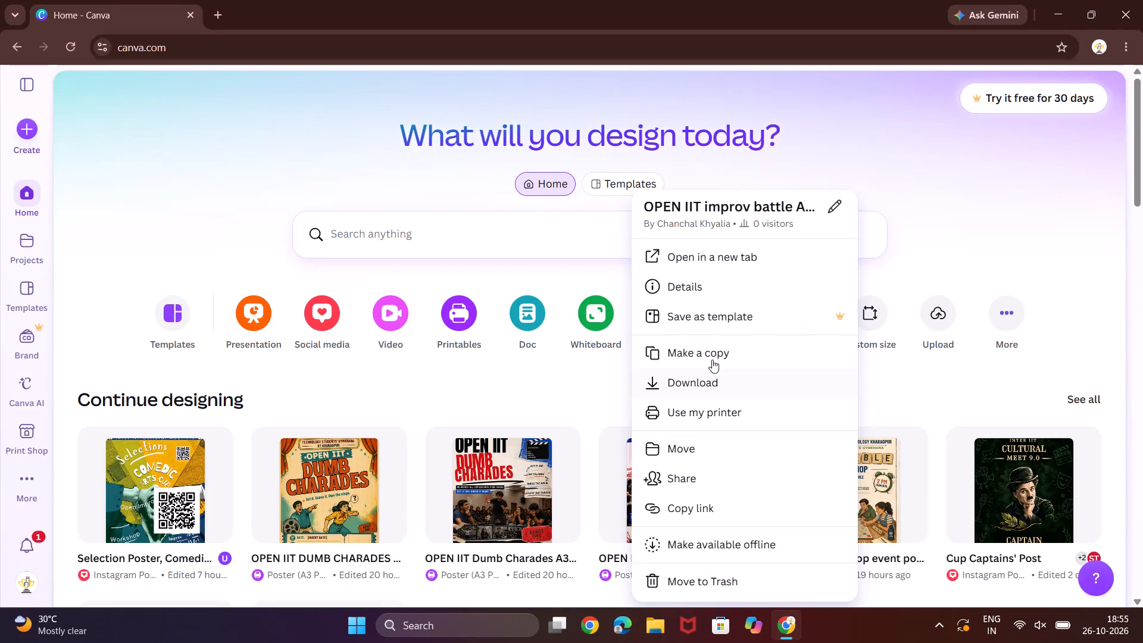
Open the OPEN IIT improv battle A3 poster design in a new tab, returning to the Canva home page.
left_click(692, 258)
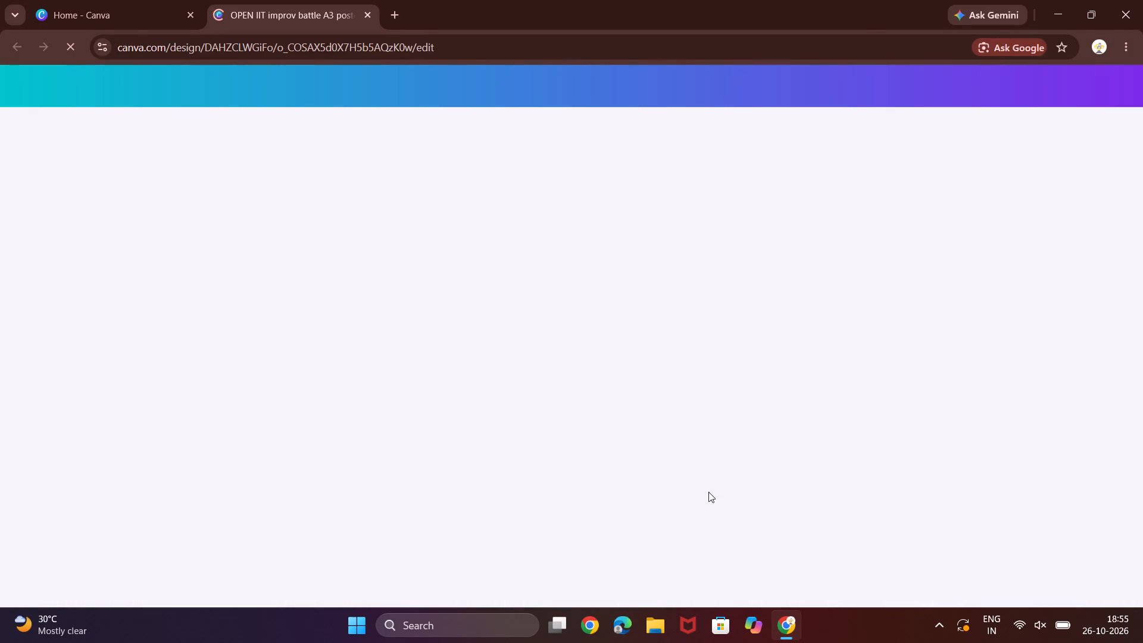
left_click(87, 0)
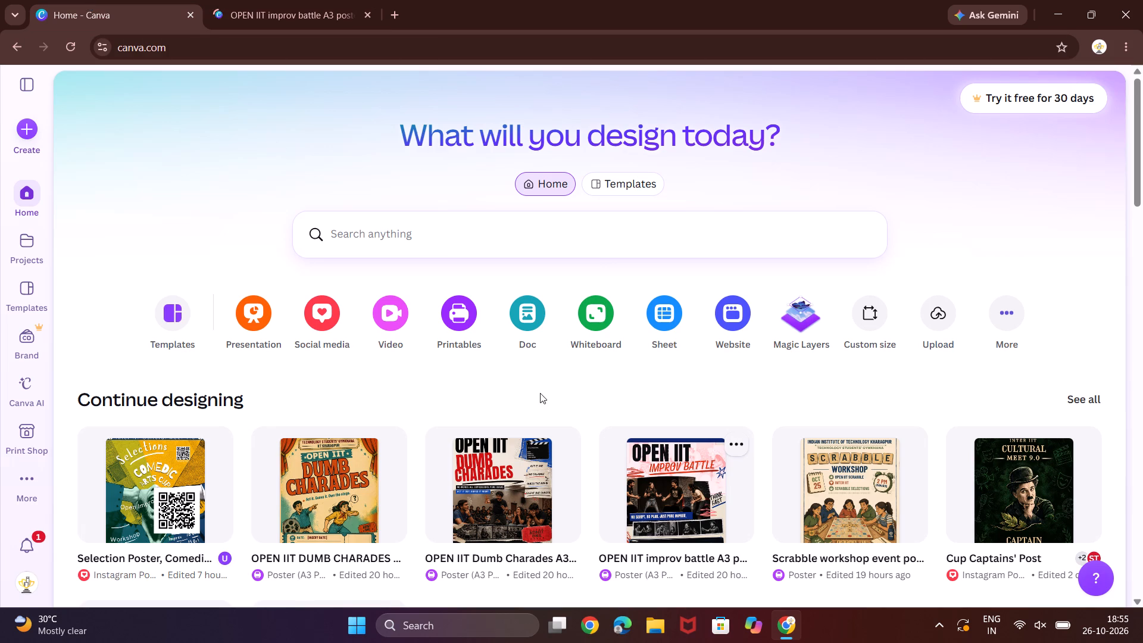
Open the Scrabble workshop event poster design in a new tab, returning to the Canva home page.
right_click(839, 554)
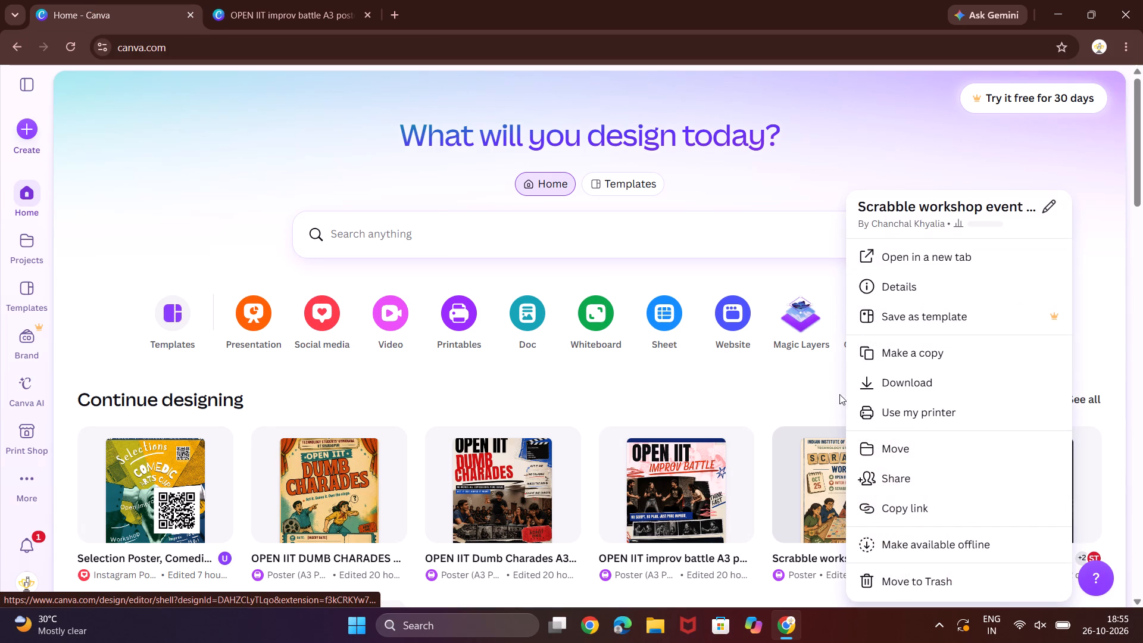
left_click(919, 266)
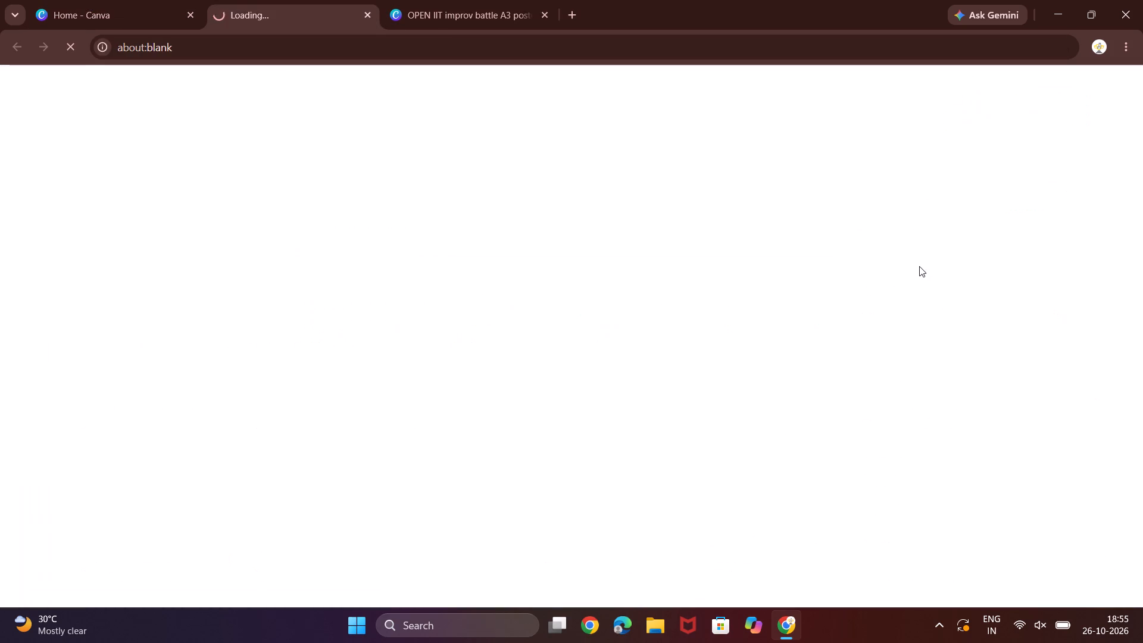
left_click(94, 0)
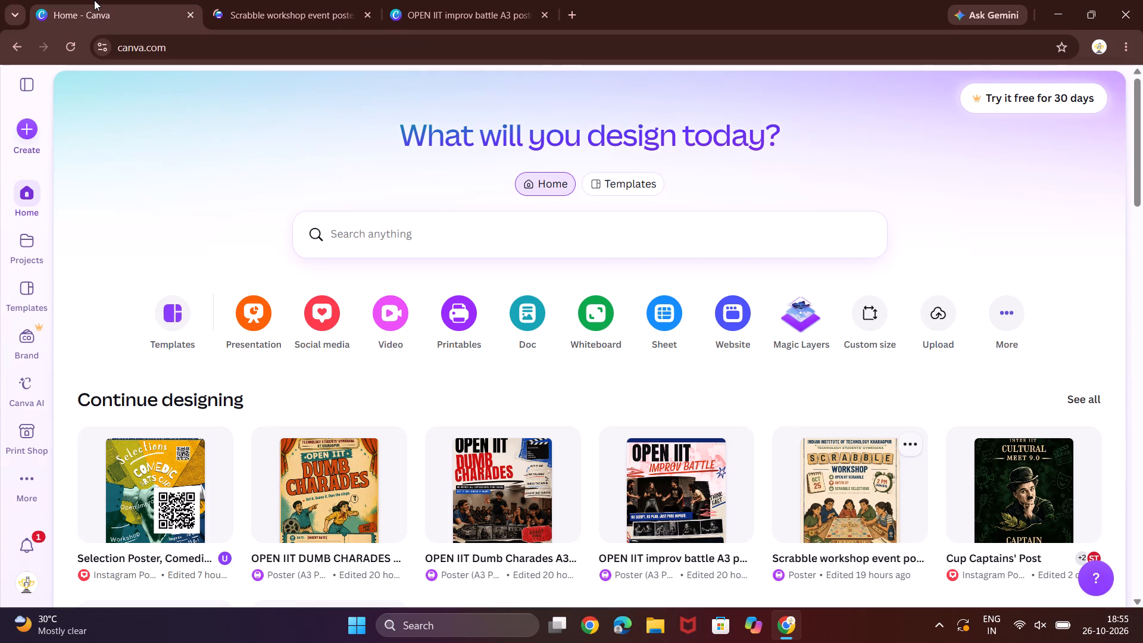
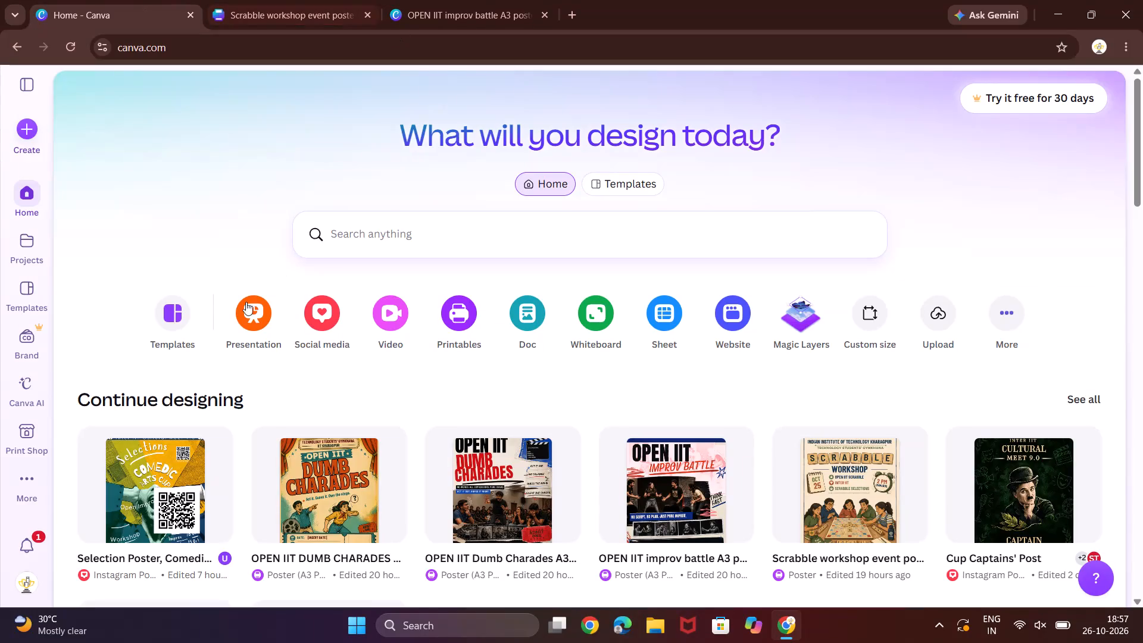
Open the Selection Poster, Comedic Arts Cup design in a new browser tab.
right_click(148, 492)
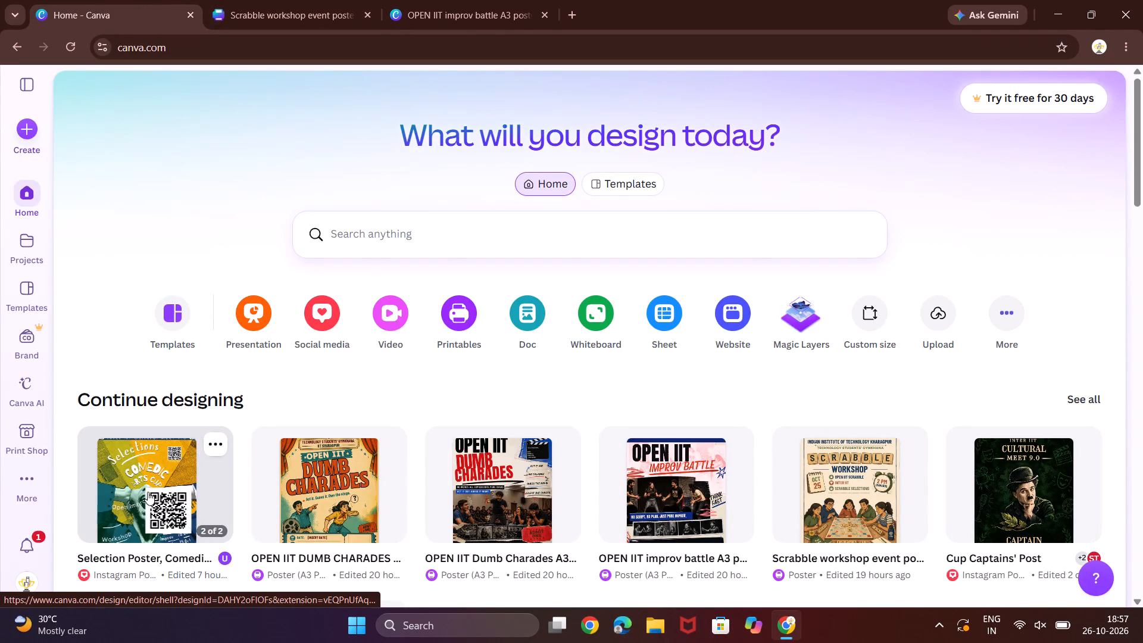
left_click(235, 280)
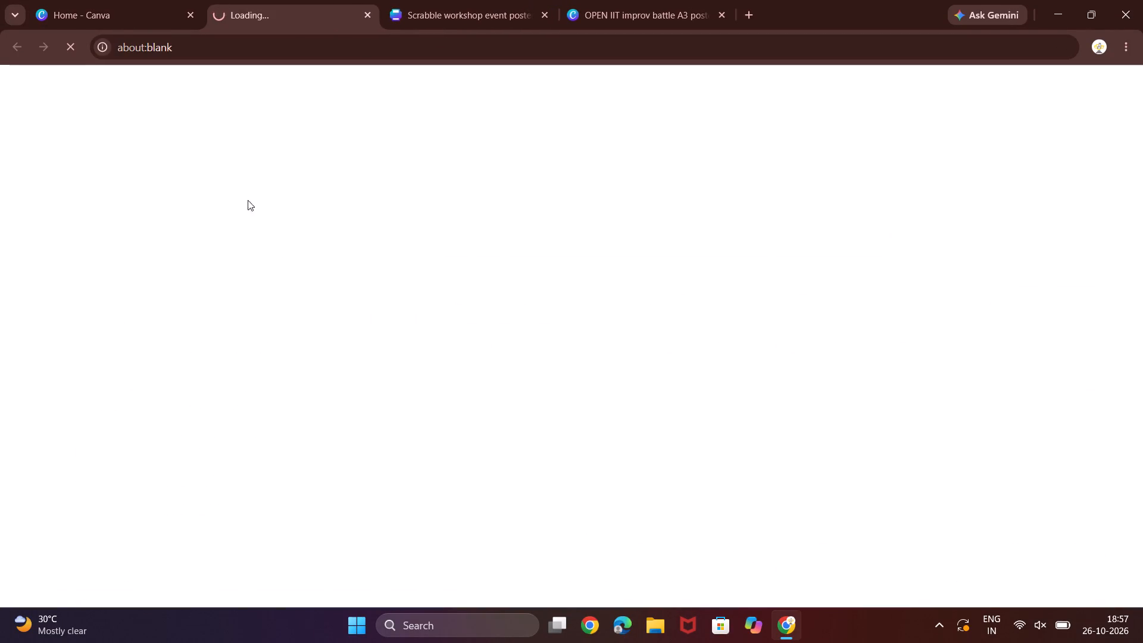
In the Scrabble workshop event poster, reduce the "Indian Institute of Technology Kharagpur" heading's font size to 52.2.
left_click(457, 30)
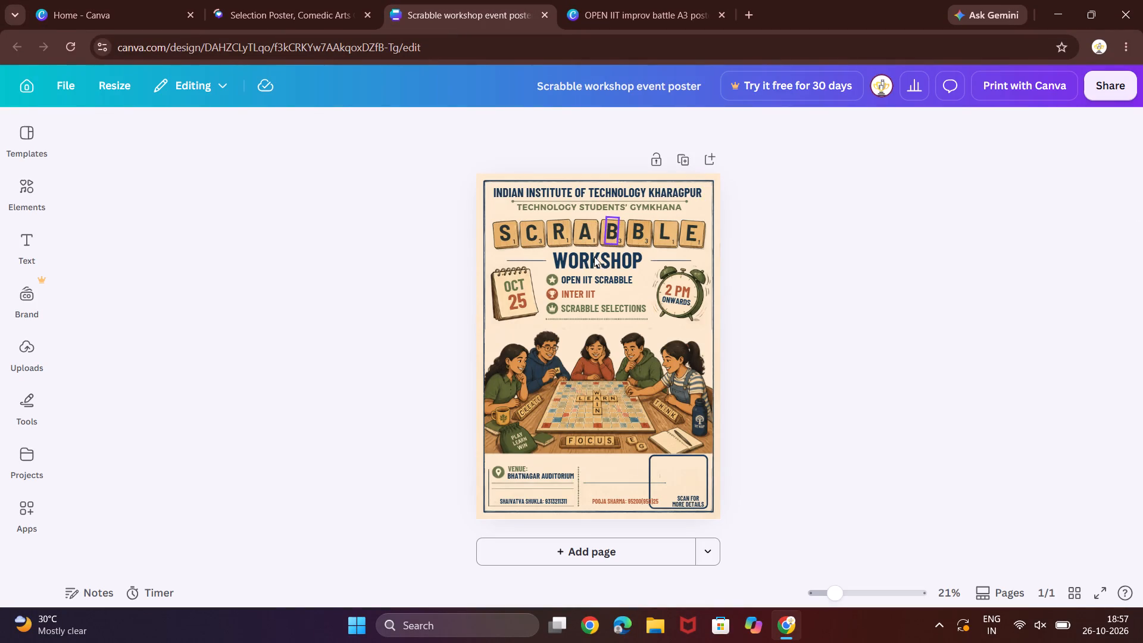
left_click(550, 196)
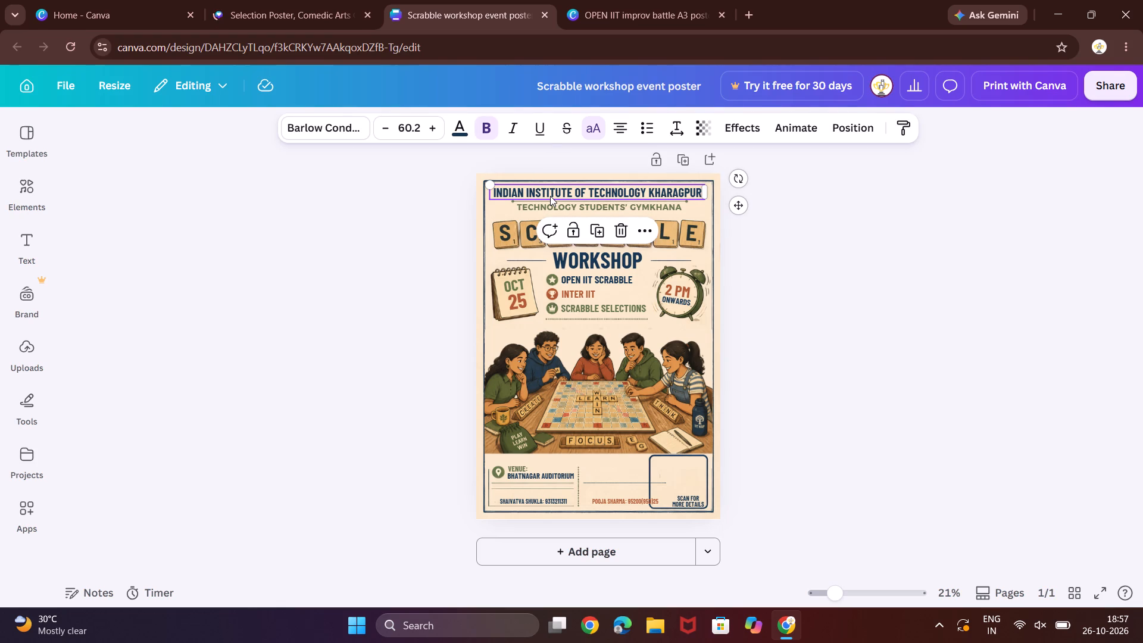
left_click(378, 118)
triple_click(378, 118)
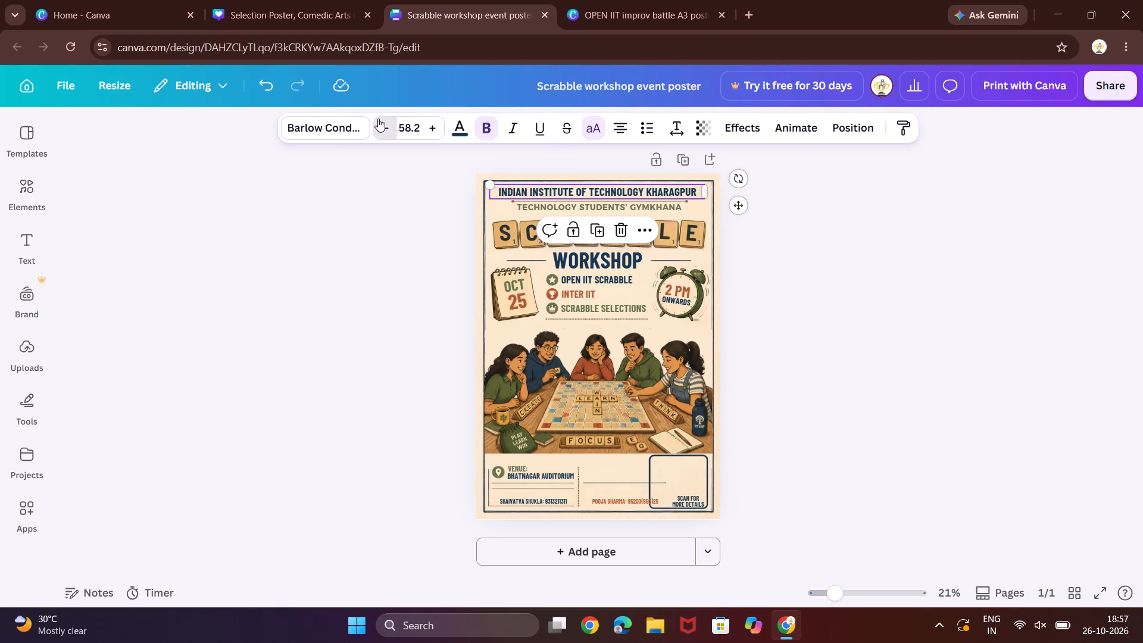
triple_click(378, 118)
left_click(378, 118)
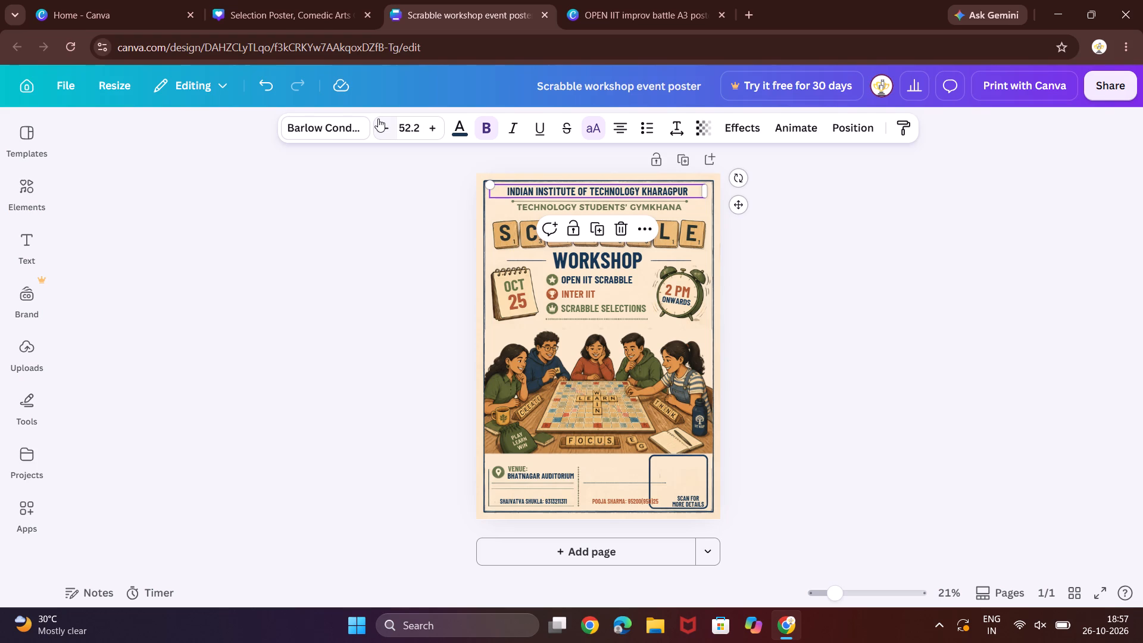
Reduce the font size of the "Technology Students' Gymkhana" line to 34.5.
left_click(534, 207)
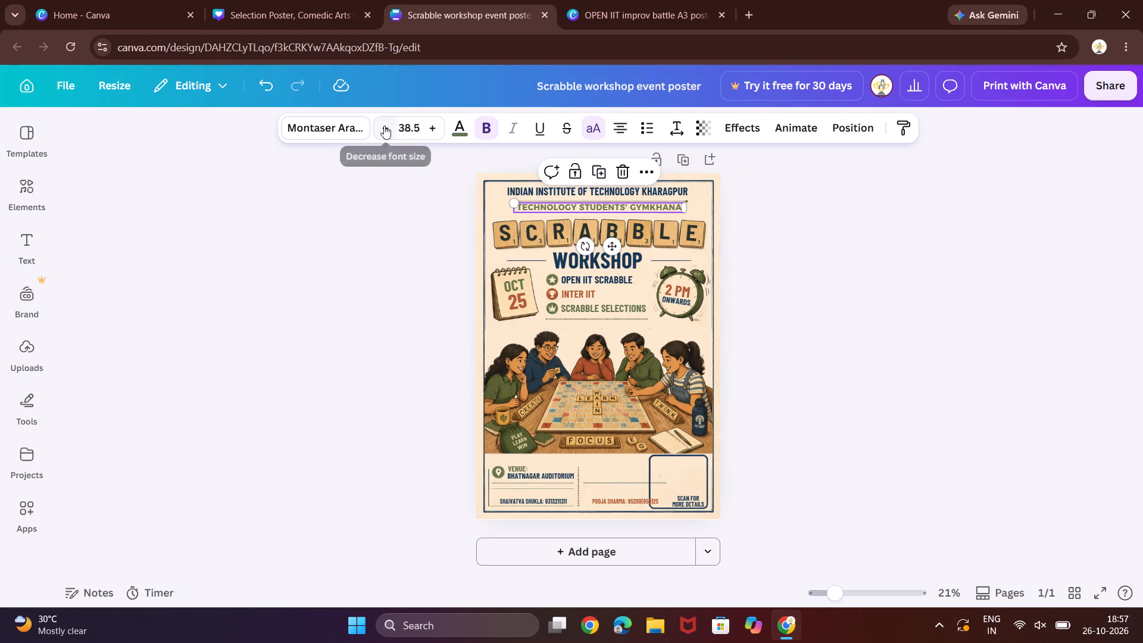
left_click(384, 126)
left_click(384, 126)
left_click(384, 126)
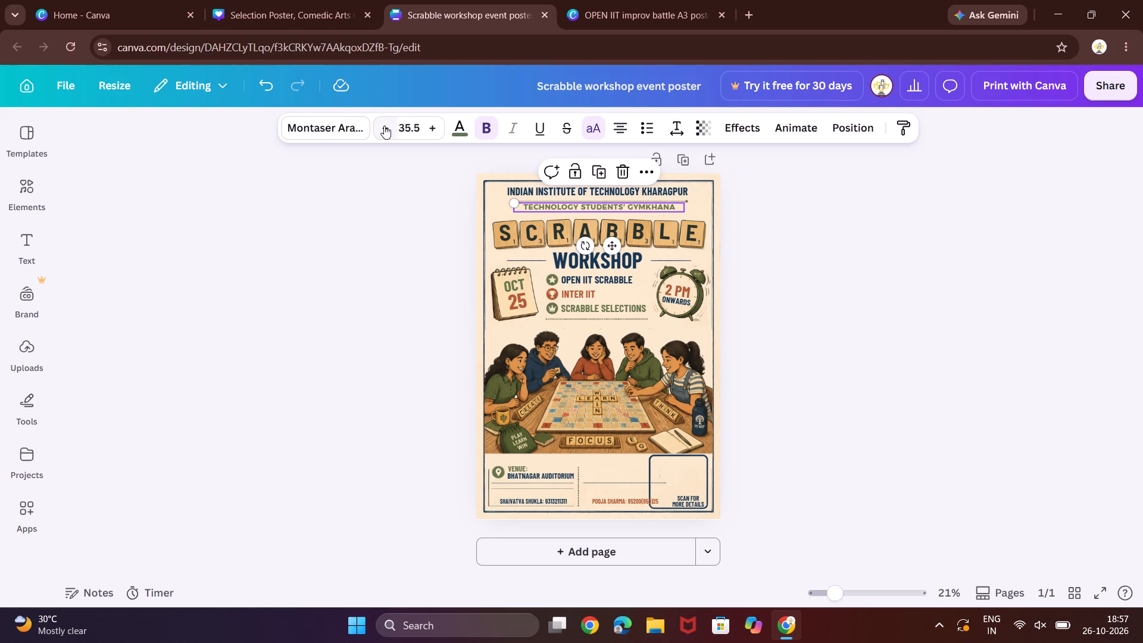
left_click(384, 126)
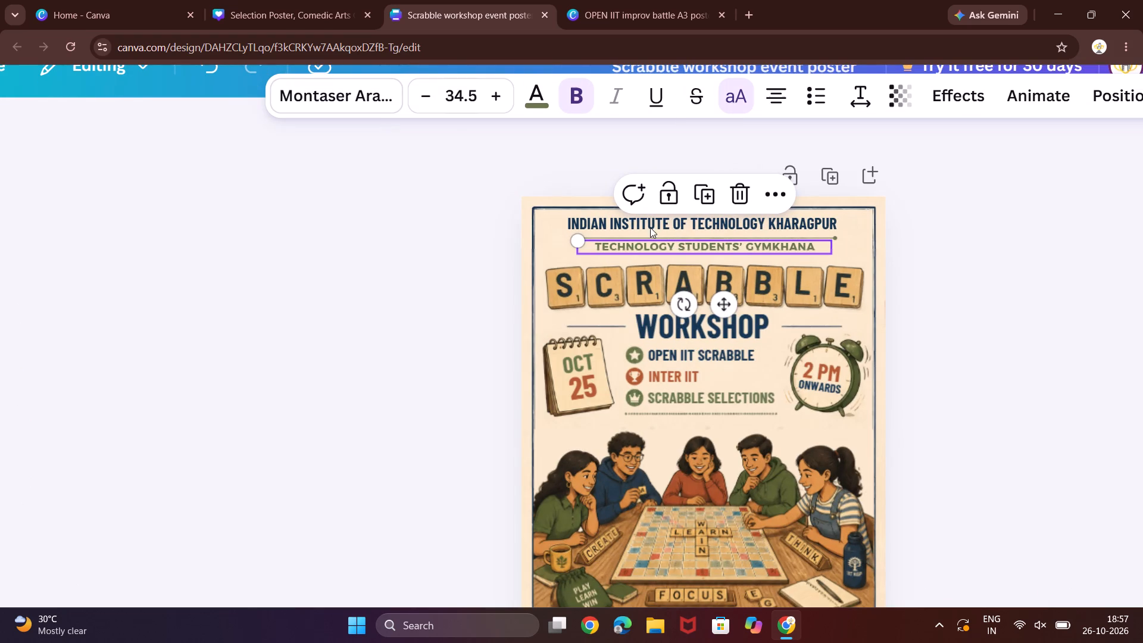
left_click(487, 251)
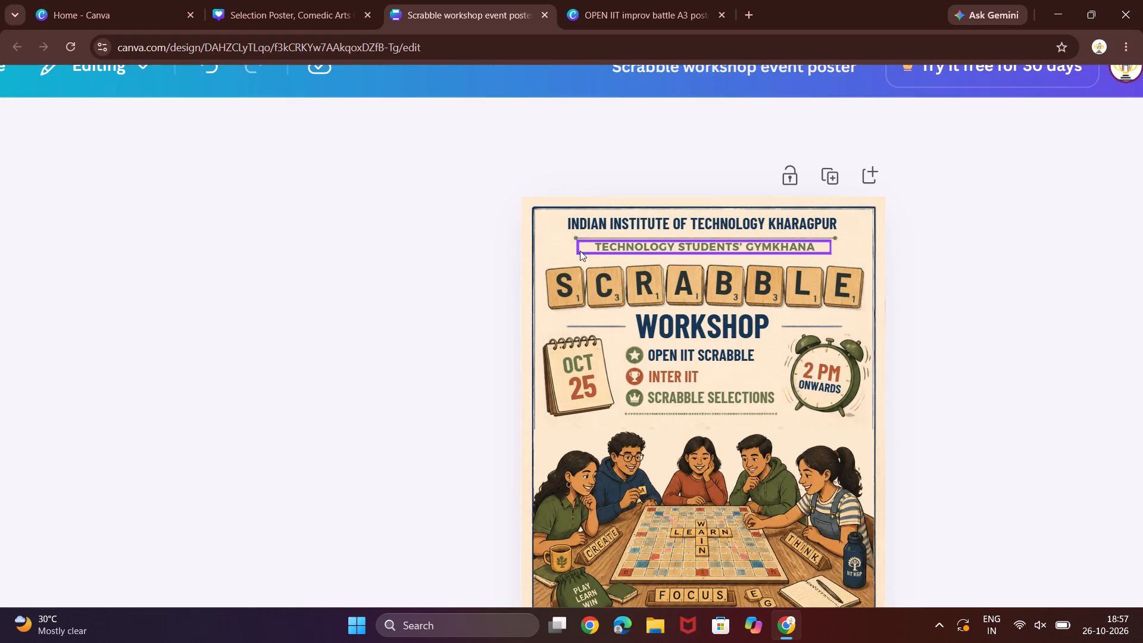
Delete the thin green decorative line between the institute heading and the Gymkhana line.
left_click(574, 238)
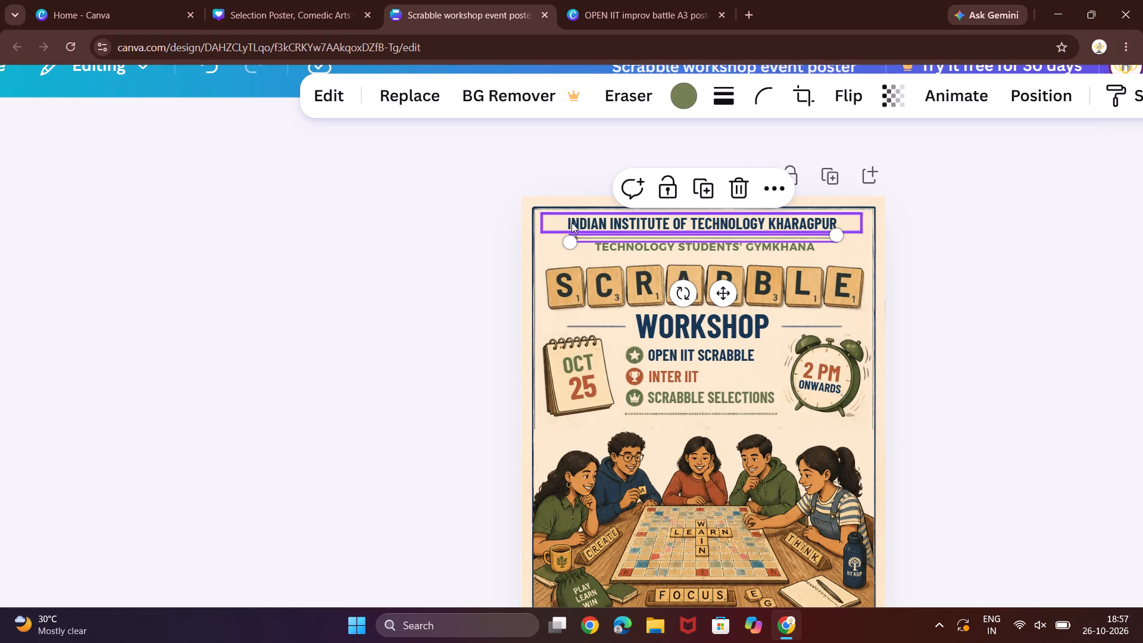
left_click(742, 202)
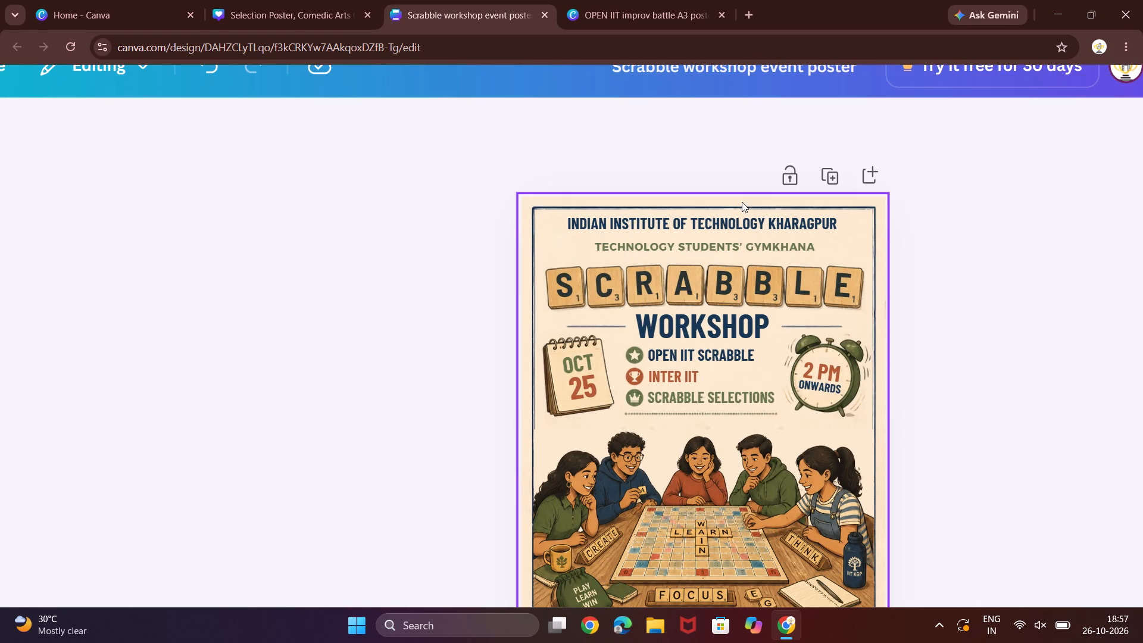
Nudge the "Technology Students' Gymkhana" line slightly up, closer to the institute heading.
left_click(807, 275)
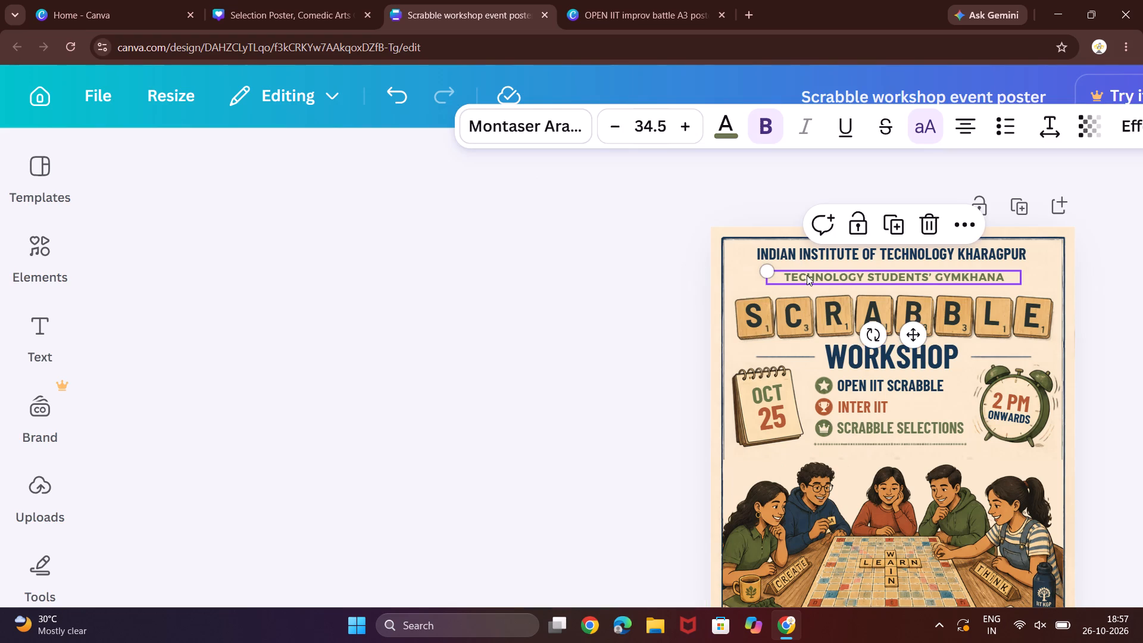
key("Up")
key("Up")
key("Up")
key("Up")
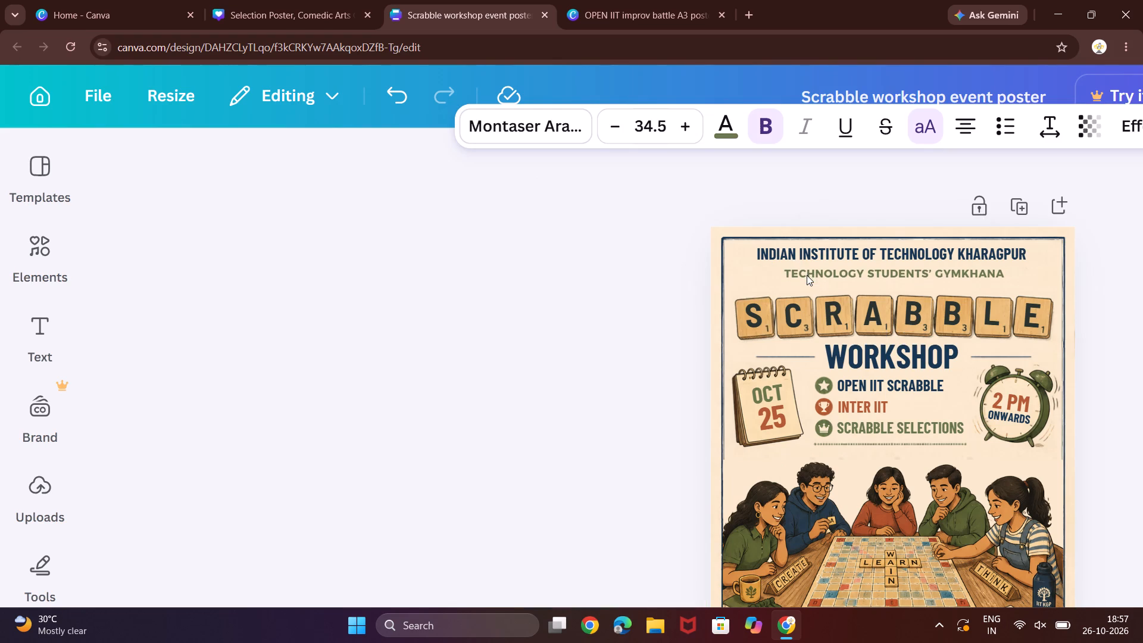
Change the text colour of the Gymkhana line and the institute heading to dark greyturquoise #293330.
left_click(722, 121)
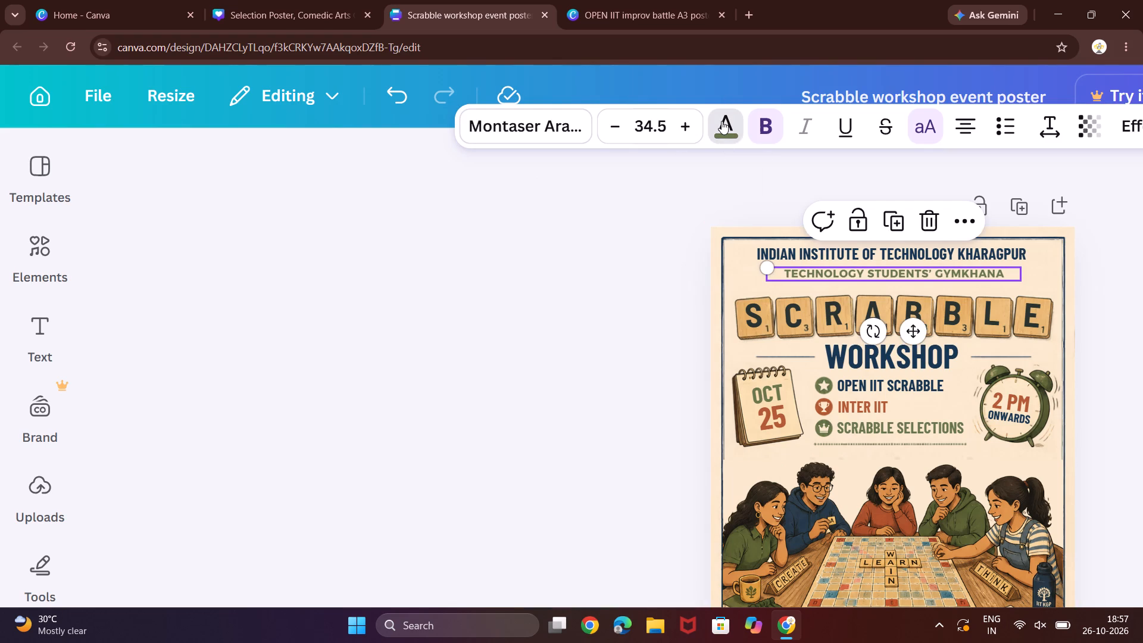
left_click(430, 377)
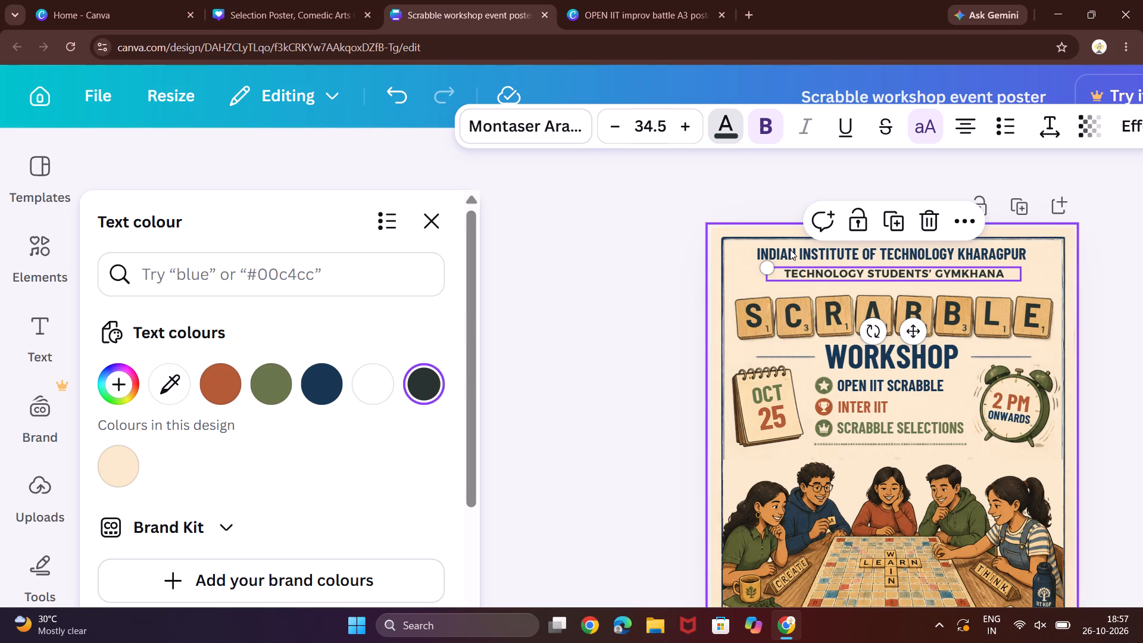
left_click(790, 249)
left_click(439, 380)
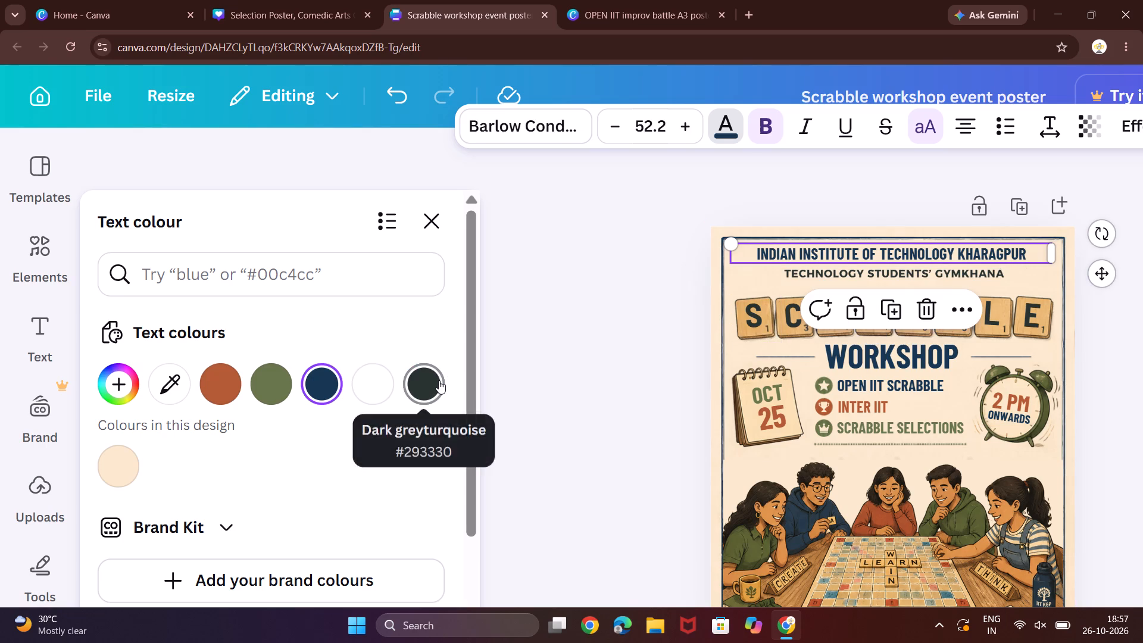
left_click(667, 360)
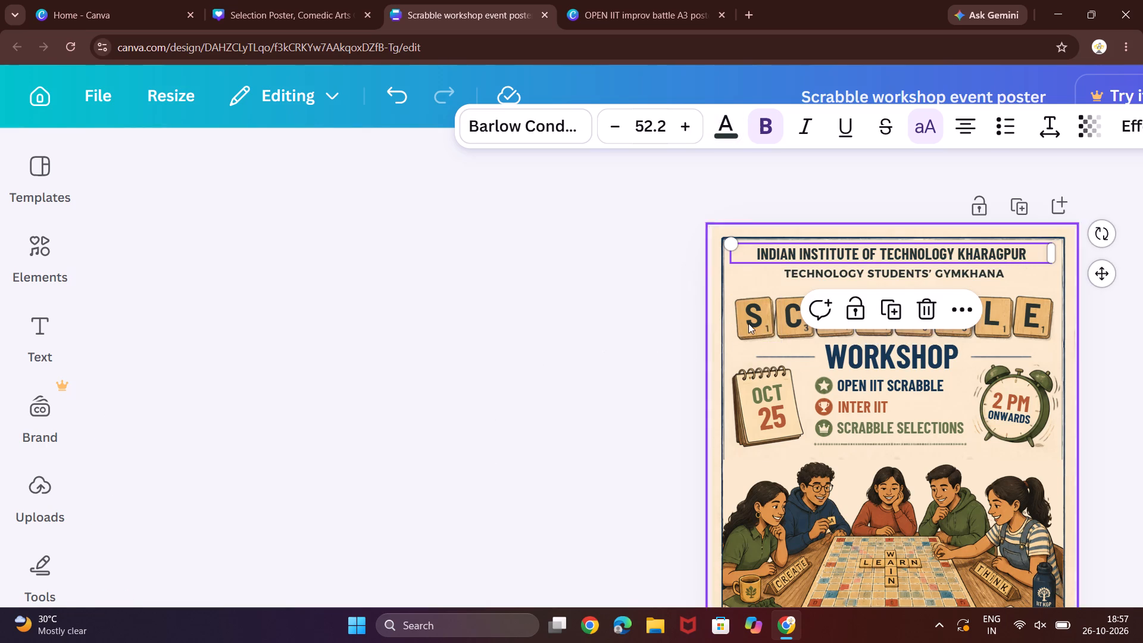
left_click(855, 277)
left_click(666, 256)
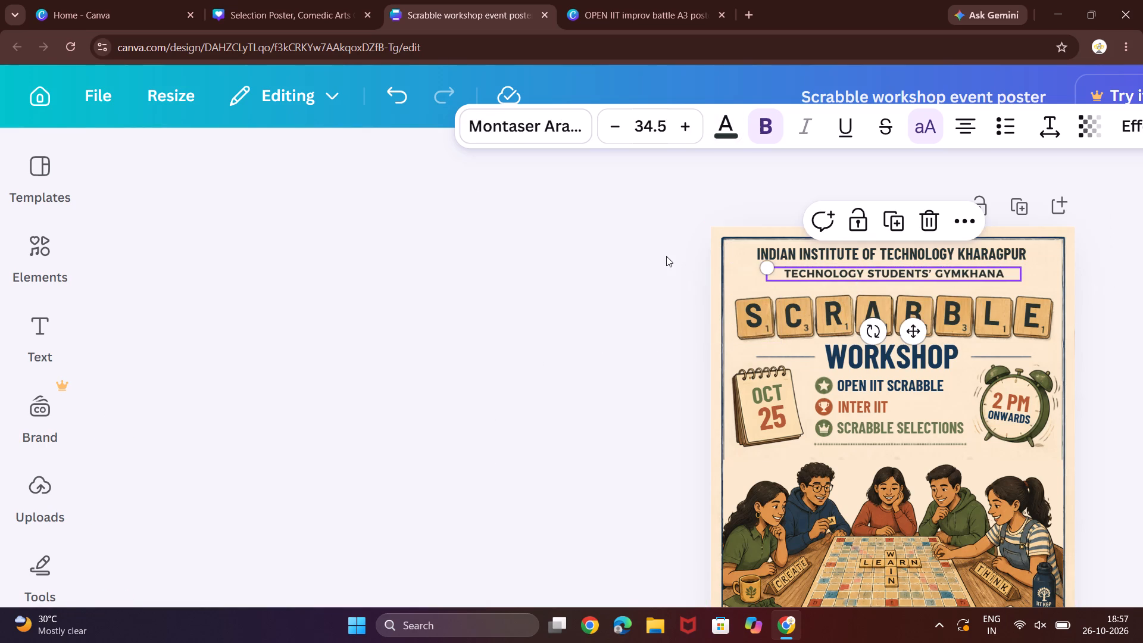
Copy the round logo at the left of page 2's header in the Comedic Arts Cup poster into the Scrabble workshop poster.
left_click(248, 0)
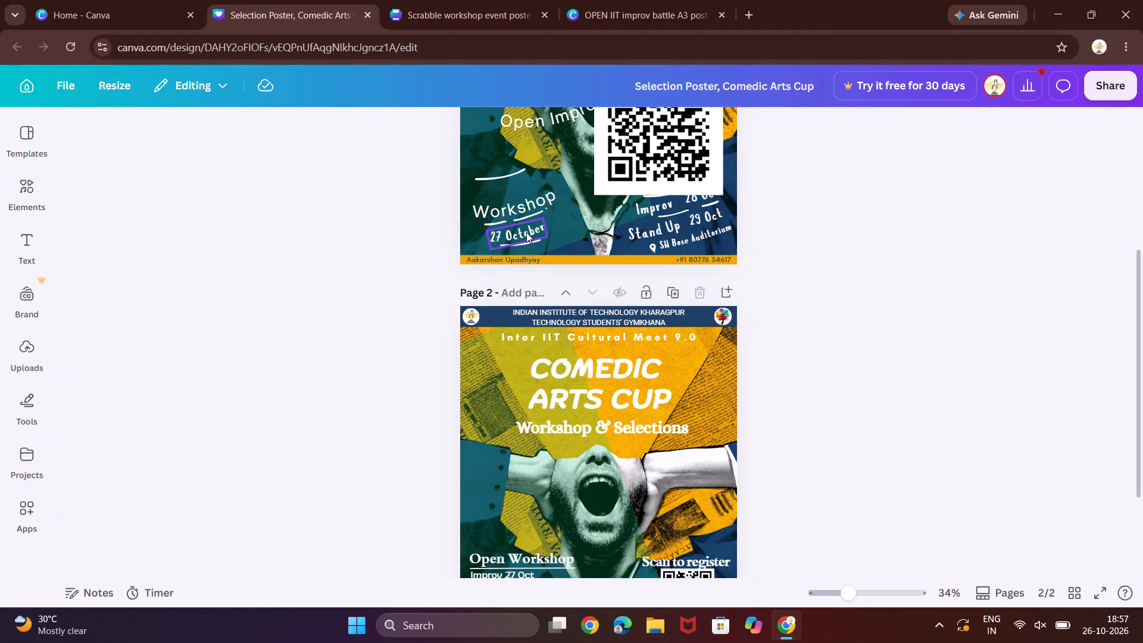
scroll(526, 232, "up", 1)
left_click(475, 359)
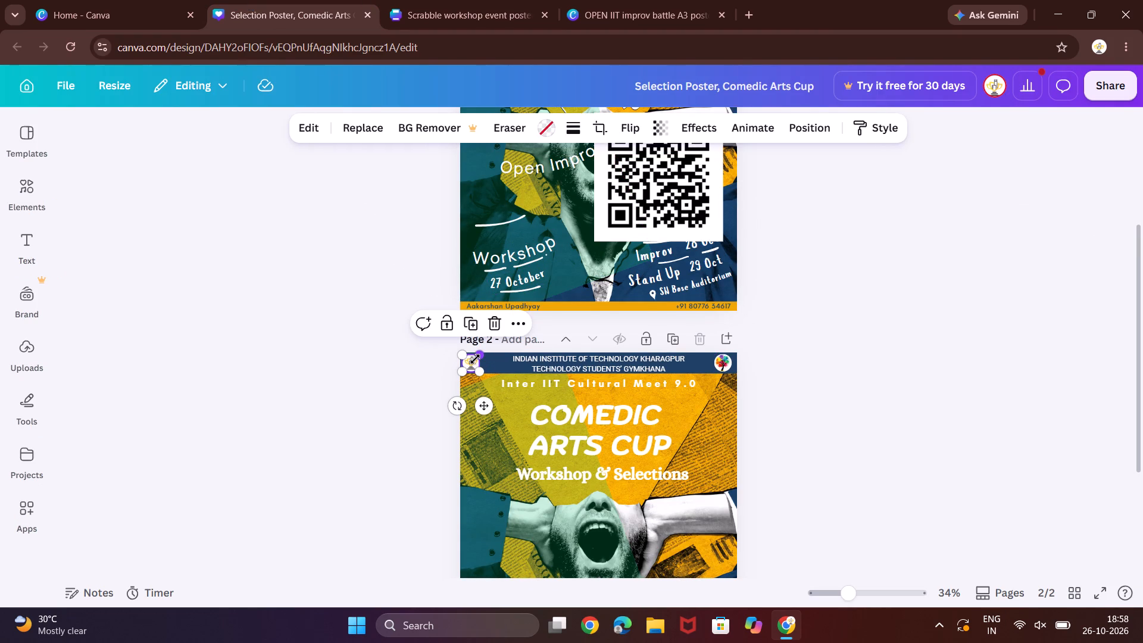
key("ctrl+c")
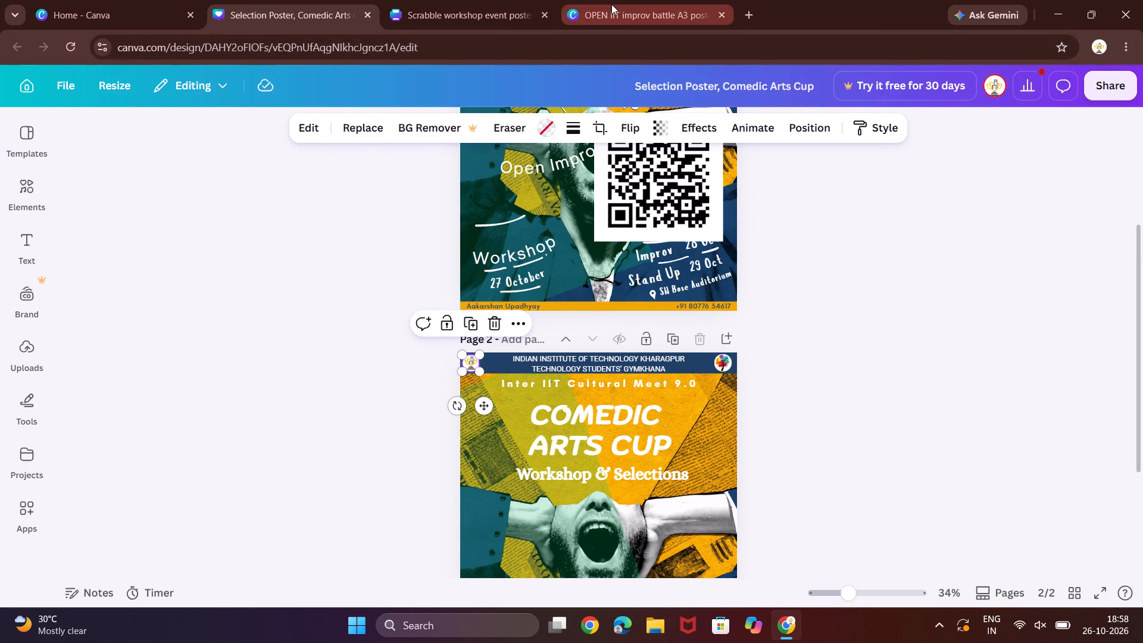
left_click(611, 4)
left_click(454, 1)
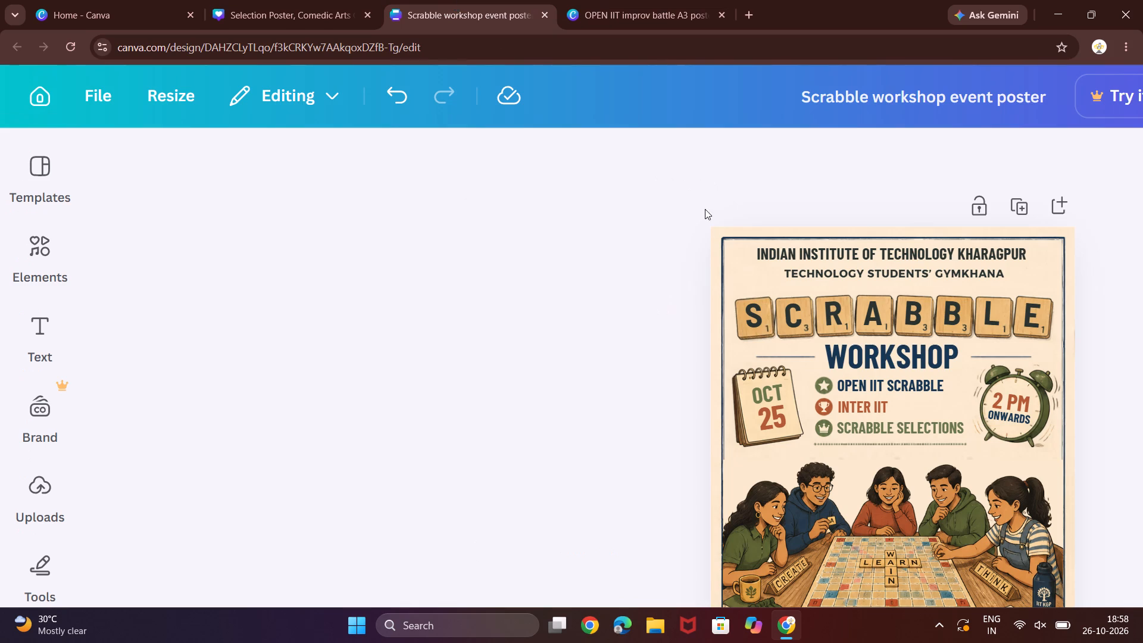
key("ctrl+v")
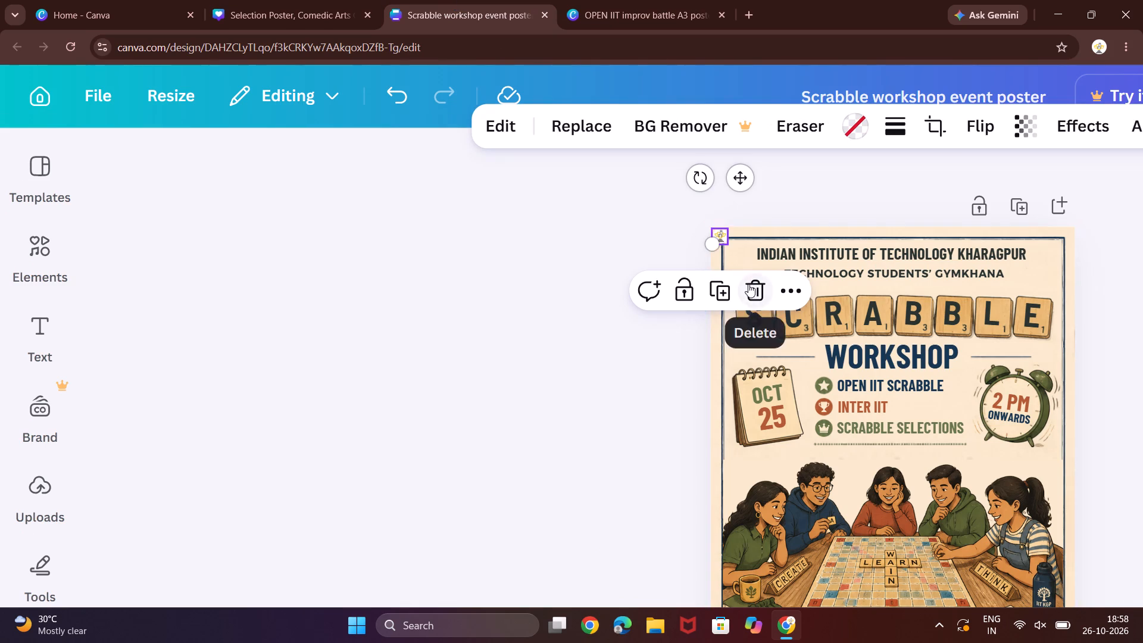
Shrink the pasted logo to about 1.2 wide by 1.2 high.
left_click(718, 236)
left_click_drag(718, 236, 729, 245)
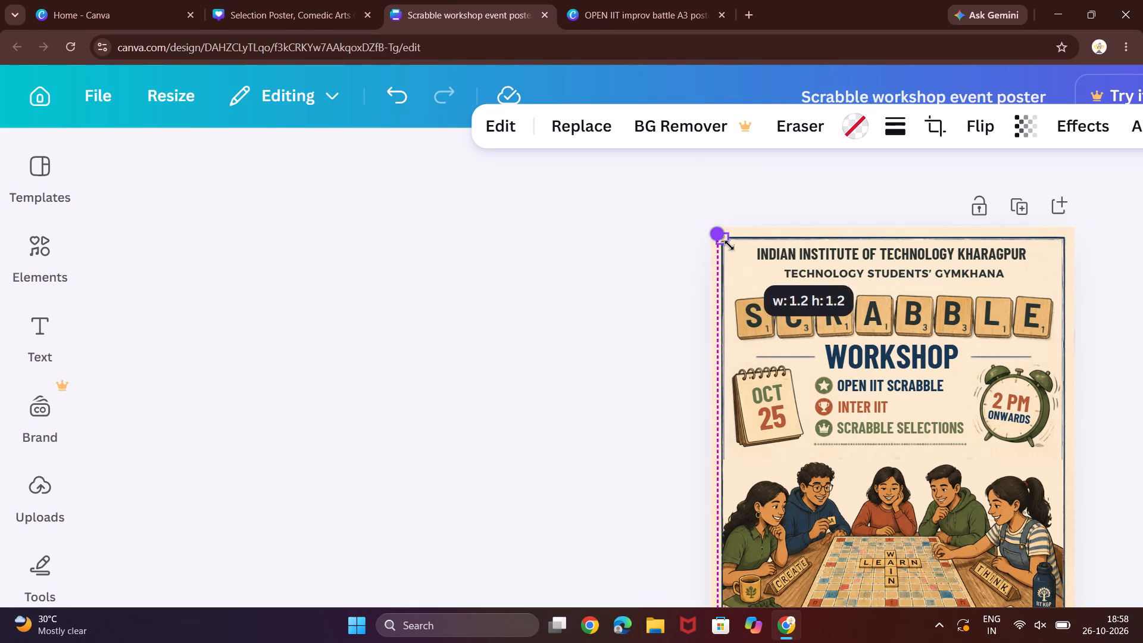
left_click_drag(729, 245, 729, 246)
left_click(729, 246)
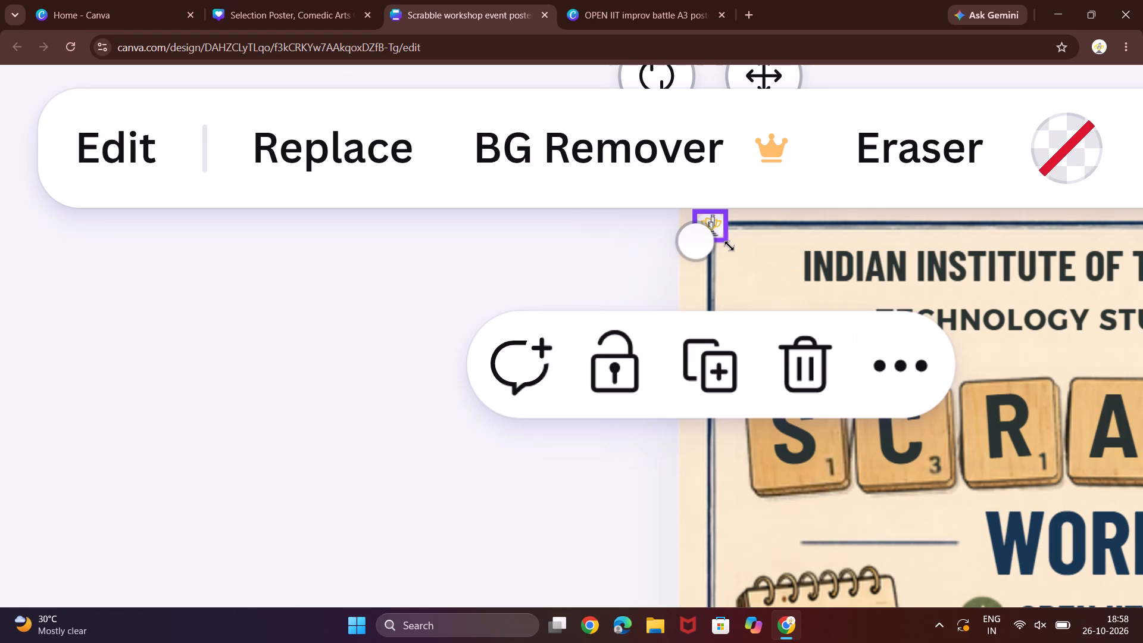
Move the small logo inside the poster's border, to the left of the "Technology Students' Gymkhana" line.
left_click(609, 257)
left_click_drag(713, 219, 714, 219)
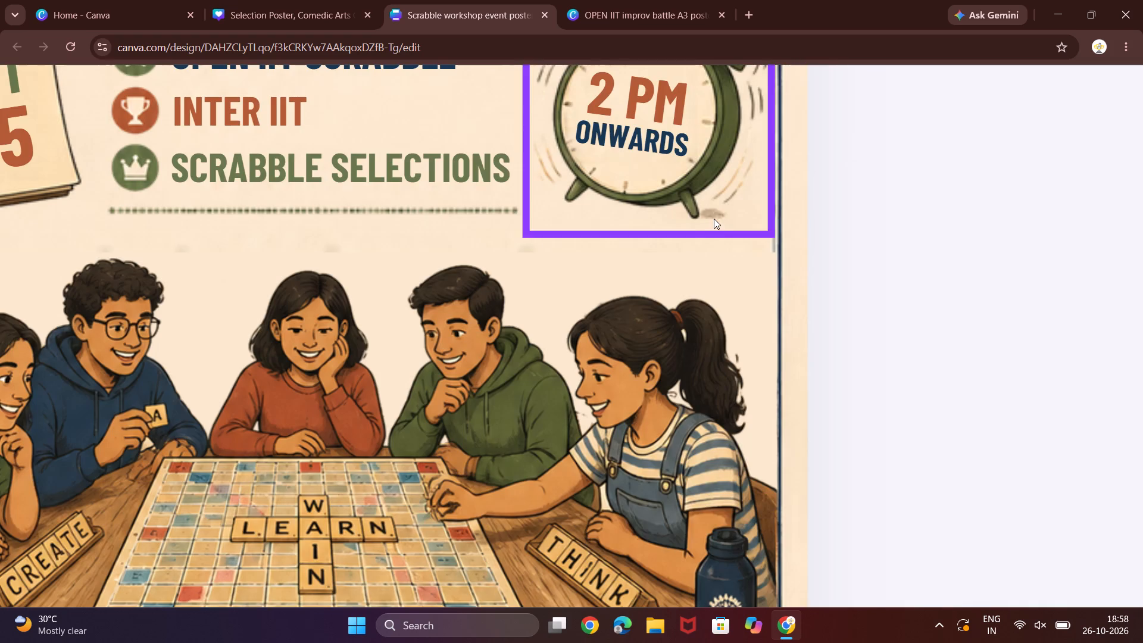
left_click_drag(714, 219, 731, 234)
left_click_drag(731, 234, 546, 154)
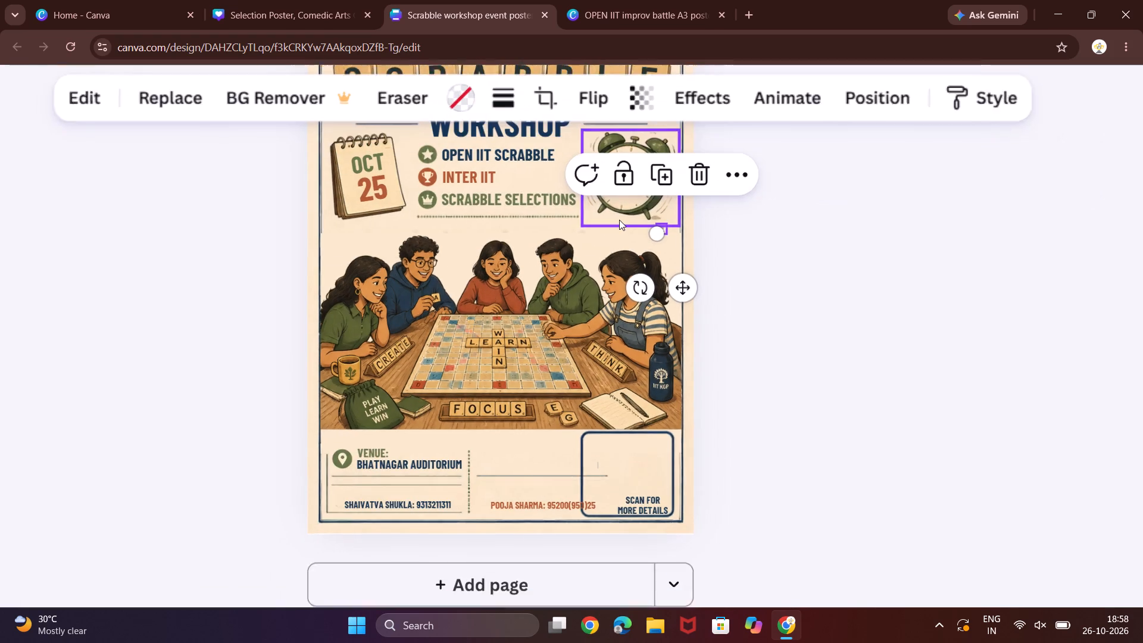
scroll(619, 220, "up", 2)
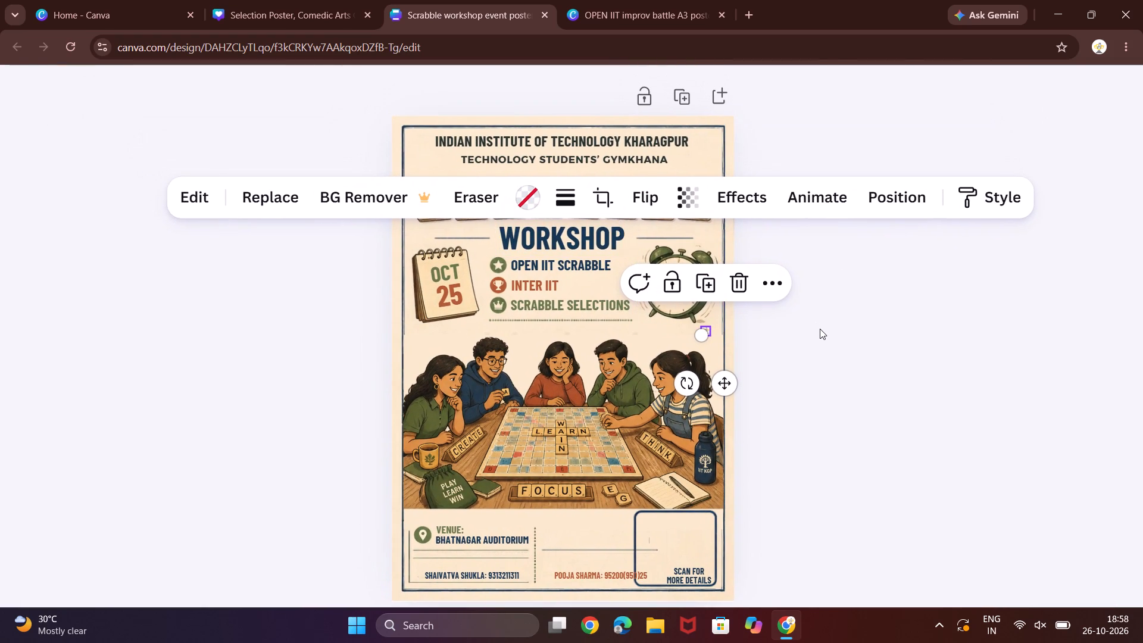
left_click(820, 329)
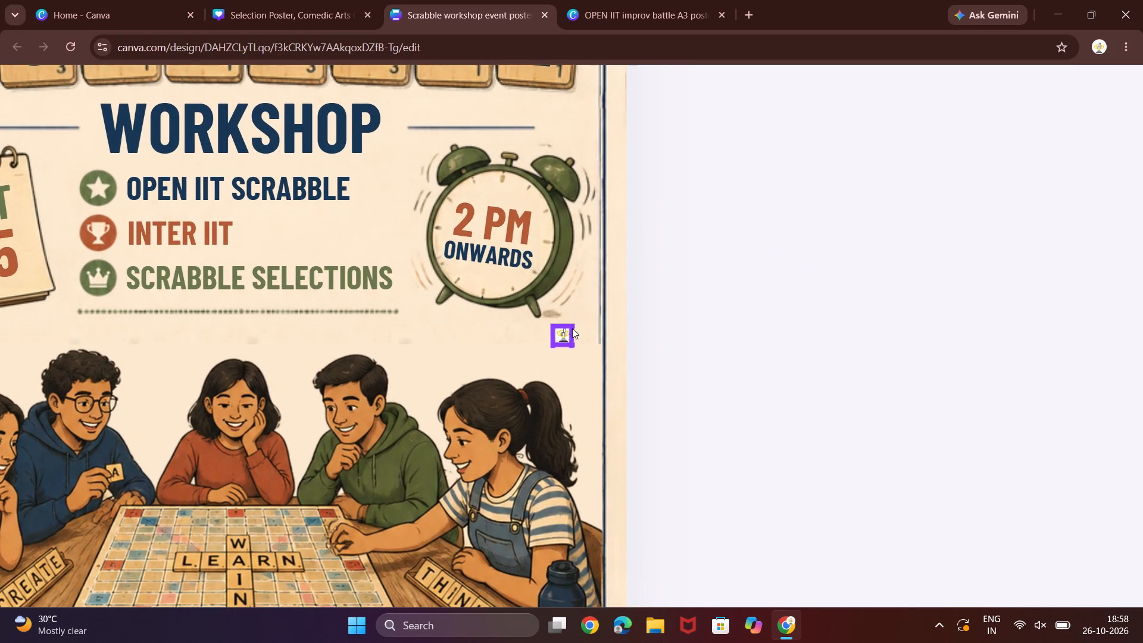
left_click_drag(569, 333, 158, 146)
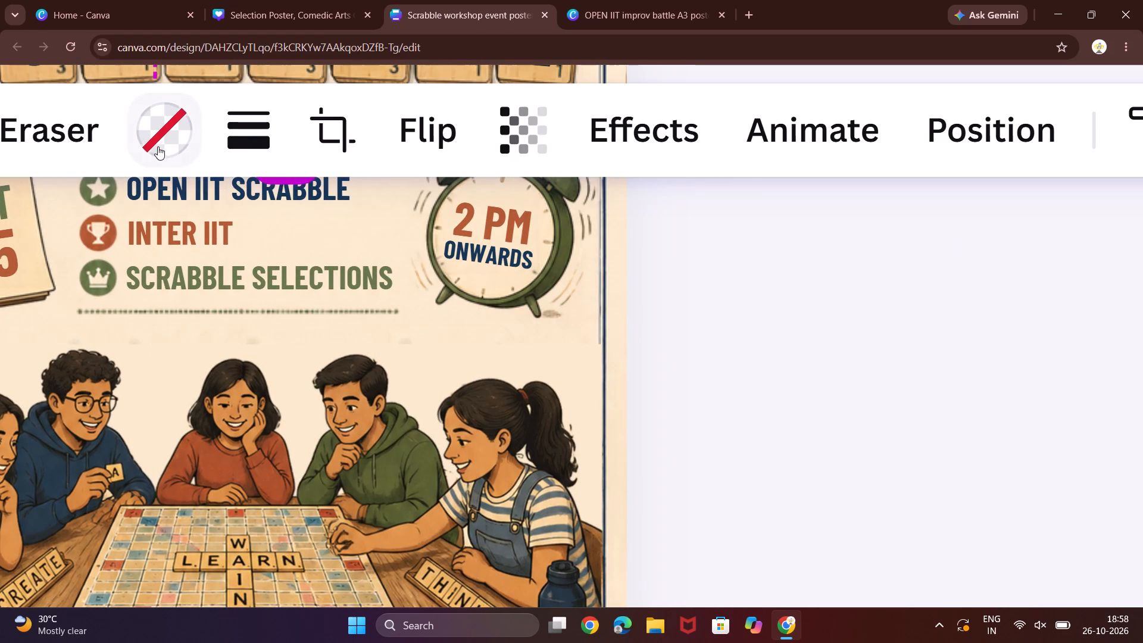
left_click_drag(158, 146, 83, 194)
scroll(83, 194, "right", 4)
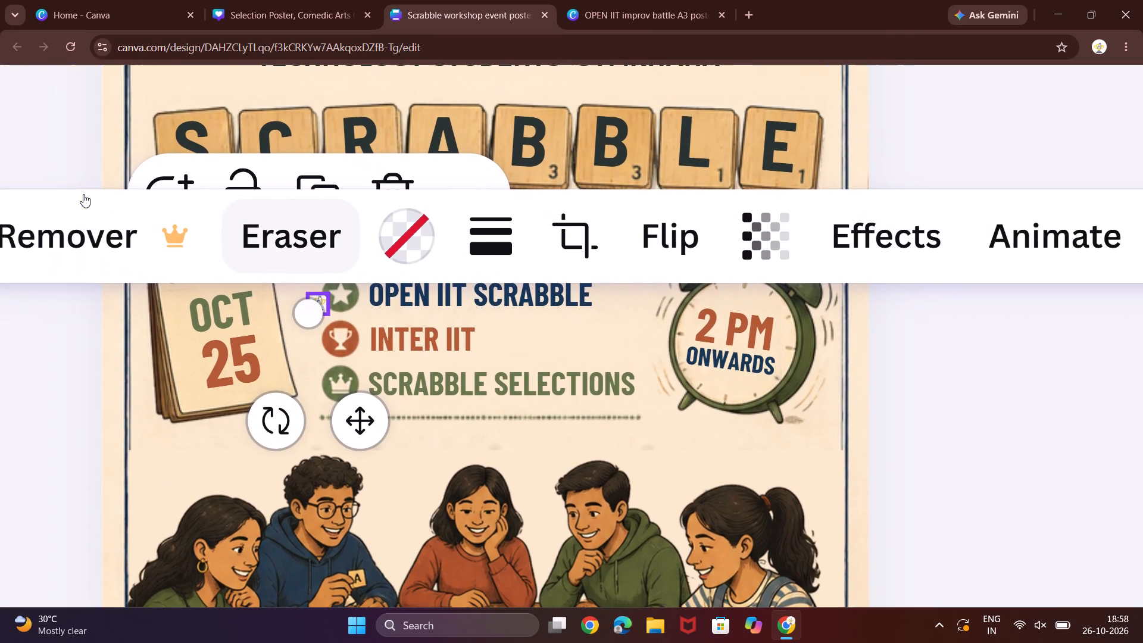
left_click(46, 321)
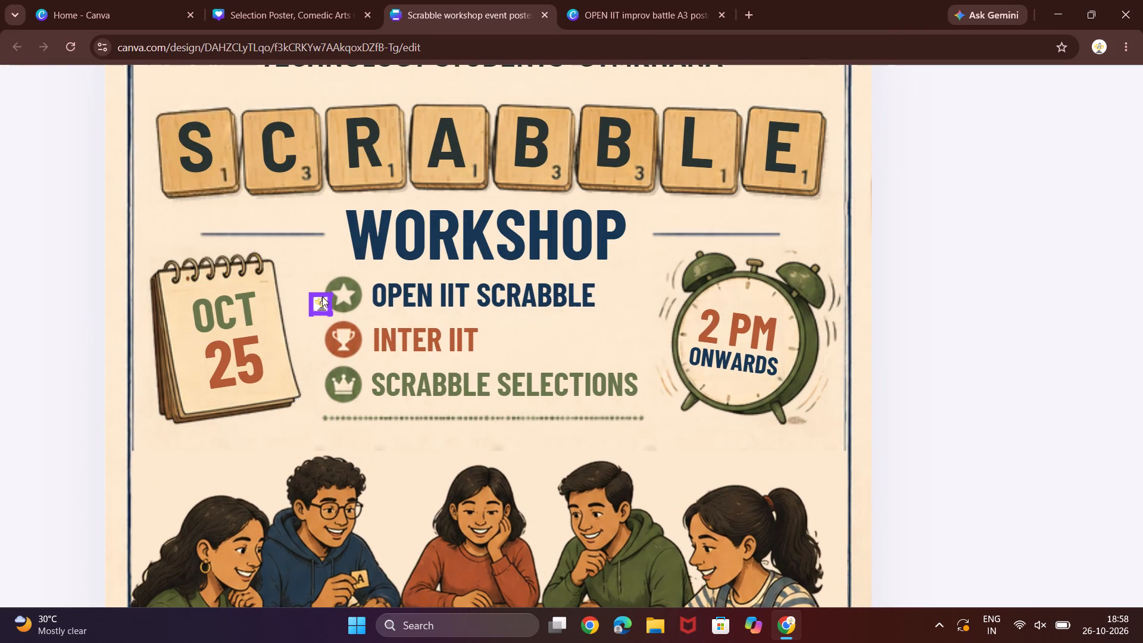
left_click_drag(324, 295, 182, 40)
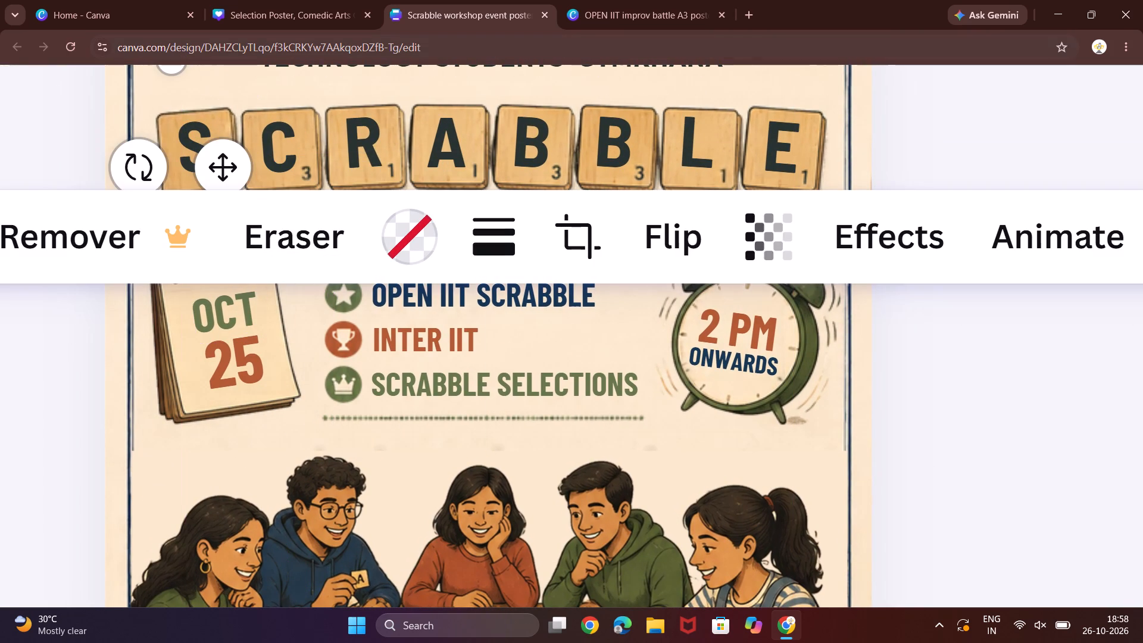
scroll(182, 40, "up", 2)
left_click(67, 142)
scroll(67, 142, "up", 1)
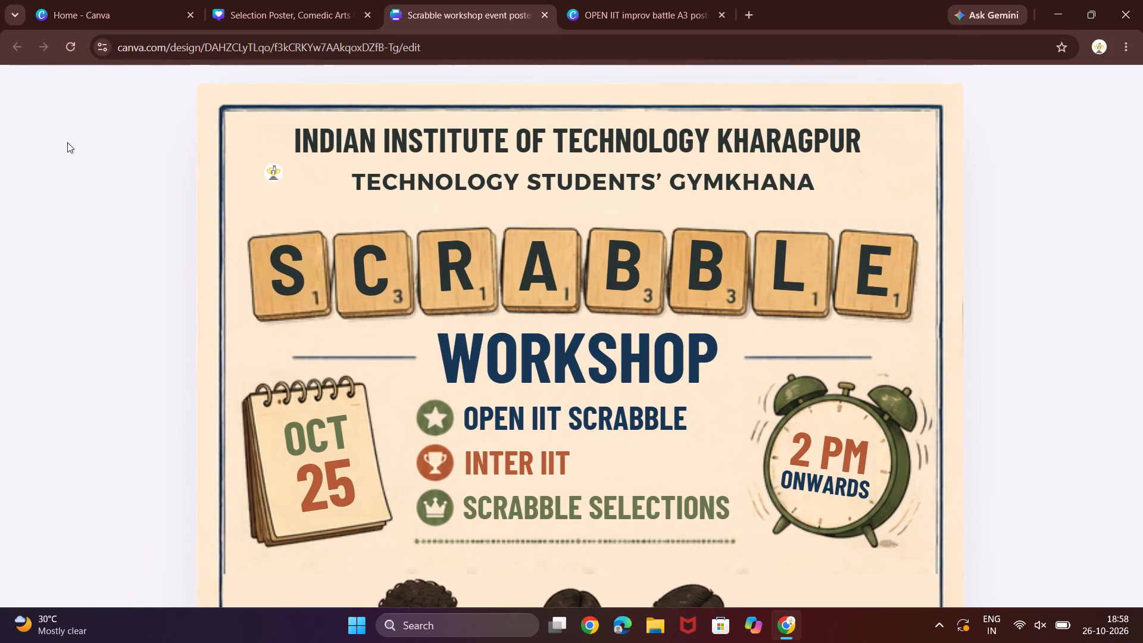
Move the small logo inside the poster's border, directly left of the "Indian Institute of Technology Kharagpur" heading.
scroll(67, 142, "up", 1)
left_click_drag(276, 182, 258, 161)
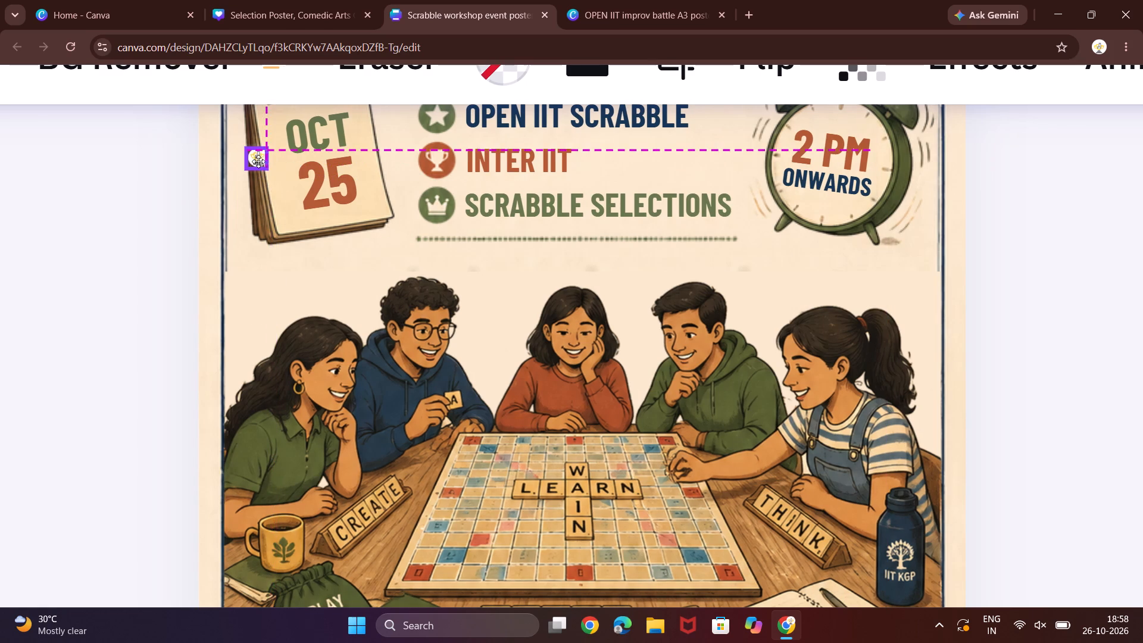
left_click_drag(258, 161, 273, 83)
scroll(273, 83, "up", 2)
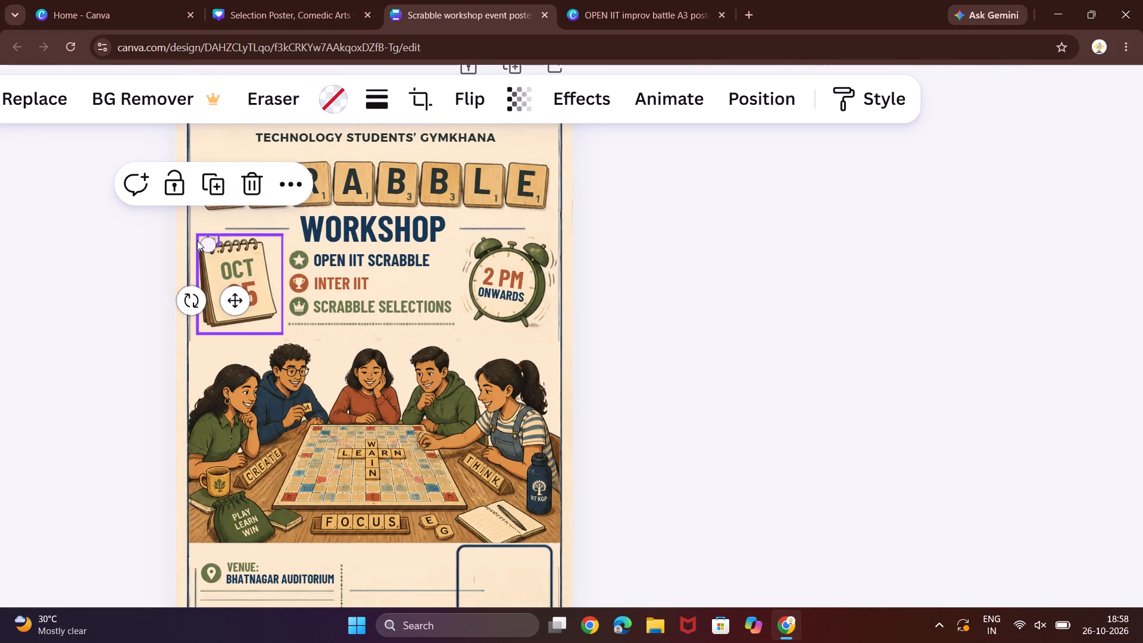
left_click(145, 235)
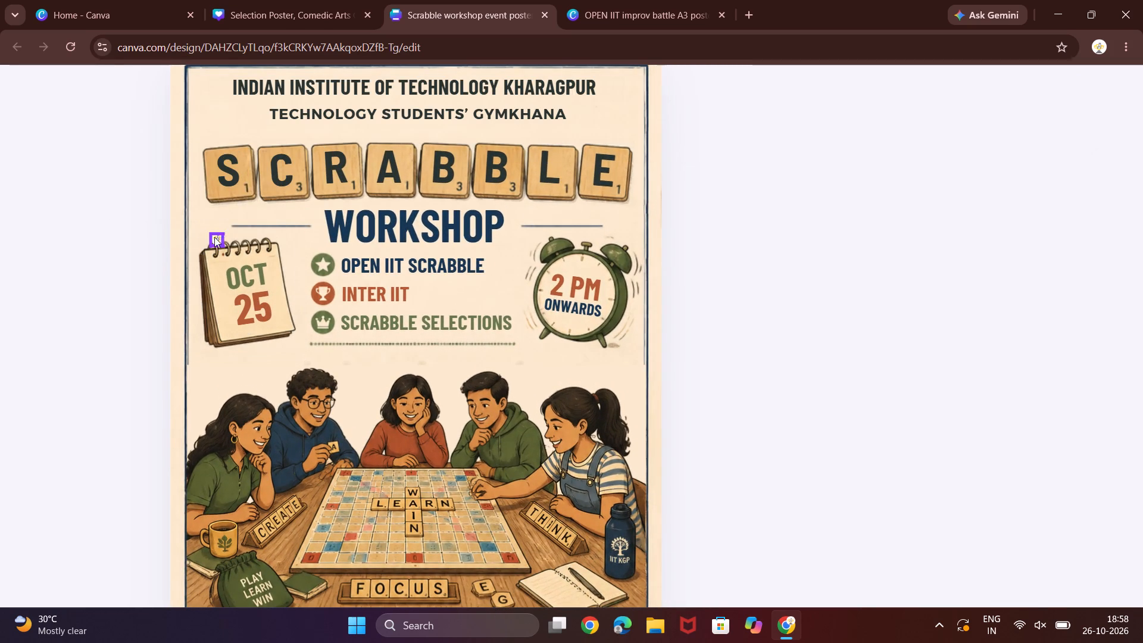
left_click_drag(223, 233, 221, 64)
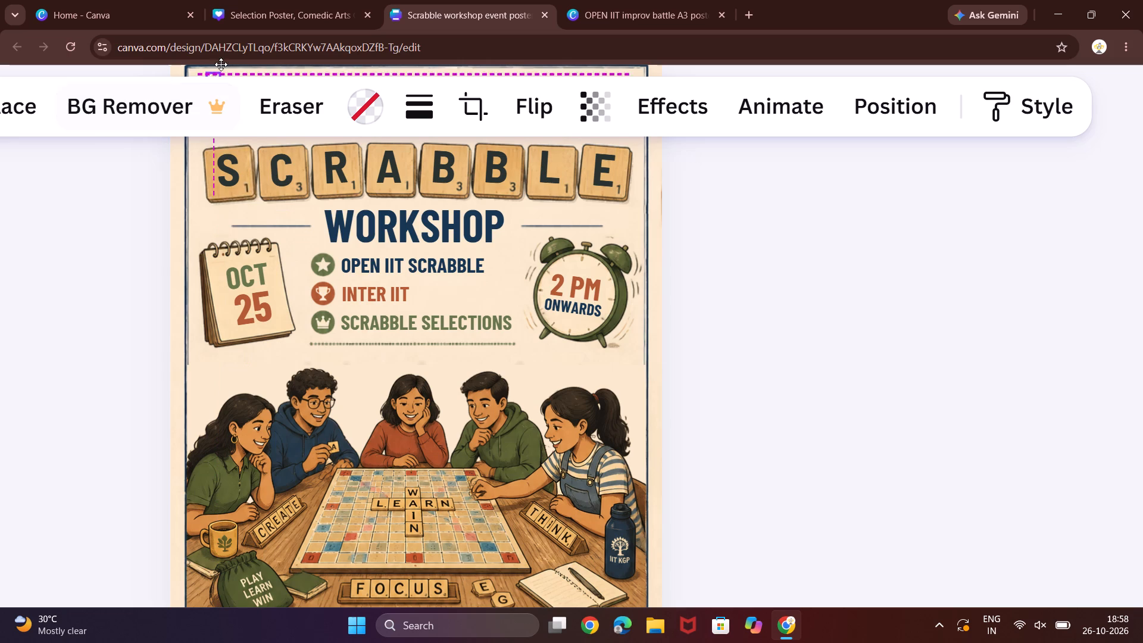
left_click_drag(221, 64, 221, 54)
scroll(217, 63, "up", 1)
scroll(149, 179, "up", 1)
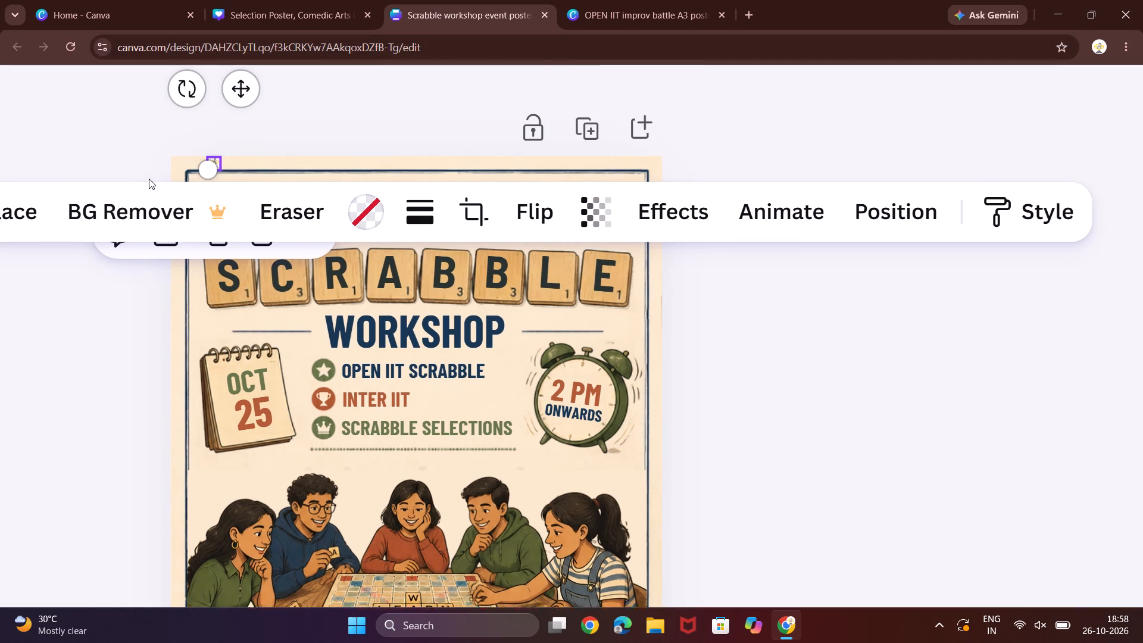
scroll(149, 179, "up", 1)
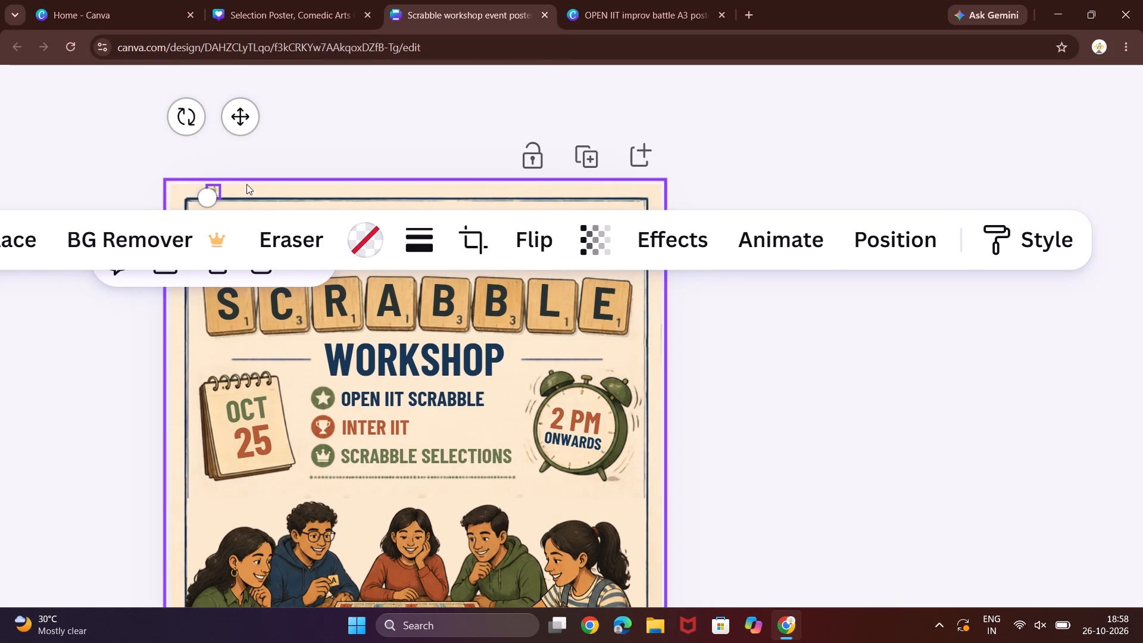
left_click(307, 141)
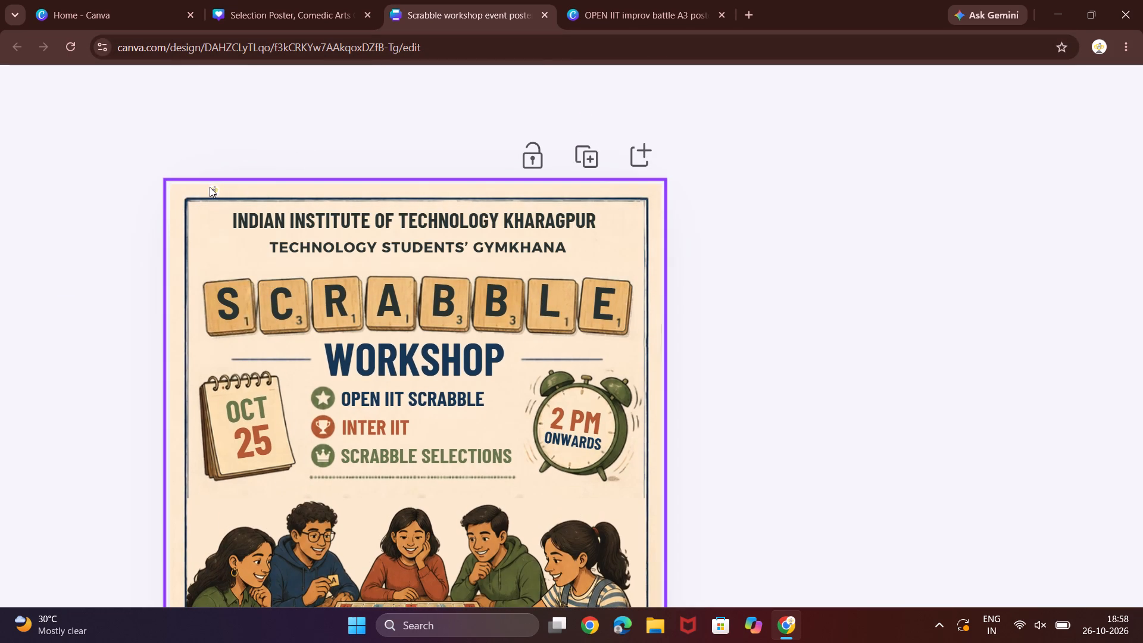
left_click_drag(210, 187, 204, 213)
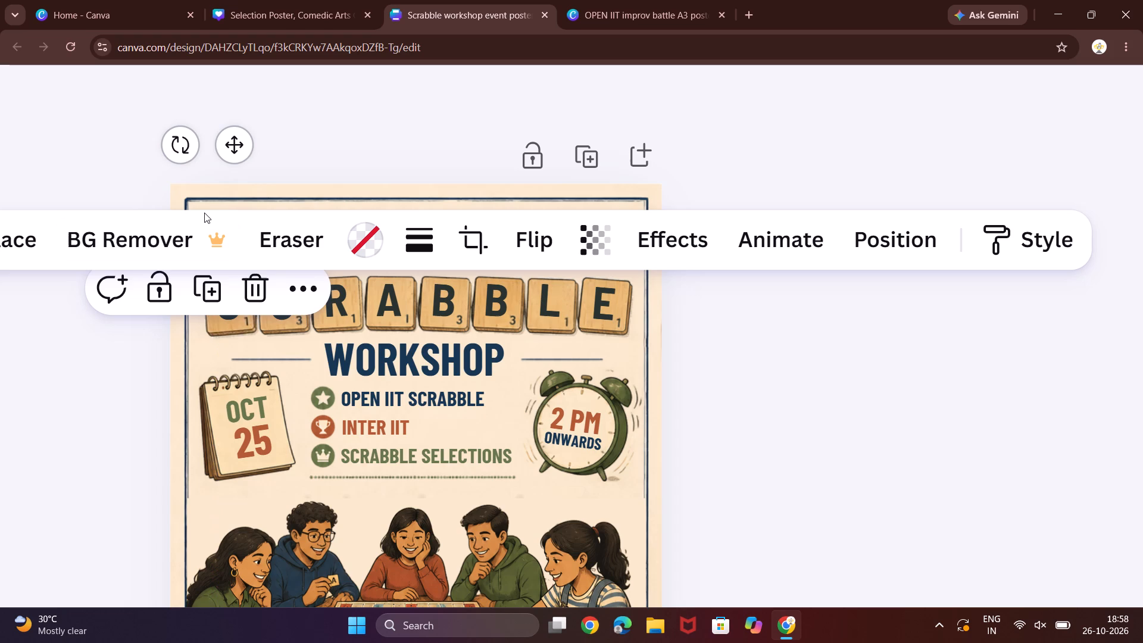
left_click(313, 157)
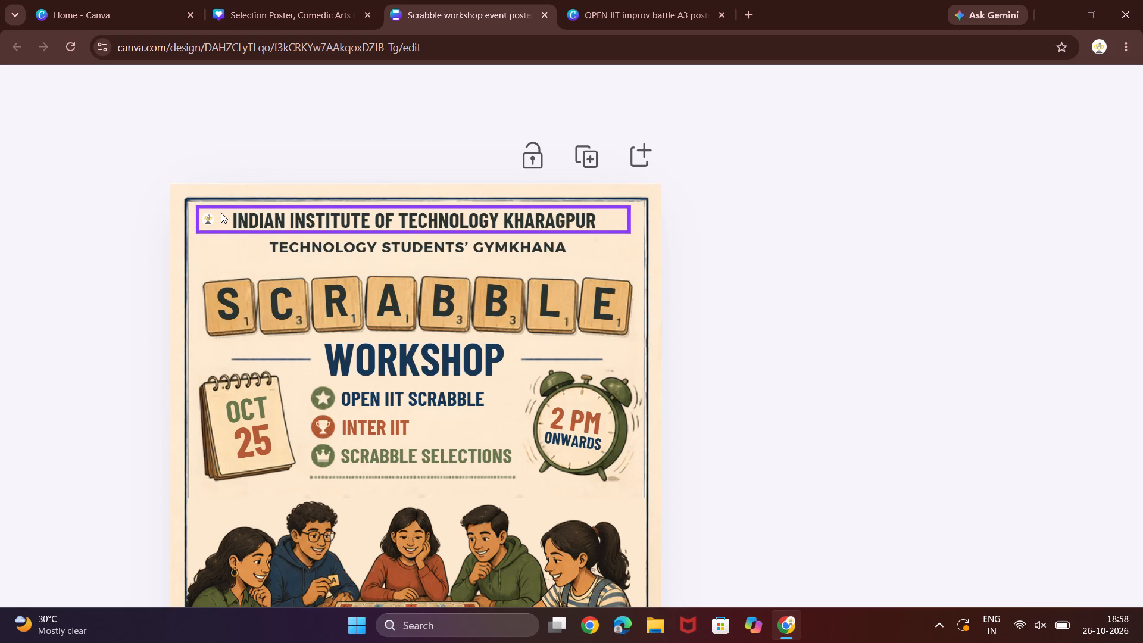
Enlarge the logo beside the institute heading to about 3.6 wide by 3.6 high.
right_click(211, 217)
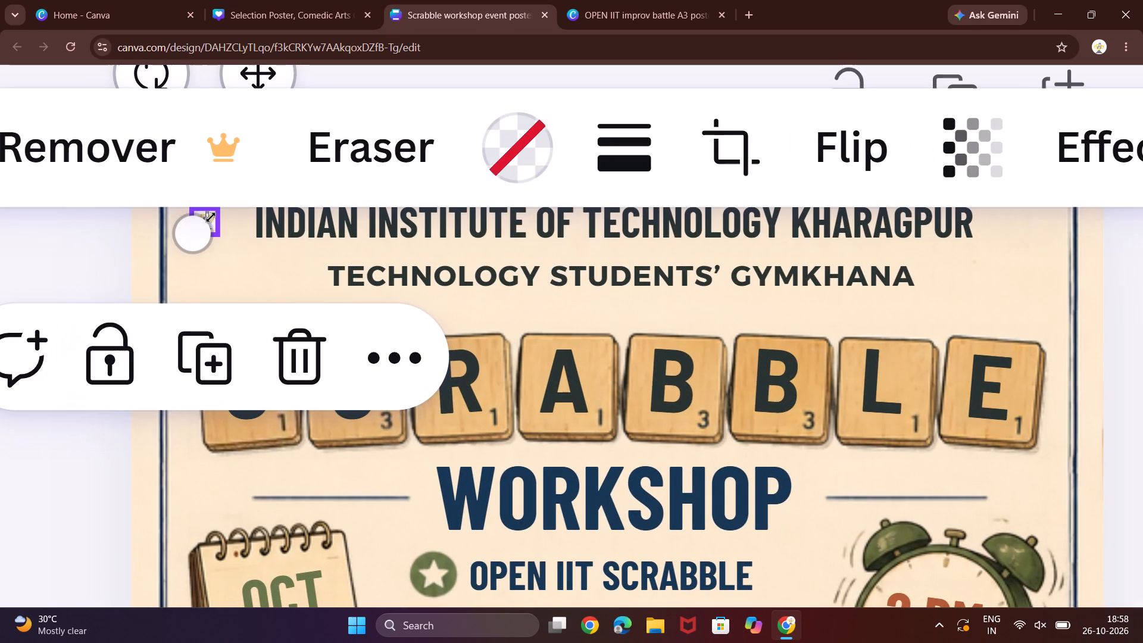
left_click_drag(193, 240, 166, 323)
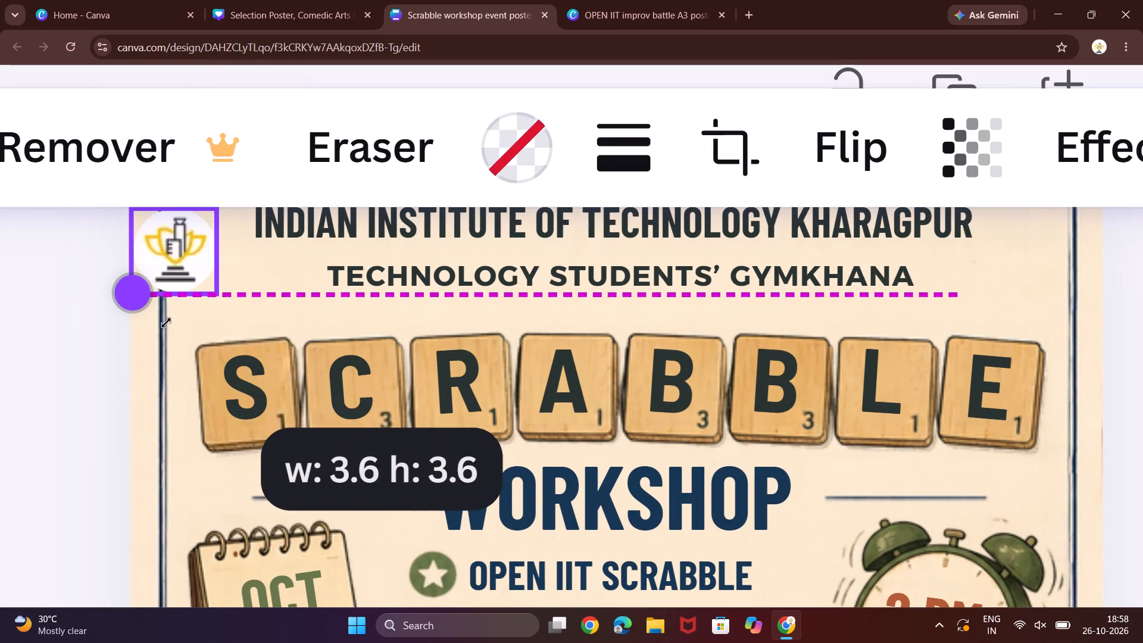
left_click_drag(166, 323, 164, 332)
left_click(27, 304)
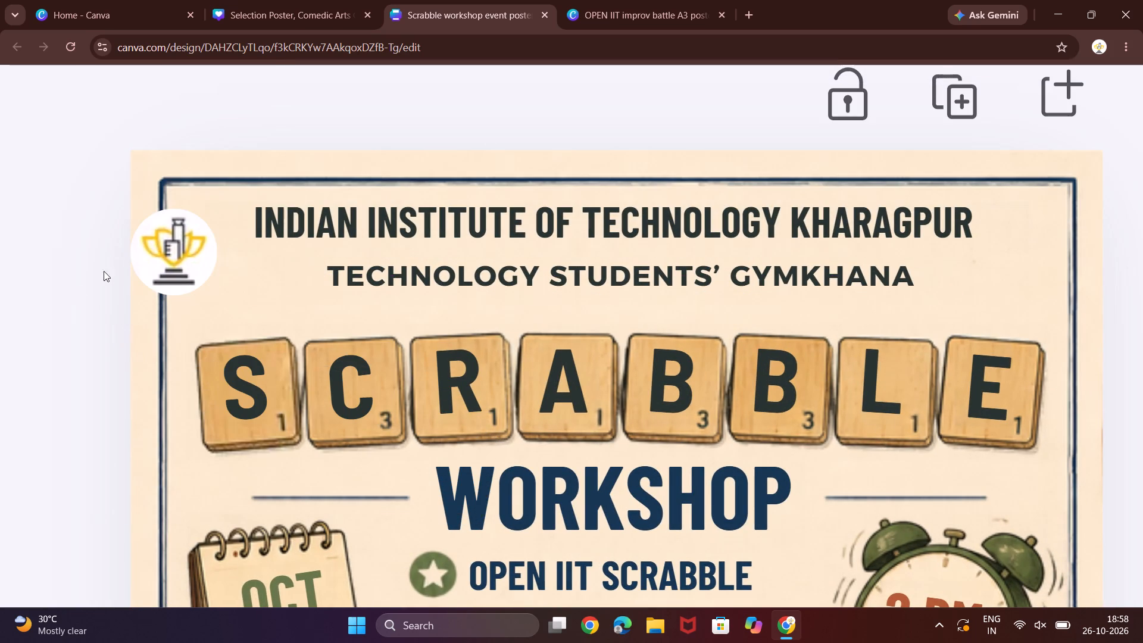
Move the enlarged logo off the poster's left border line so it sits just inside the frame beside the header text.
left_click_drag(167, 232, 232, 229)
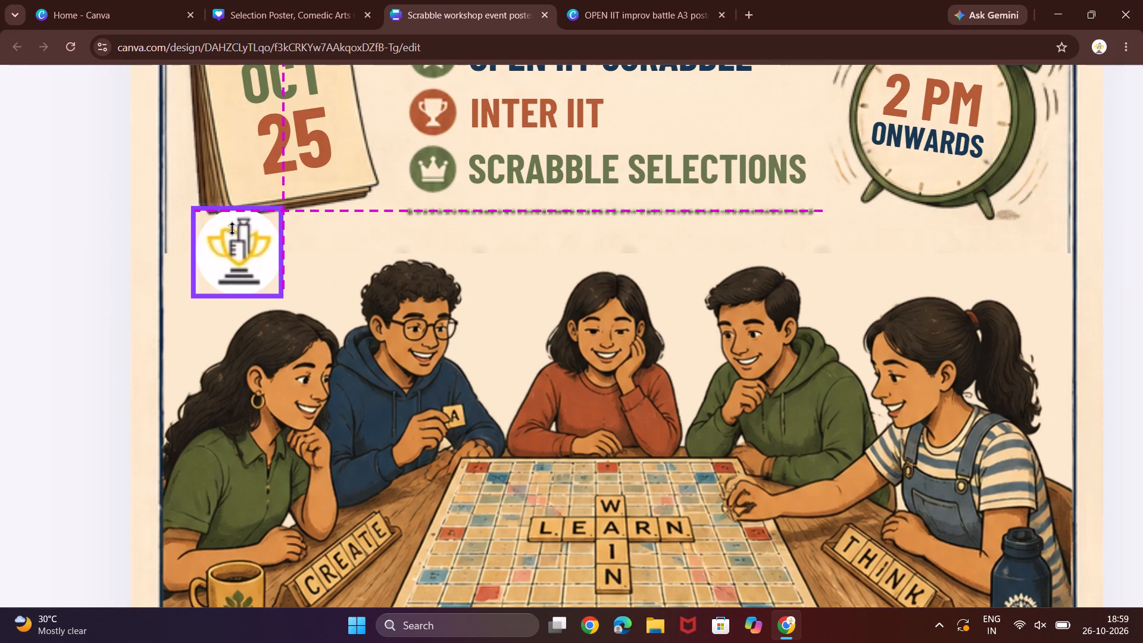
key("ctrl+z")
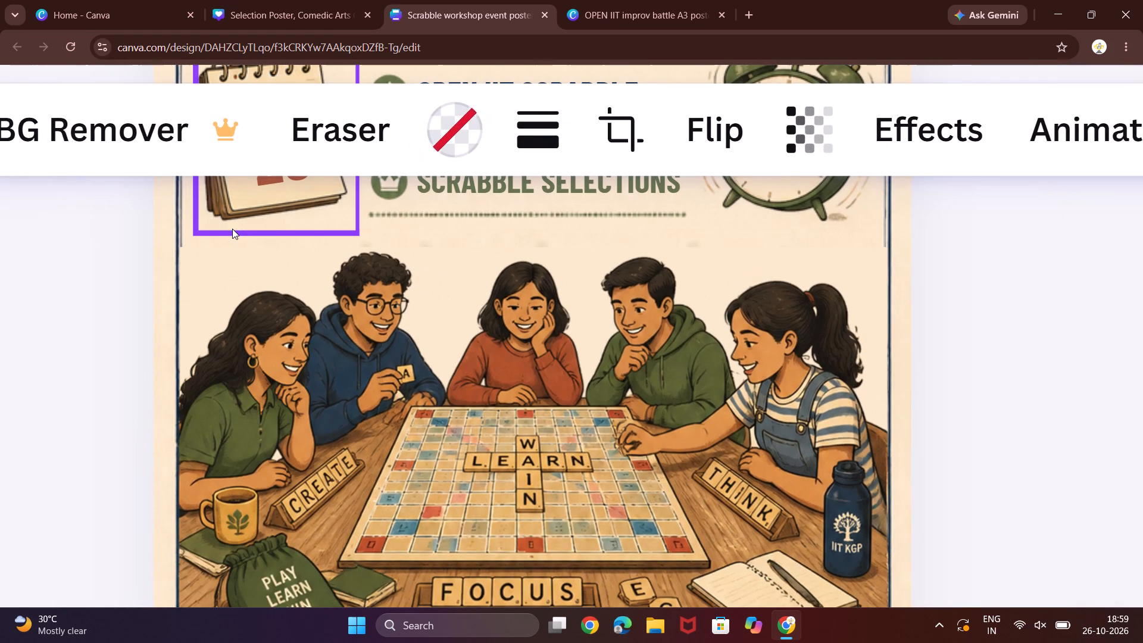
scroll(232, 229, "up", 2)
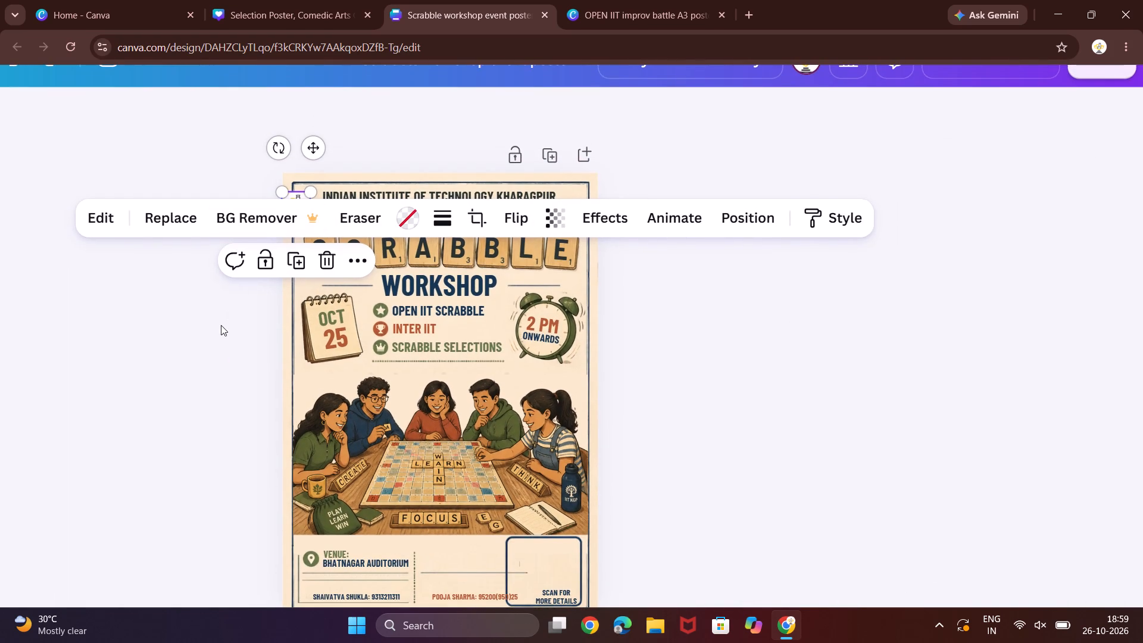
left_click(221, 325)
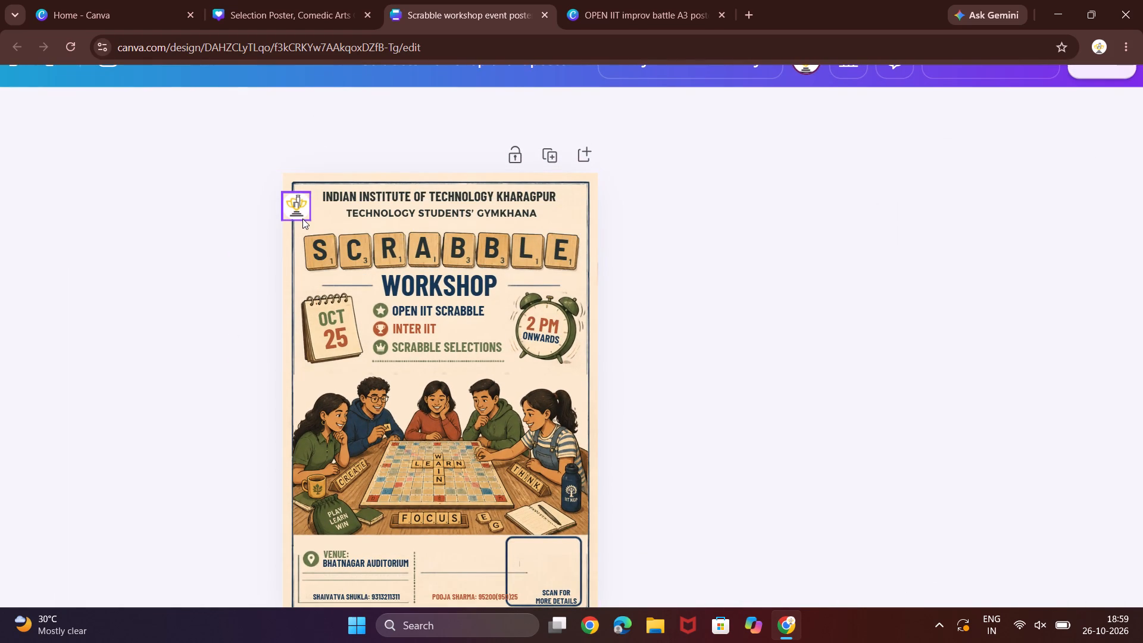
left_click_drag(302, 217, 314, 215)
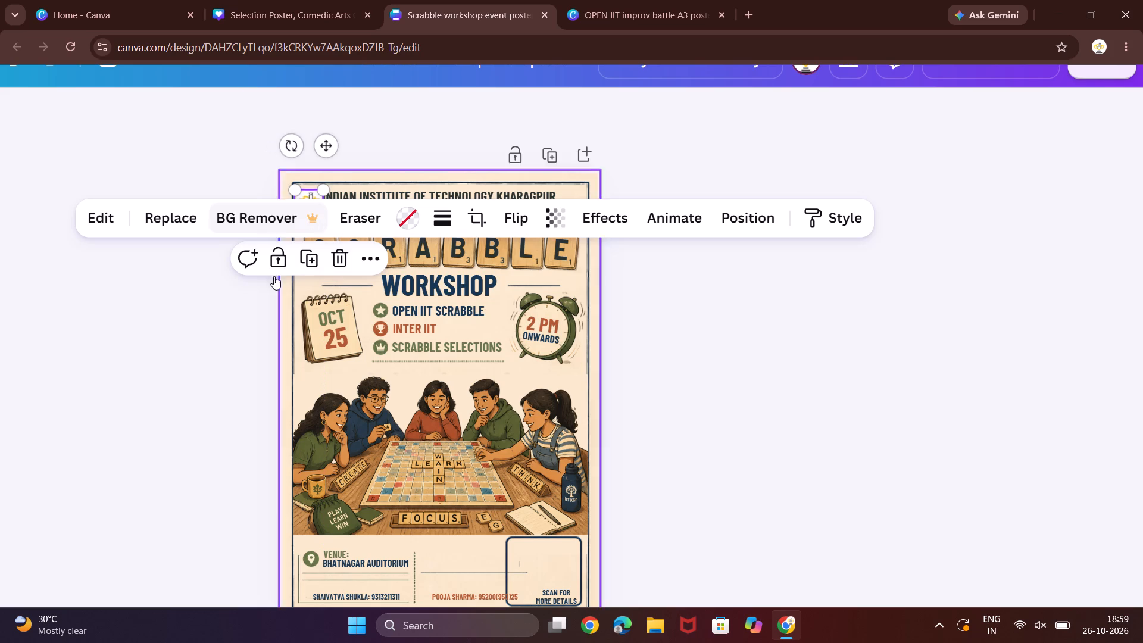
left_click(248, 304)
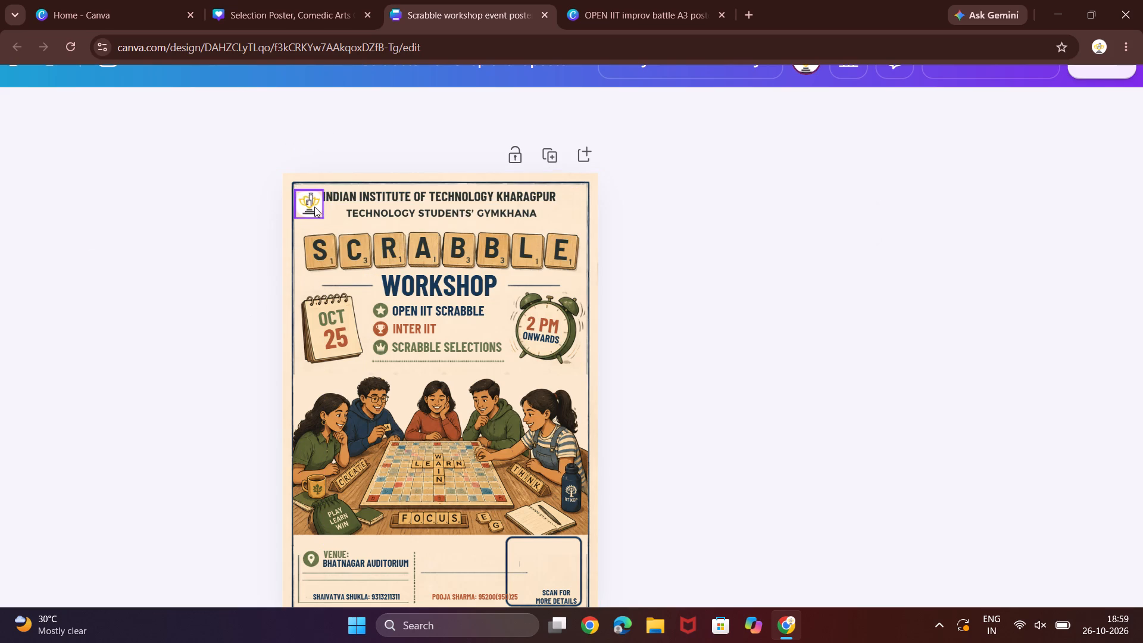
Shrink the logo so it fits between the left border line and the institute heading.
left_click(314, 207)
left_click_drag(324, 189, 323, 189)
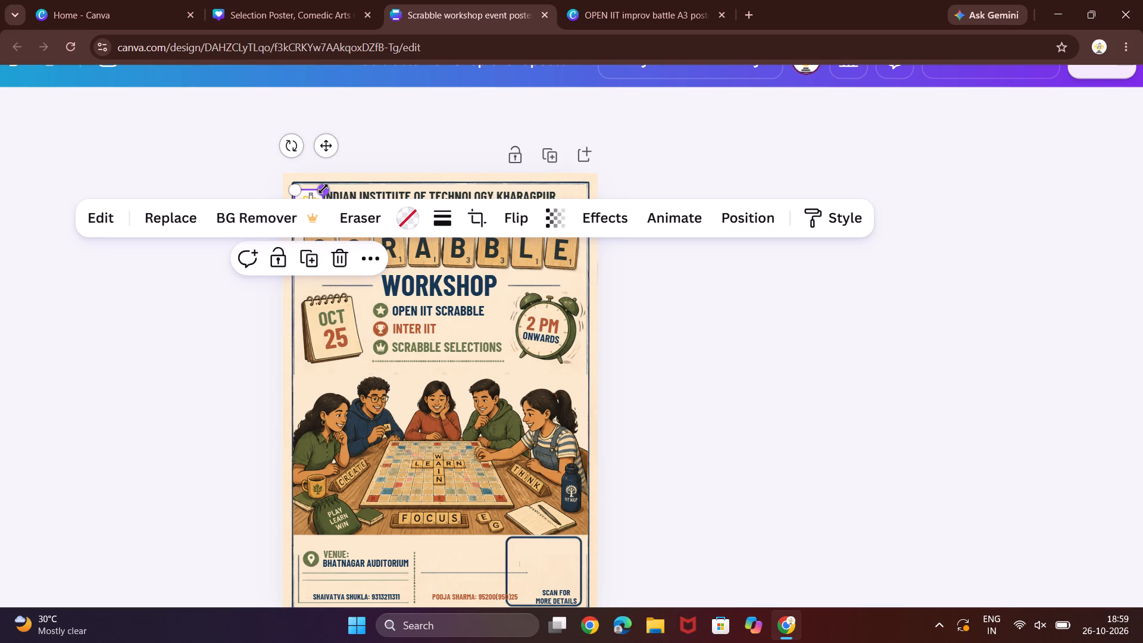
left_click_drag(323, 189, 316, 197)
left_click(235, 276)
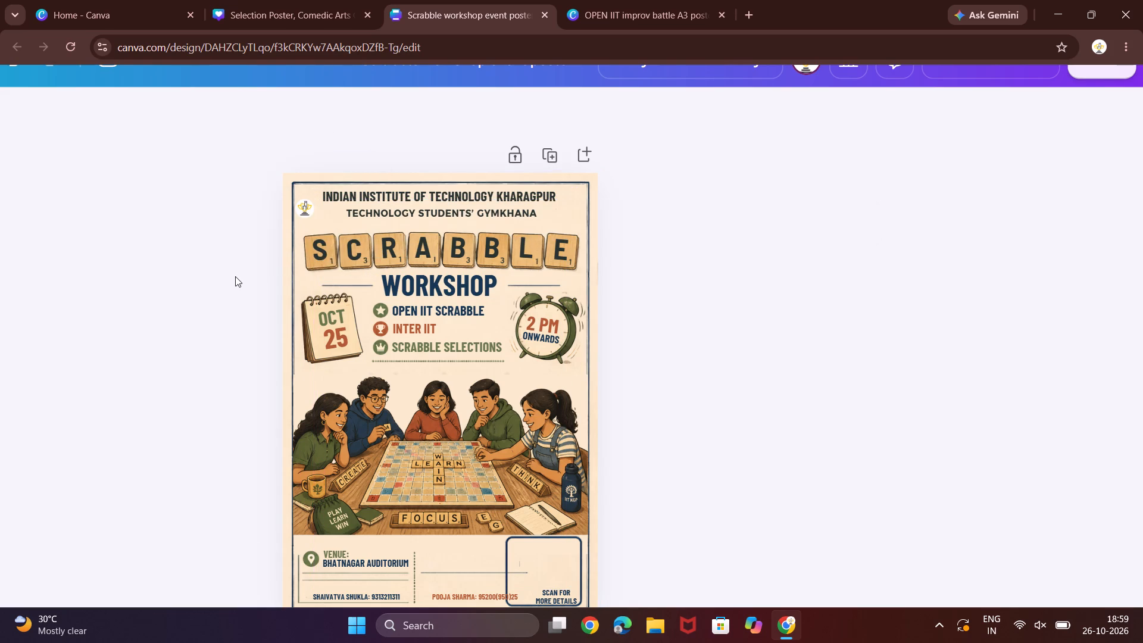
Nudge the logo up and slightly right so it lines up beside the start of the institute heading.
left_click(306, 214)
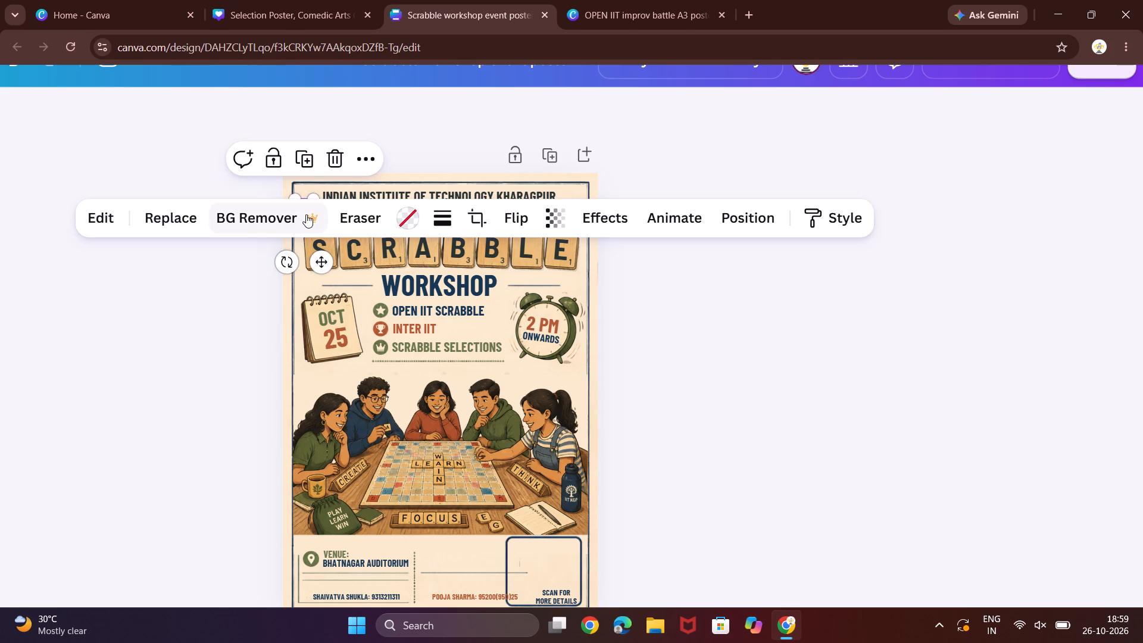
key("Up")
key("Up")
key("Up")
key("Up")
key("Up")
key("Up")
key("Up")
key("Up")
key("Up")
key("Up")
key("Up")
key("Up")
key("Up")
key("Up")
key("Up")
key("Up")
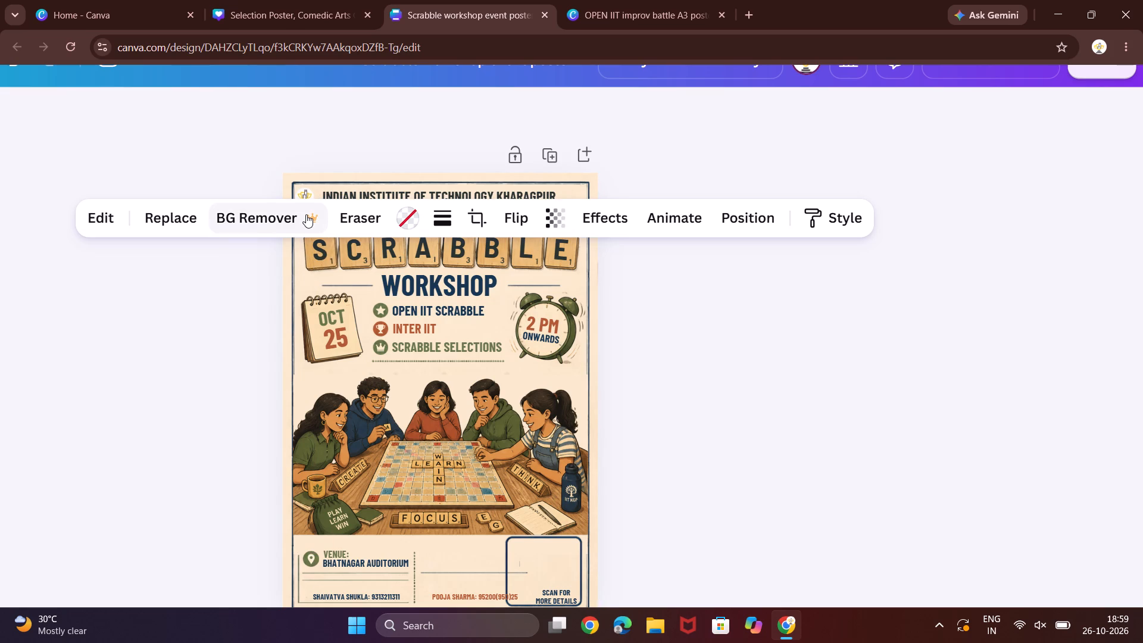
key("Right")
key("Right")
key("Right")
key("Right")
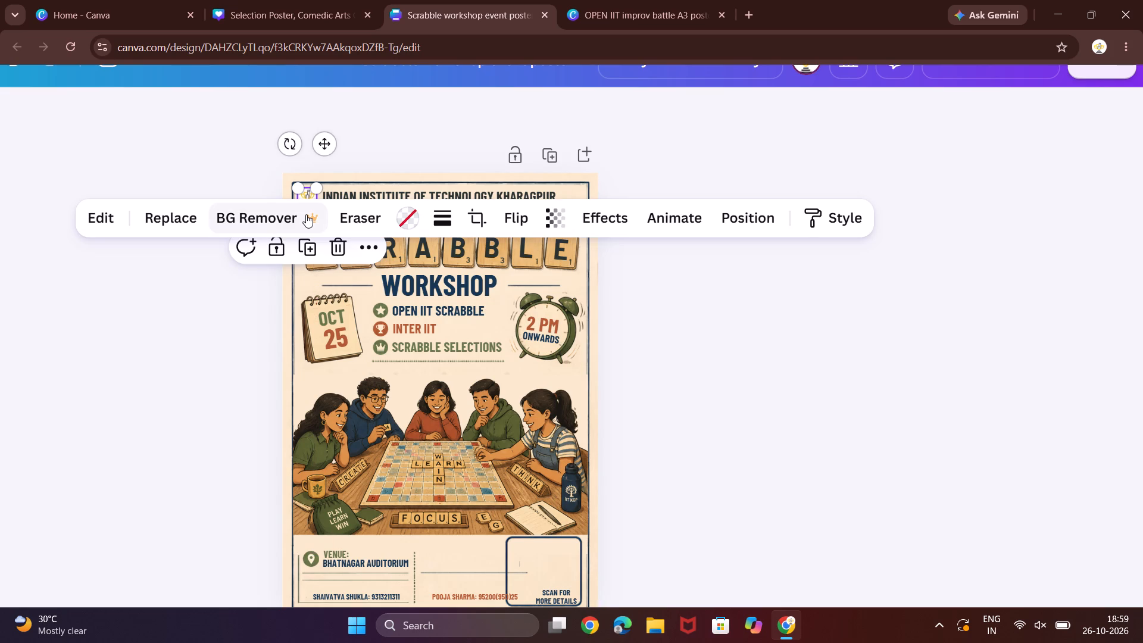
key("Down")
key("Down")
left_click(213, 280)
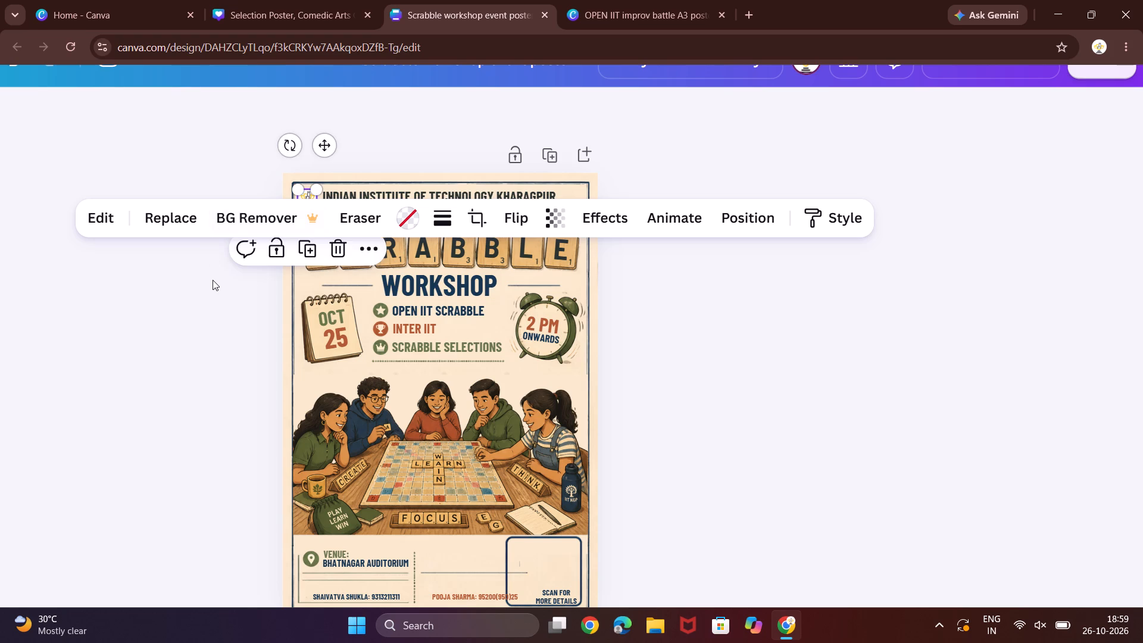
Reduce the institute heading's font size to 47.2.
left_click(410, 196)
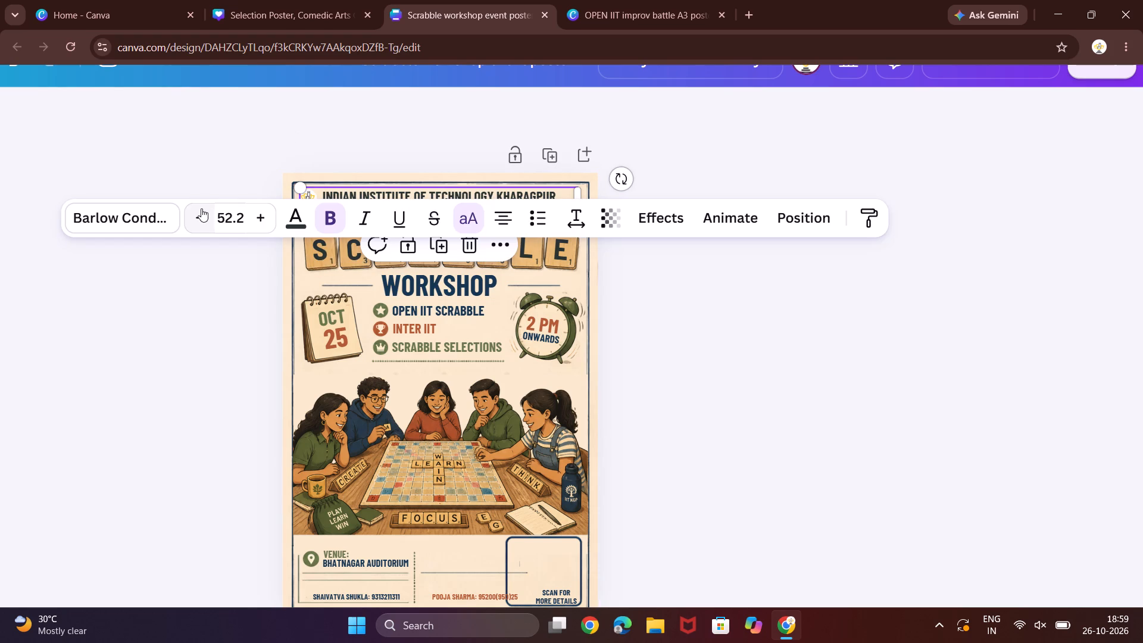
triple_click(201, 211)
double_click(201, 211)
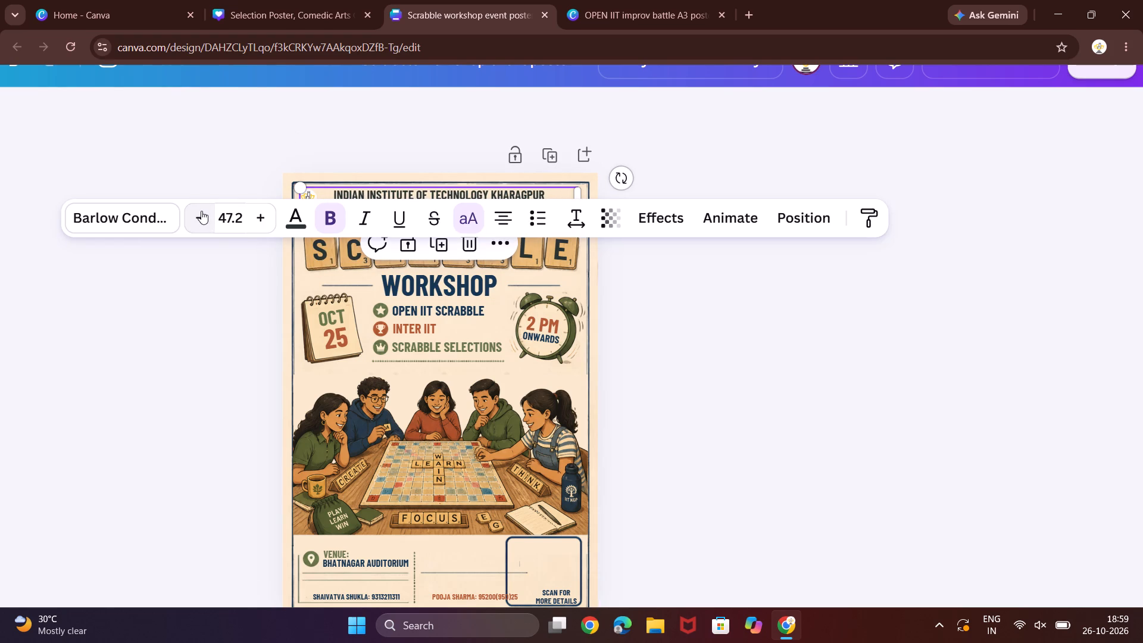
left_click(176, 395)
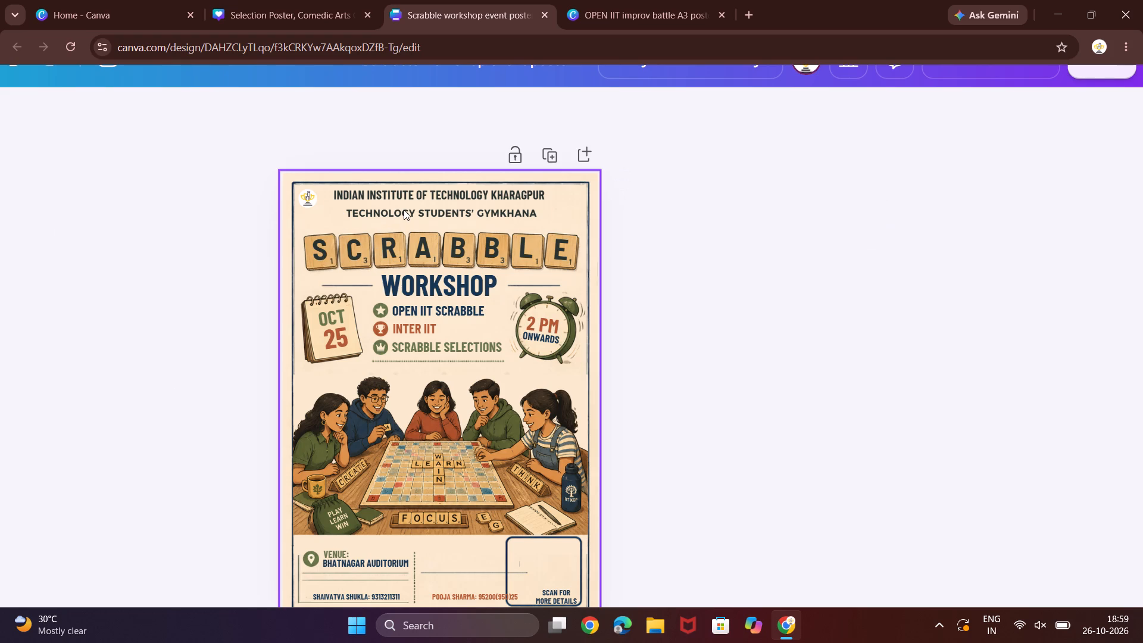
Reduce the font size of the "Technology Students' Gymkhana" line to 28.5.
left_click(404, 210)
triple_click(196, 214)
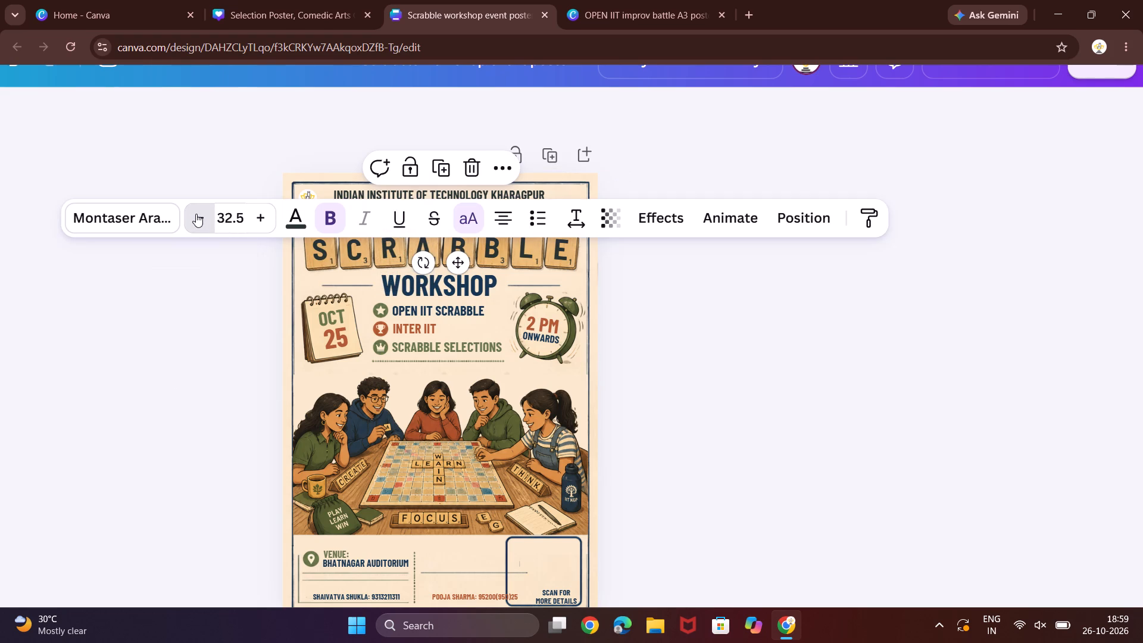
triple_click(196, 214)
triple_click(196, 214)
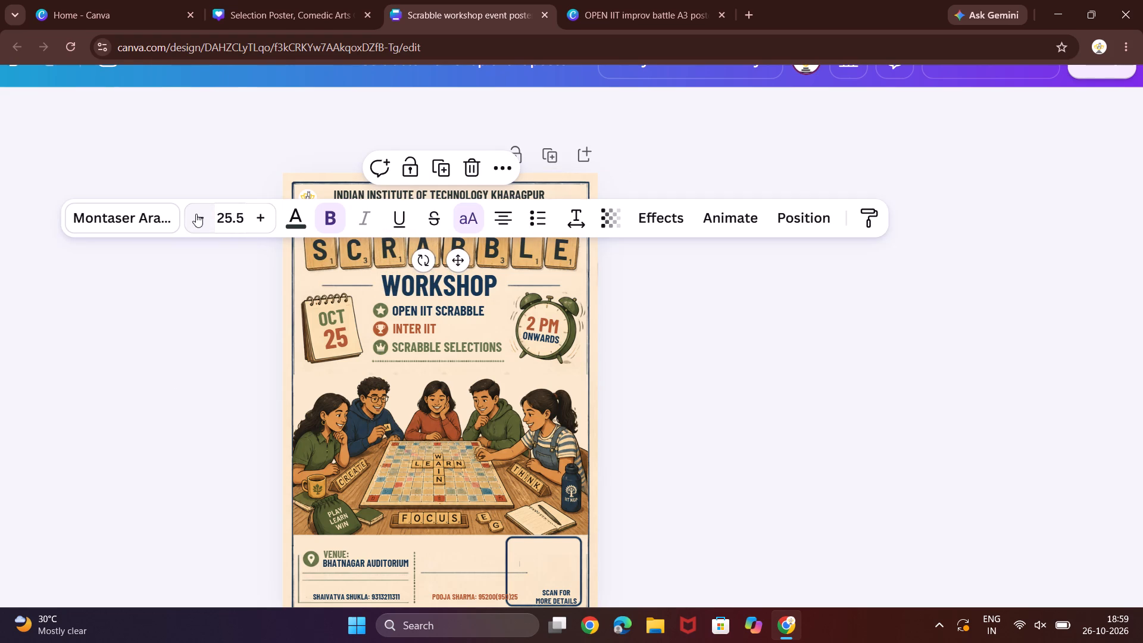
left_click(188, 270)
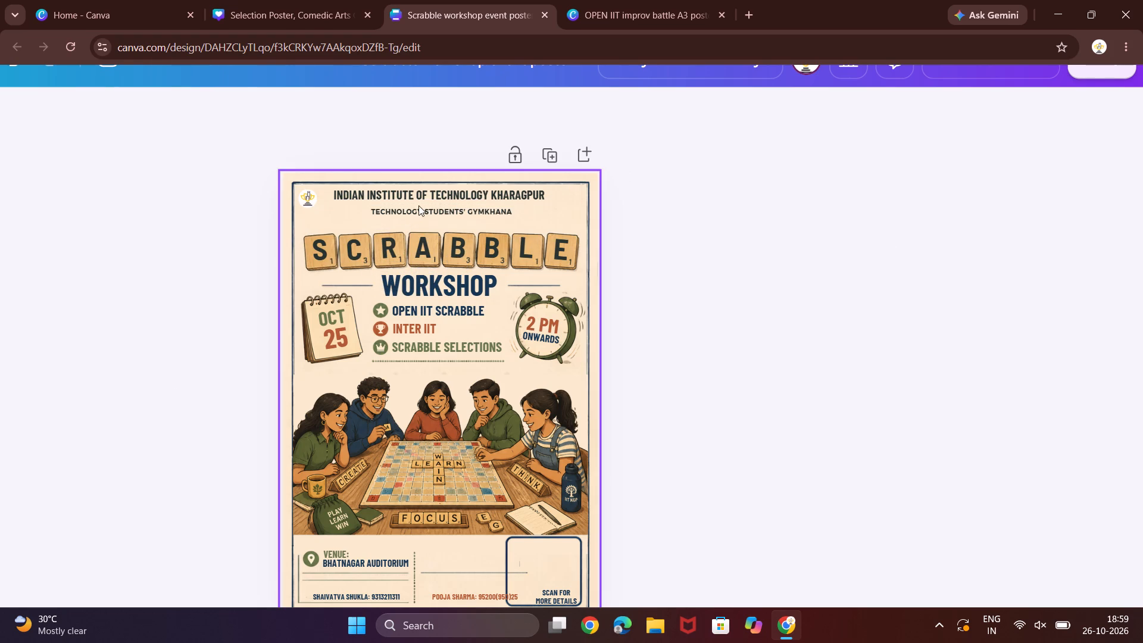
left_click(415, 210)
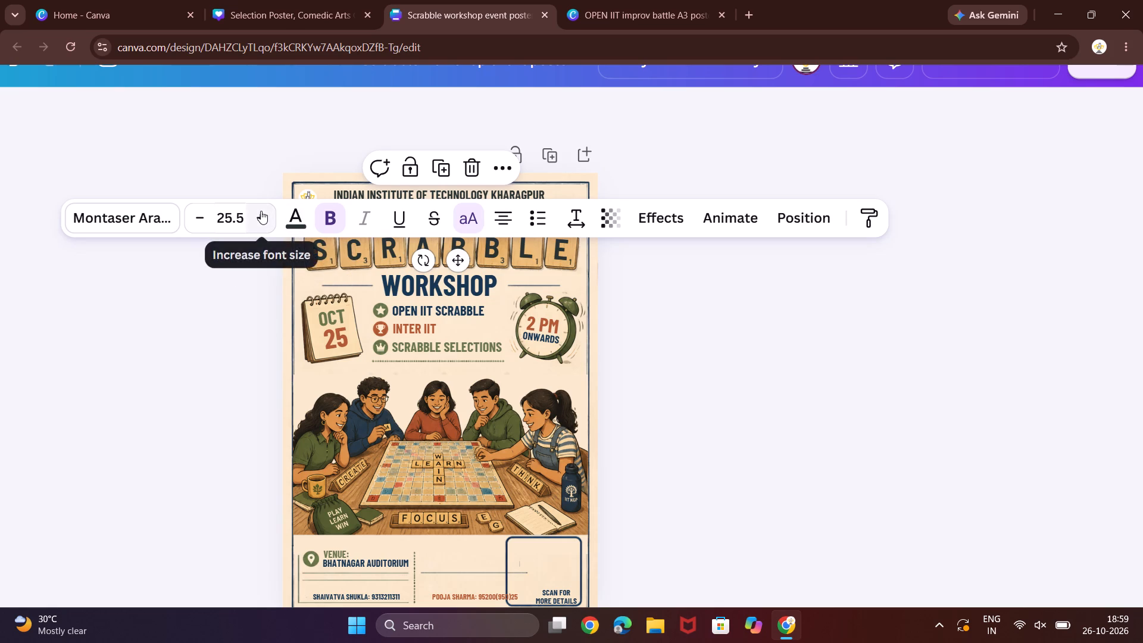
triple_click(261, 211)
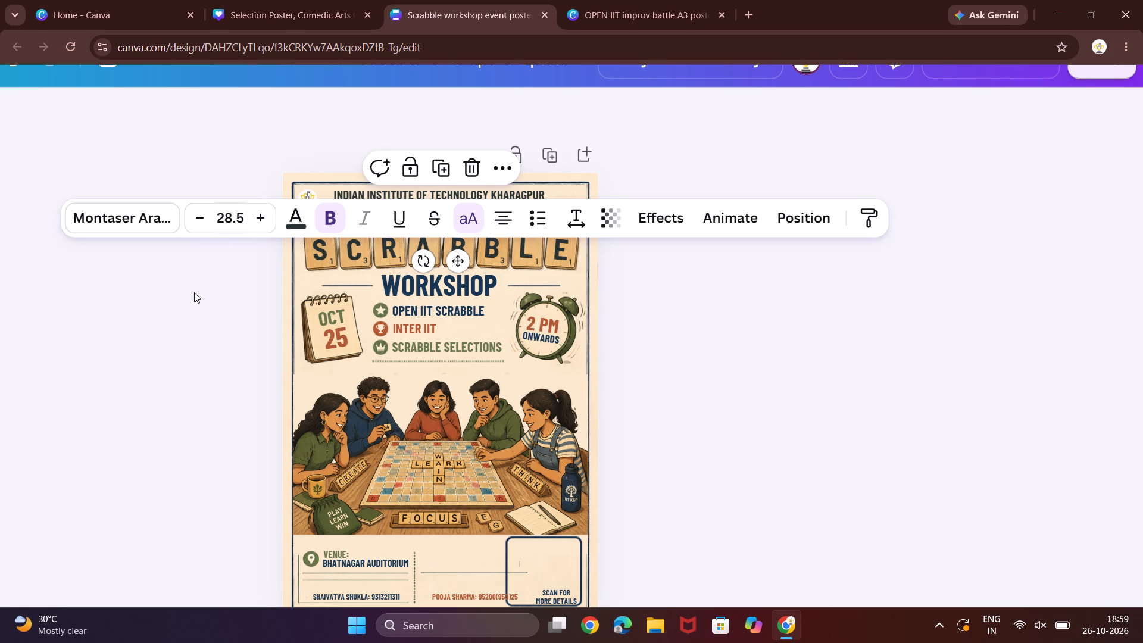
left_click(194, 292)
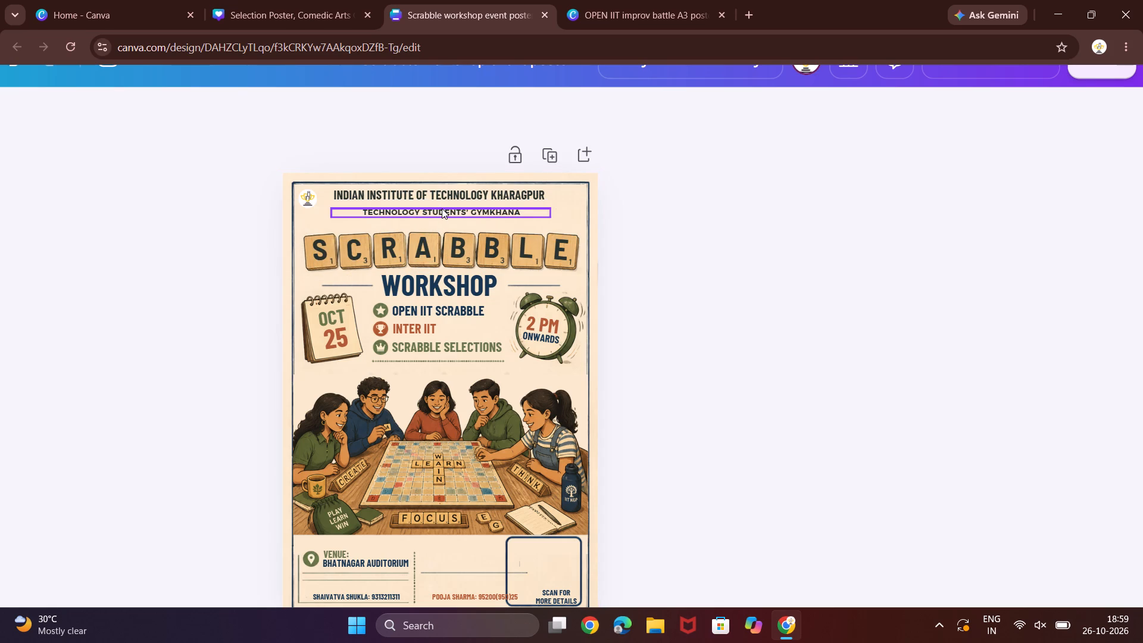
Nudge the "Technology Students' Gymkhana" line up slightly, closer to the institute heading.
left_click(442, 208)
key("Up")
key("Up")
key("Up")
key("Up")
key("Up")
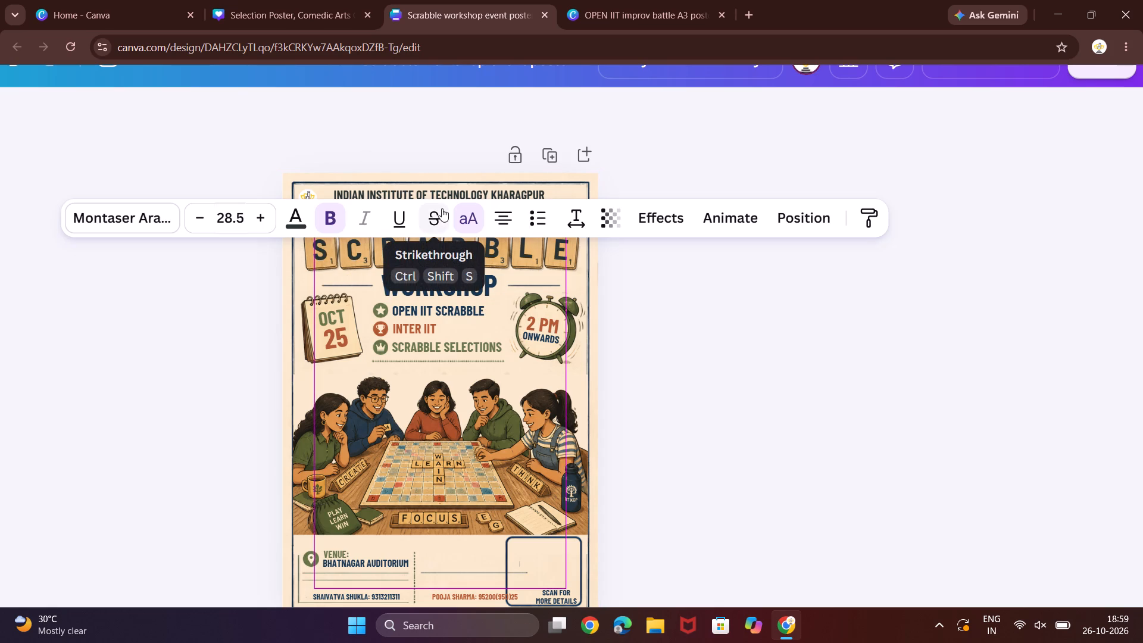
left_click(239, 317)
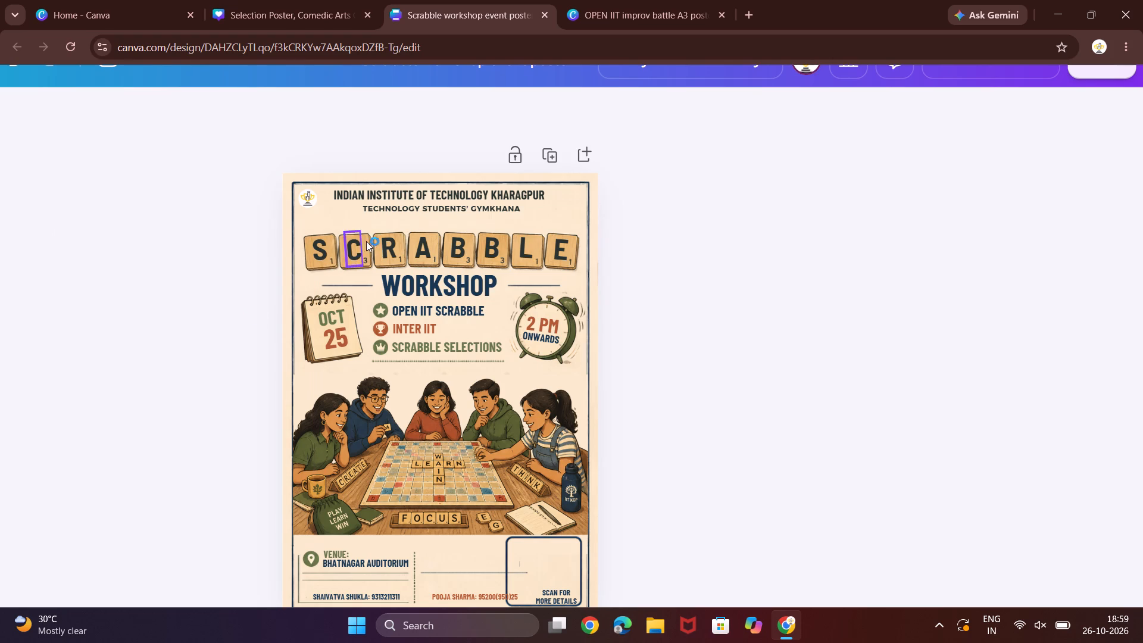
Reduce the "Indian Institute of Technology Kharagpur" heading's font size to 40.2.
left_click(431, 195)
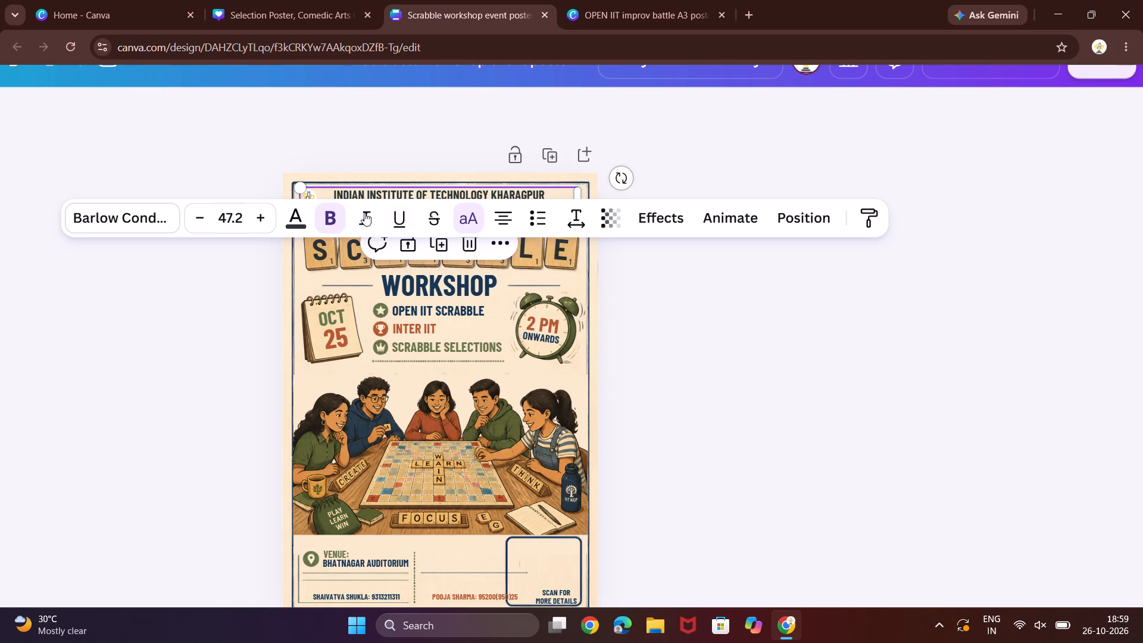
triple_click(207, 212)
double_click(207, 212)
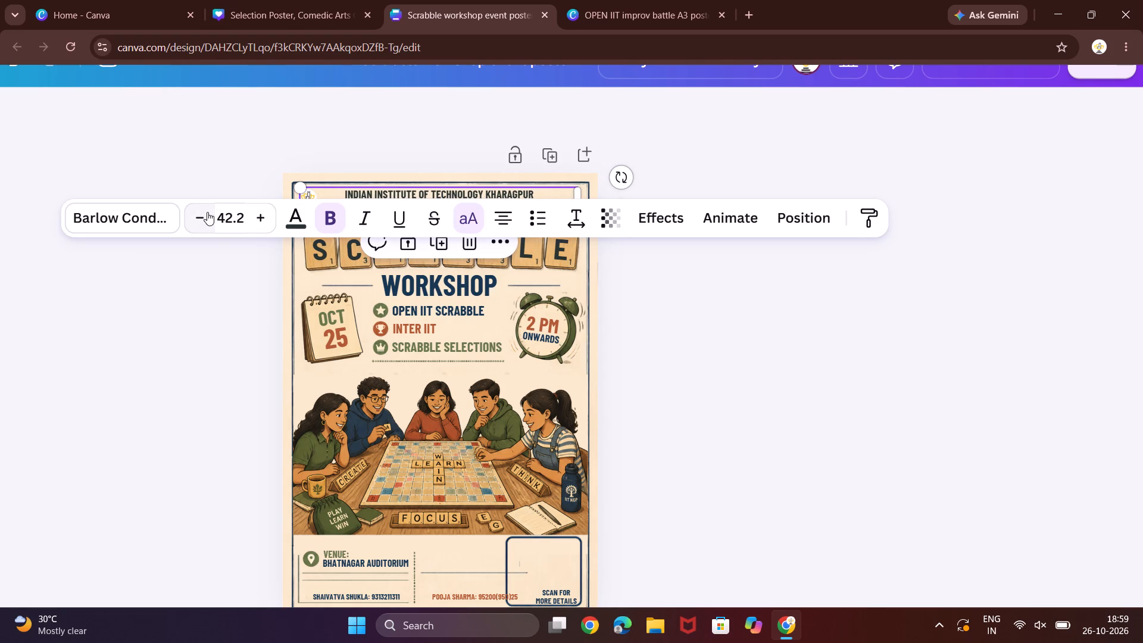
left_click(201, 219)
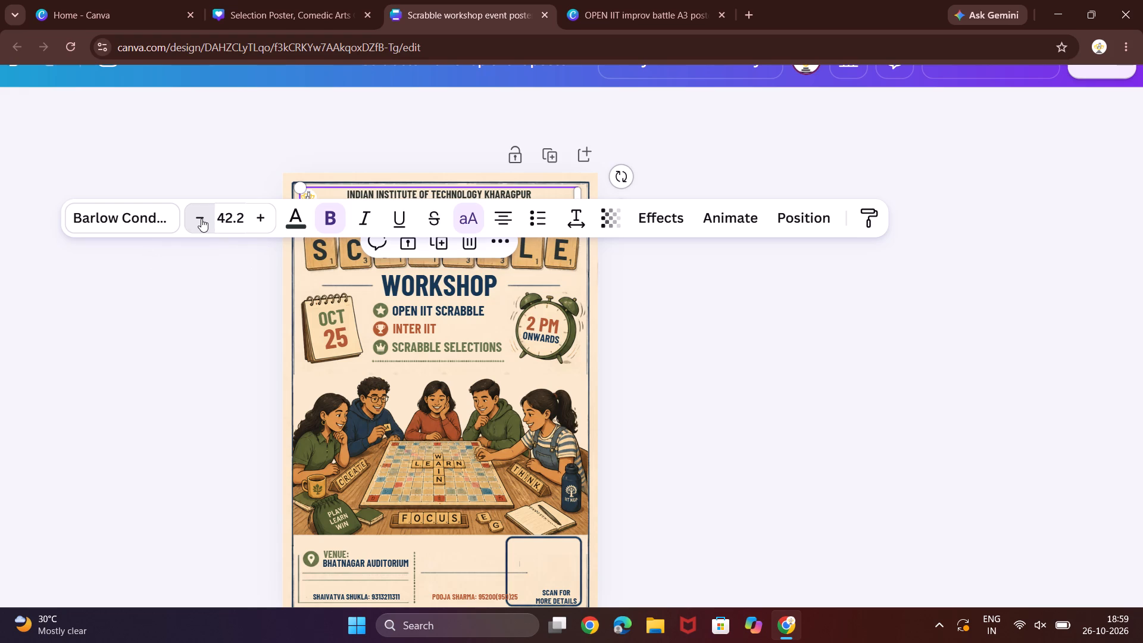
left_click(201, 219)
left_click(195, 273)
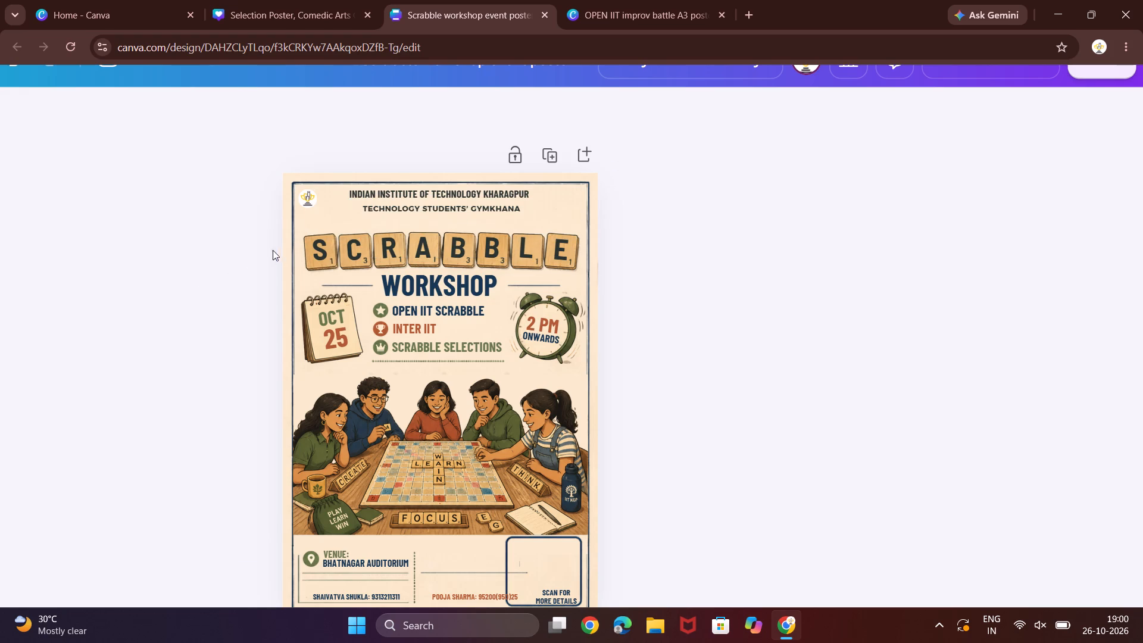
Increase the "Indian Institute of Technology Kharagpur" heading's font size to 45.2.
left_click(394, 191)
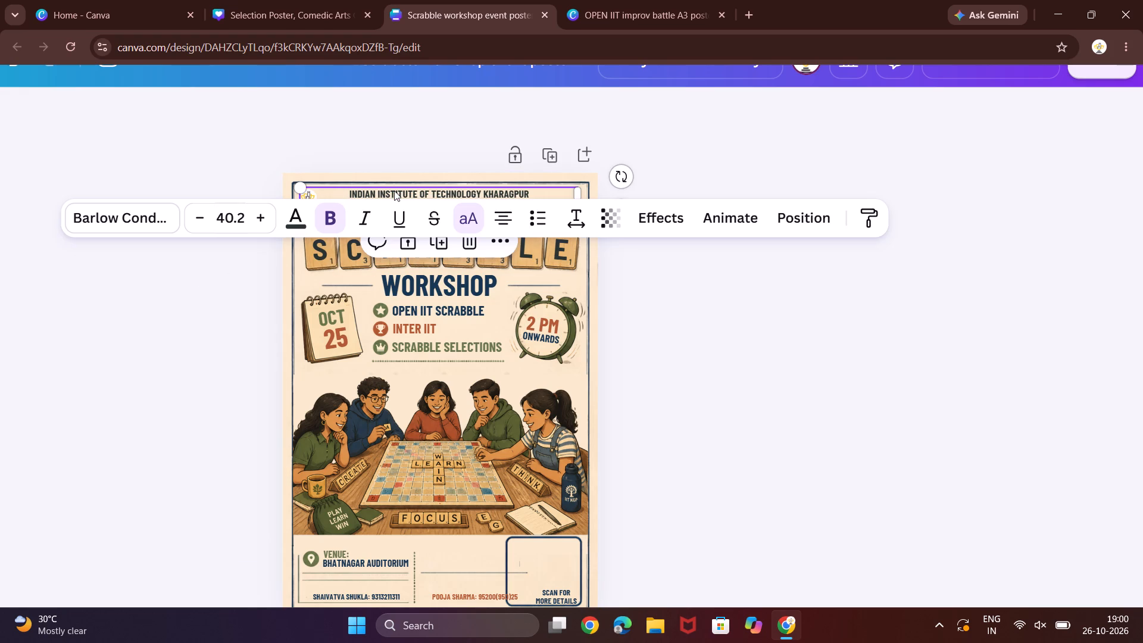
triple_click(269, 207)
left_click(269, 207)
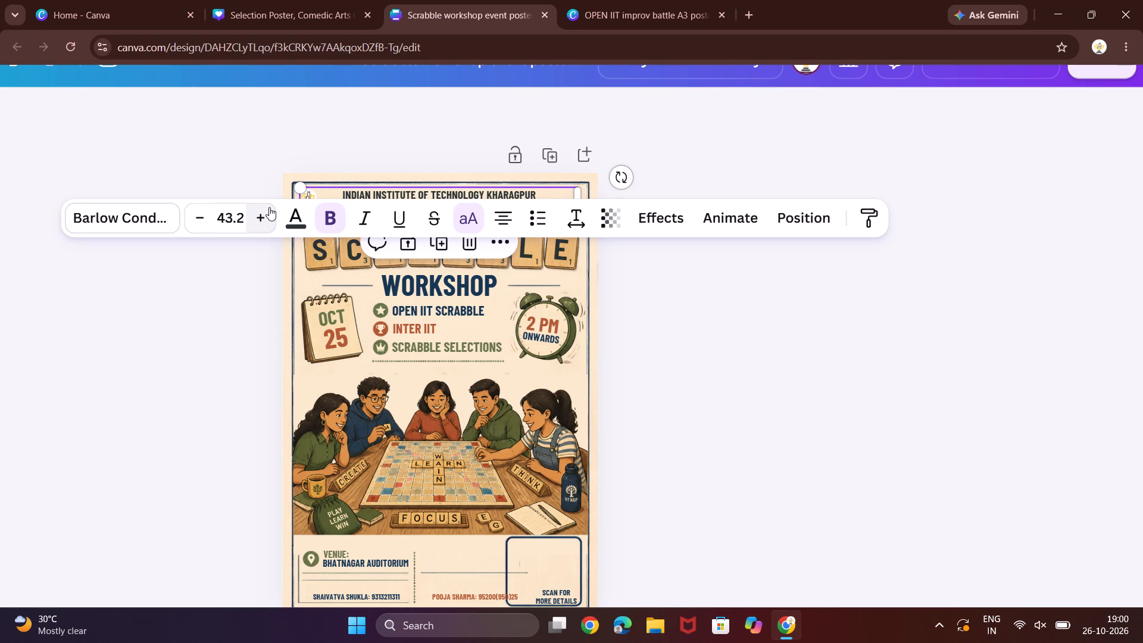
left_click(269, 207)
left_click(244, 323)
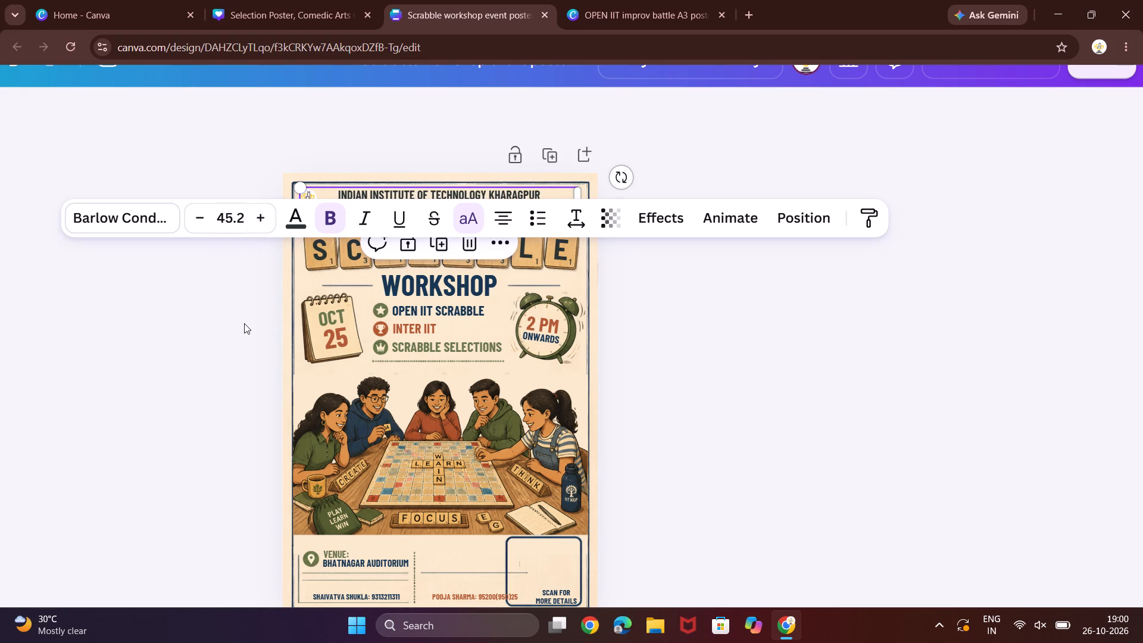
Increase the font size of the "Technology Students' Gymkhana" line to 32.5.
left_click(415, 210)
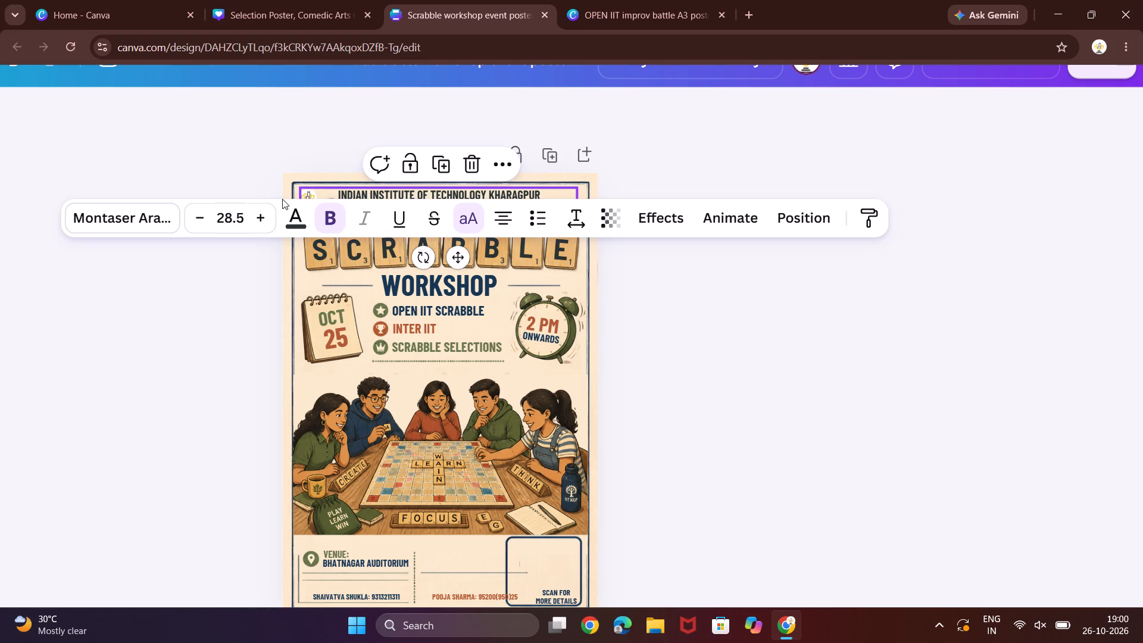
left_click(266, 210)
left_click(266, 210)
left_click(266, 210)
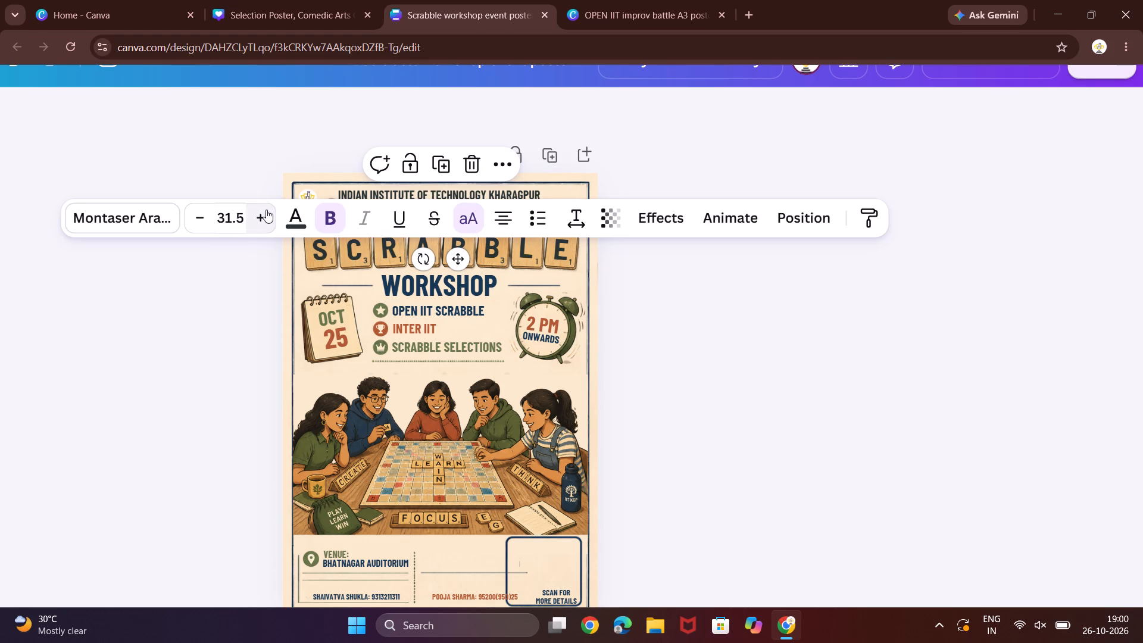
left_click(266, 210)
left_click(184, 301)
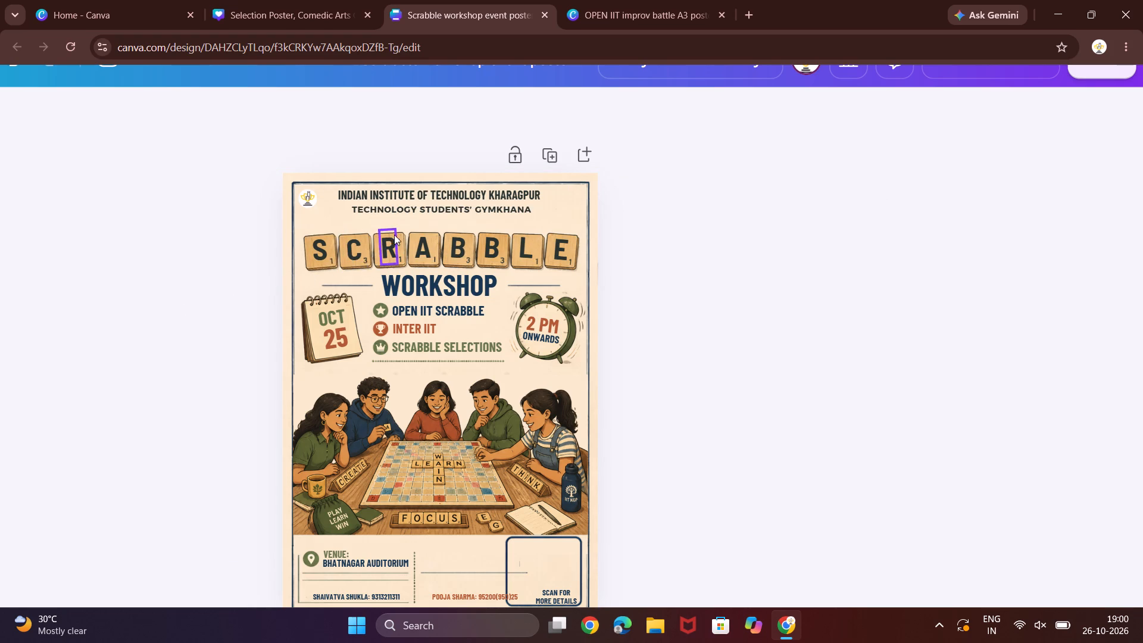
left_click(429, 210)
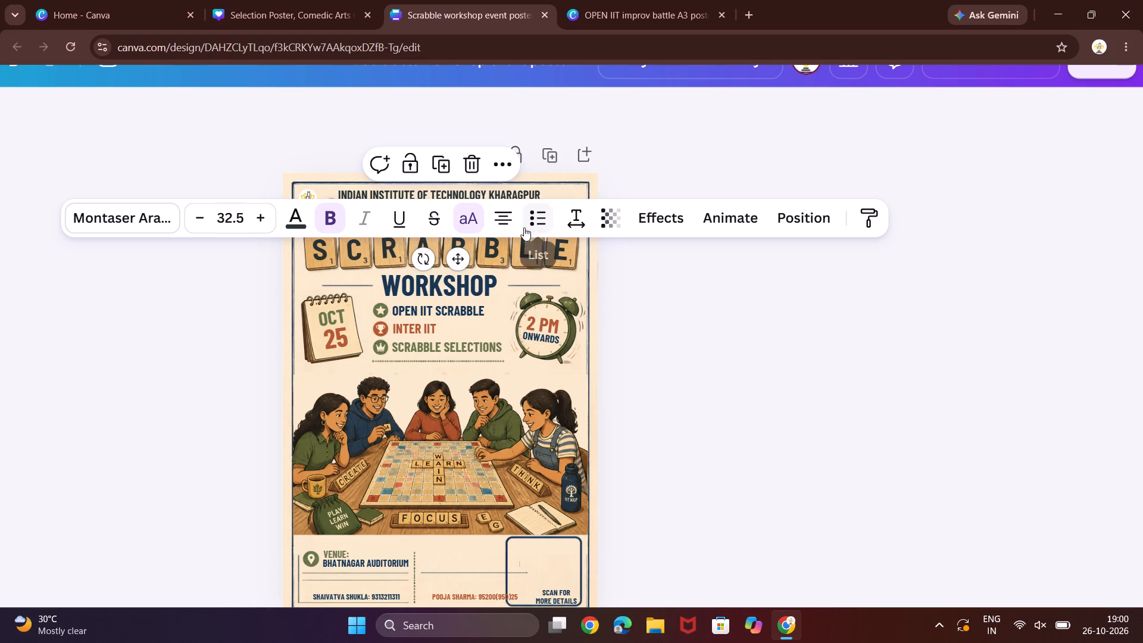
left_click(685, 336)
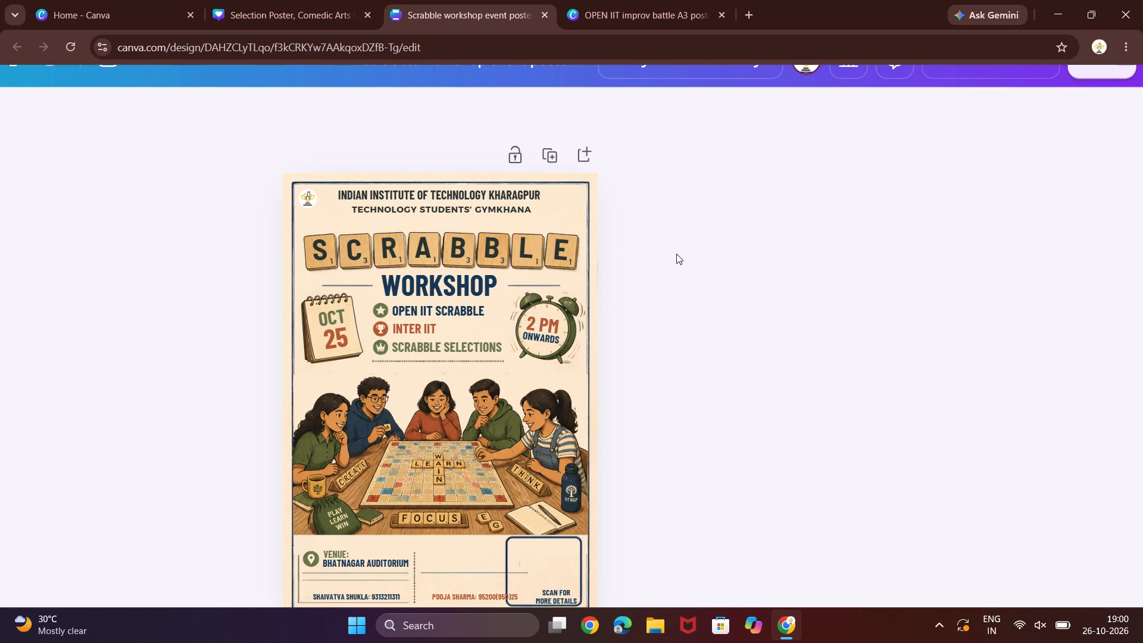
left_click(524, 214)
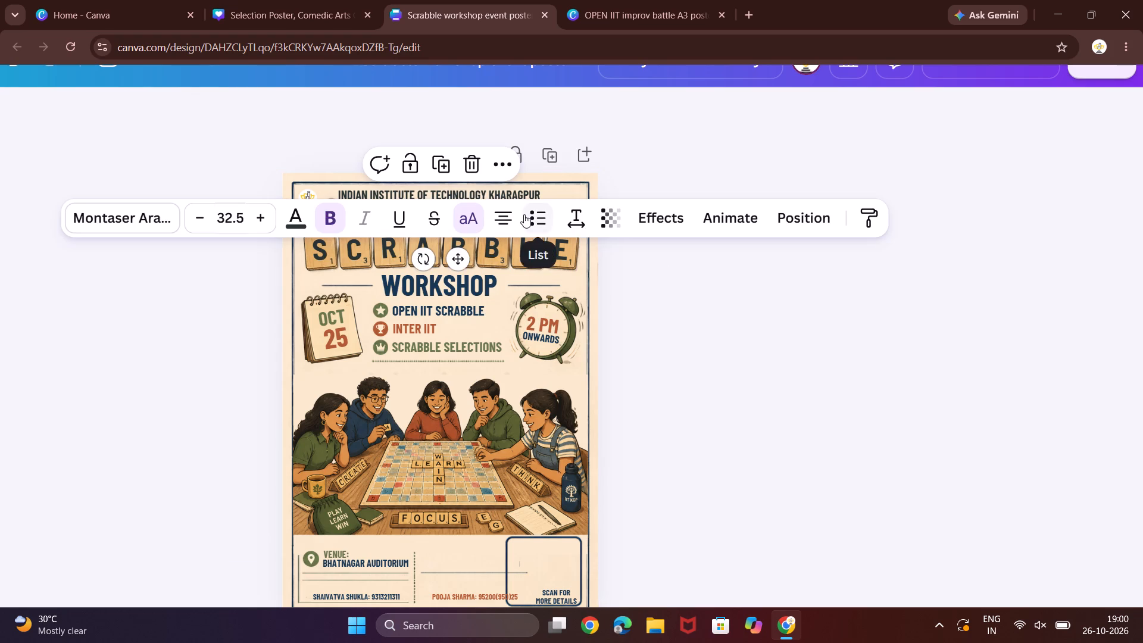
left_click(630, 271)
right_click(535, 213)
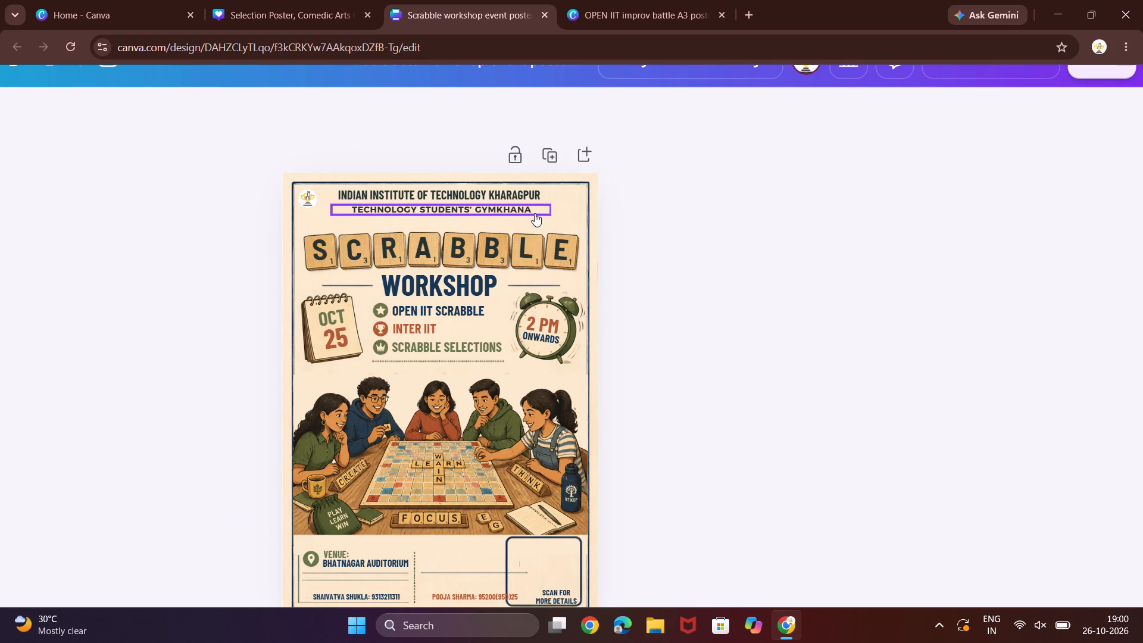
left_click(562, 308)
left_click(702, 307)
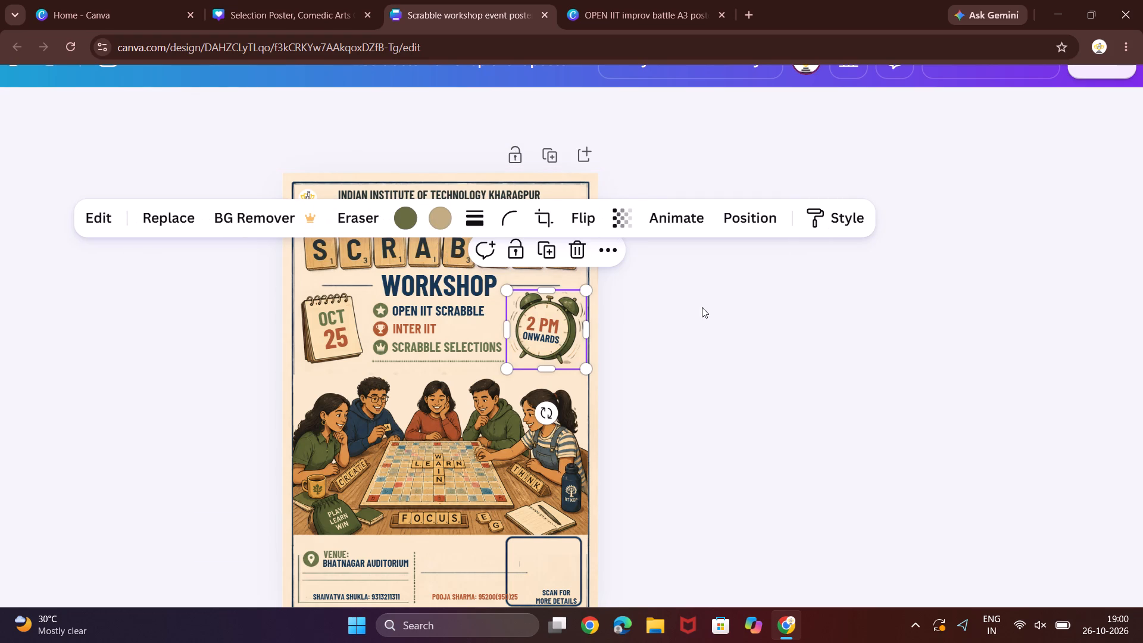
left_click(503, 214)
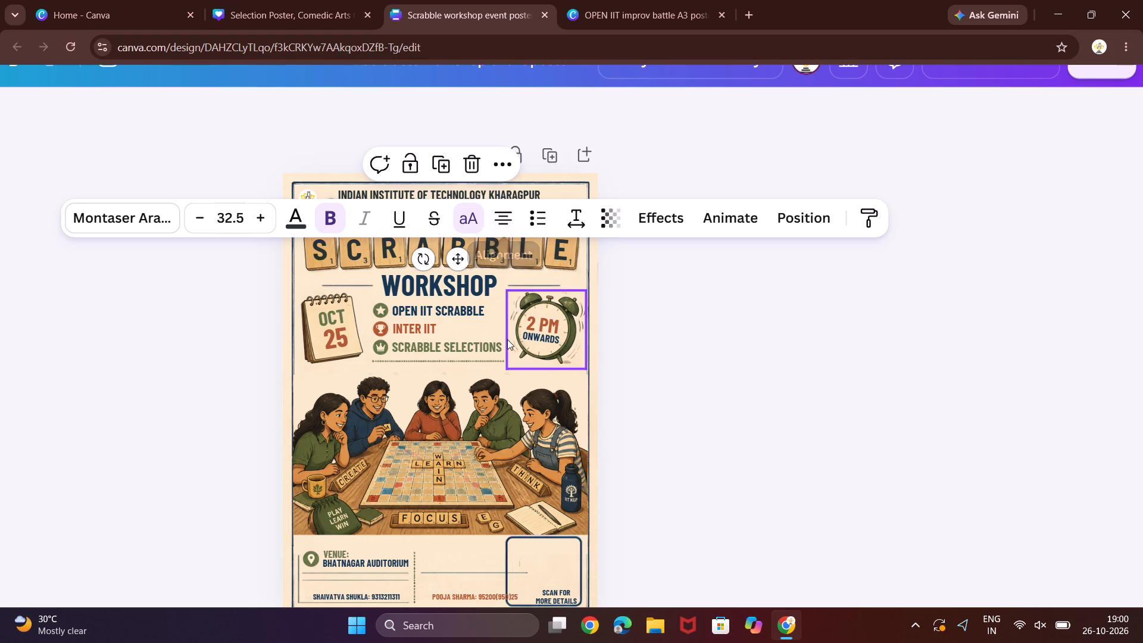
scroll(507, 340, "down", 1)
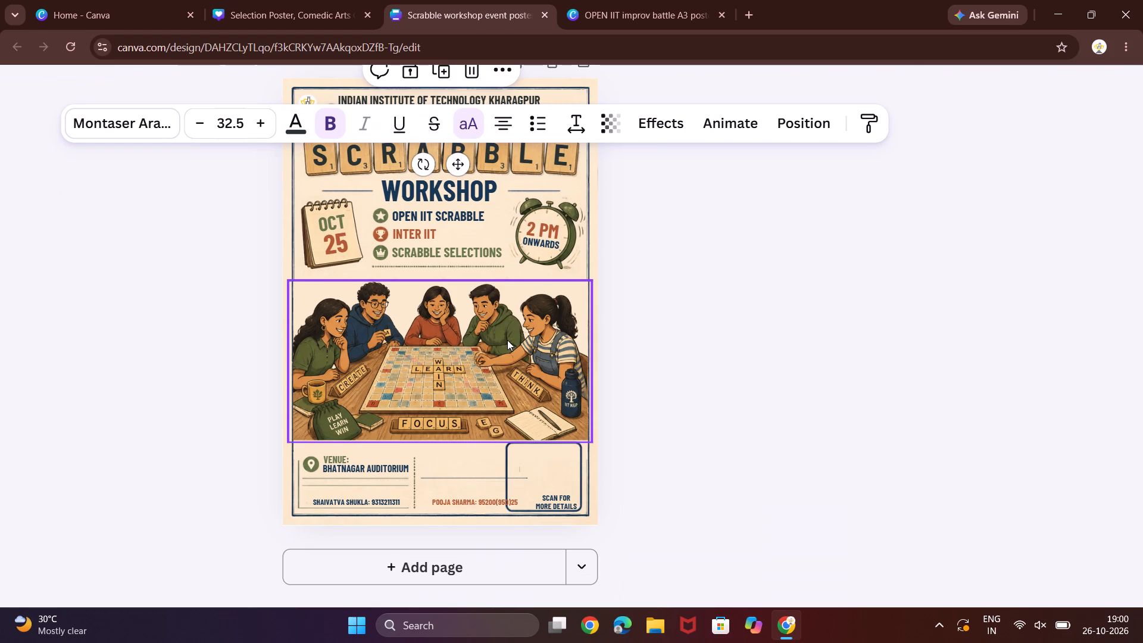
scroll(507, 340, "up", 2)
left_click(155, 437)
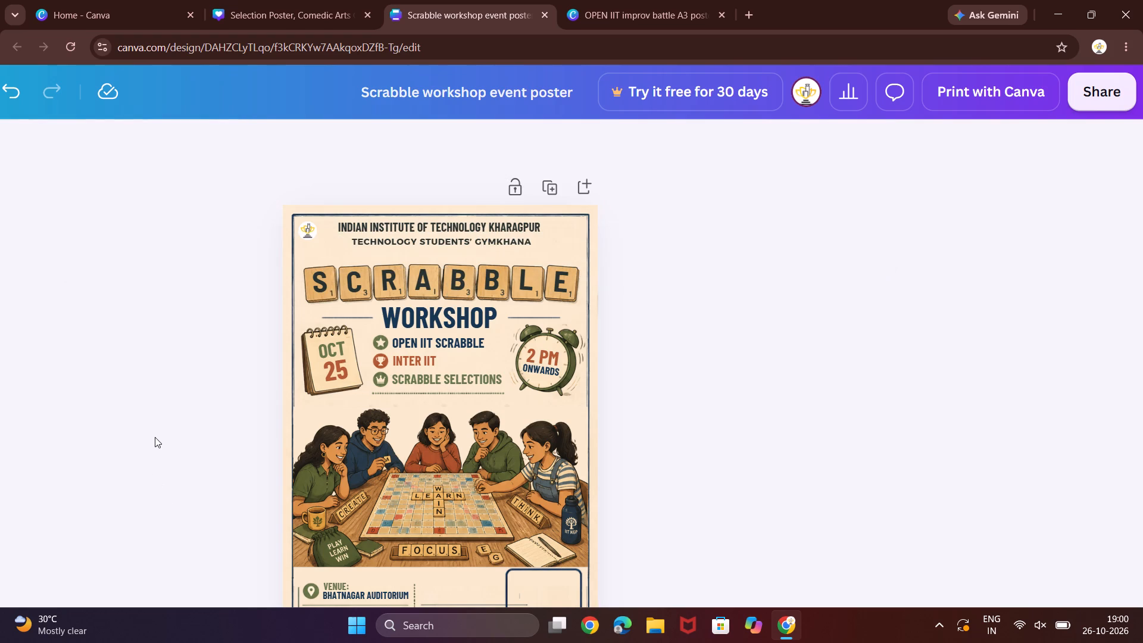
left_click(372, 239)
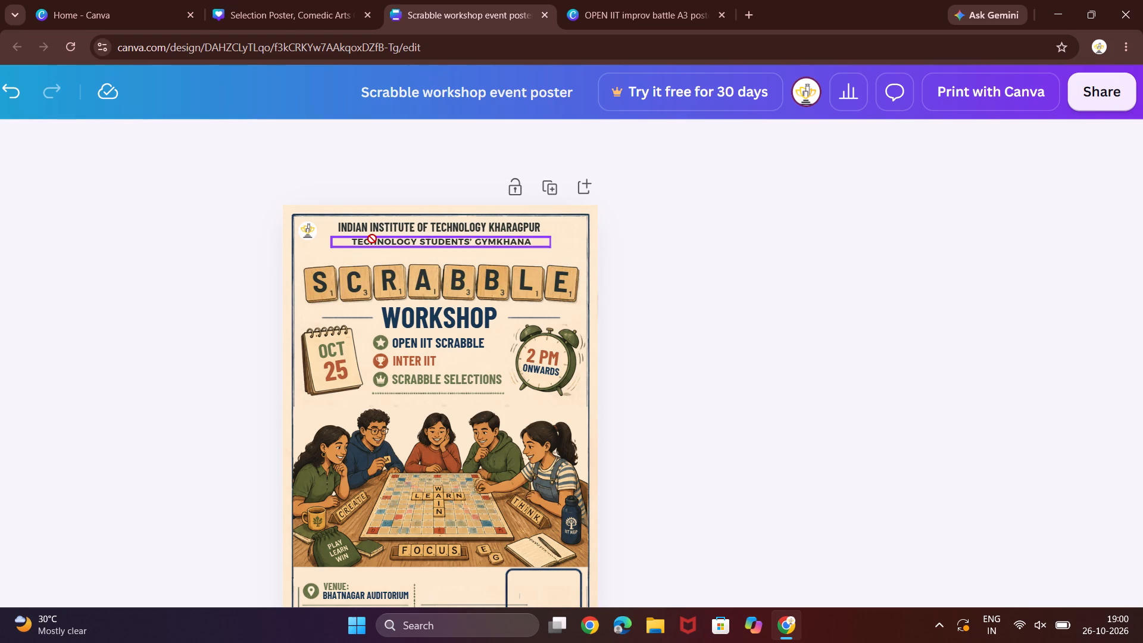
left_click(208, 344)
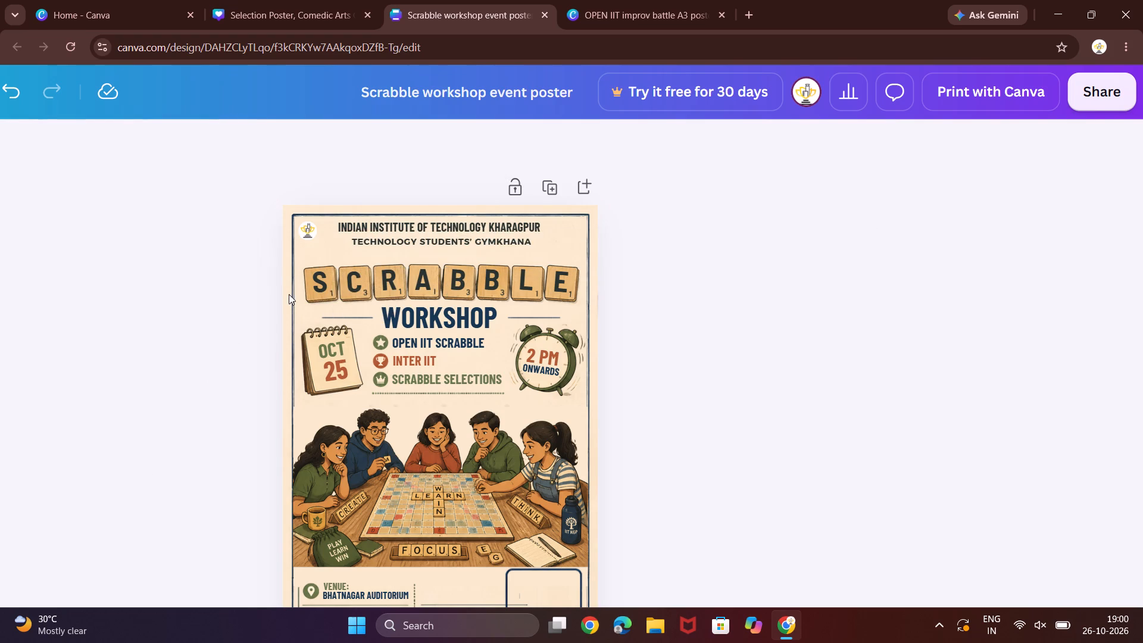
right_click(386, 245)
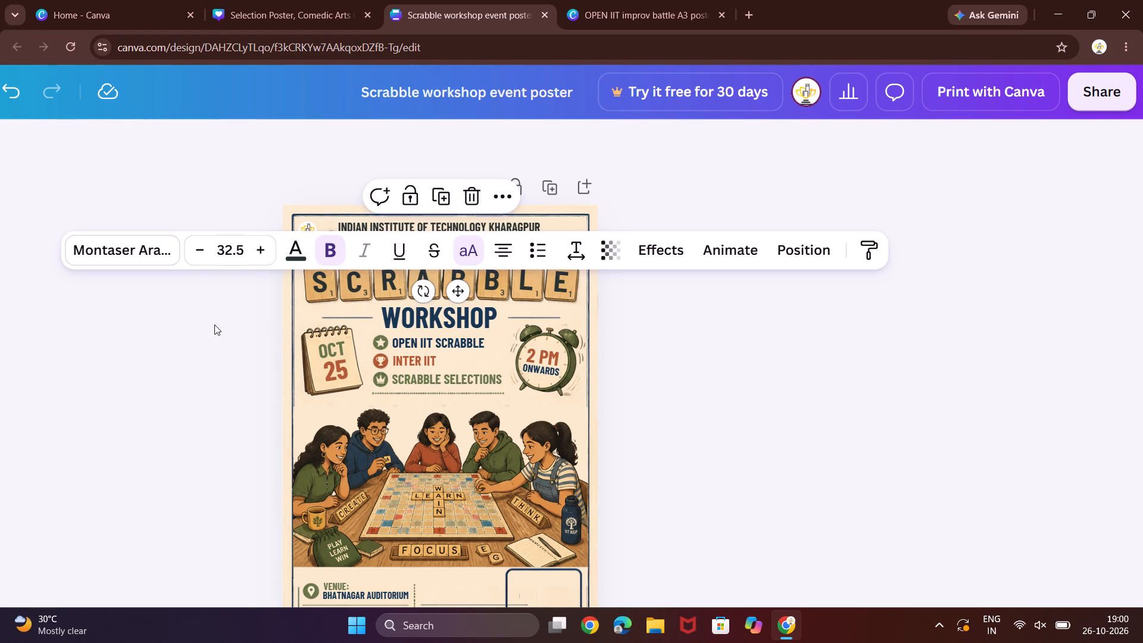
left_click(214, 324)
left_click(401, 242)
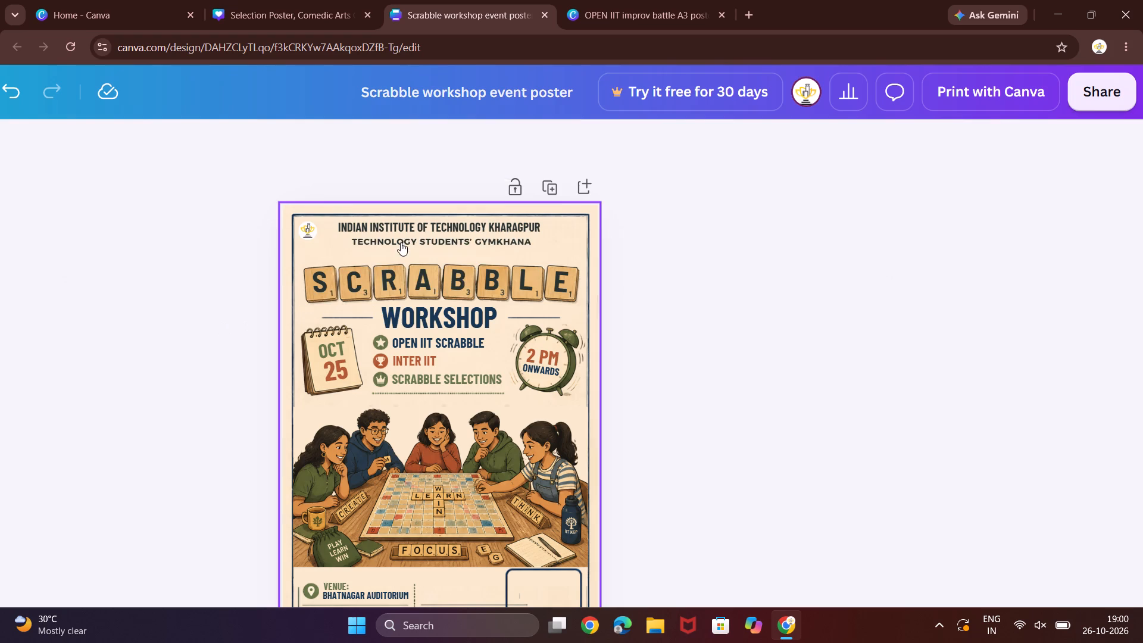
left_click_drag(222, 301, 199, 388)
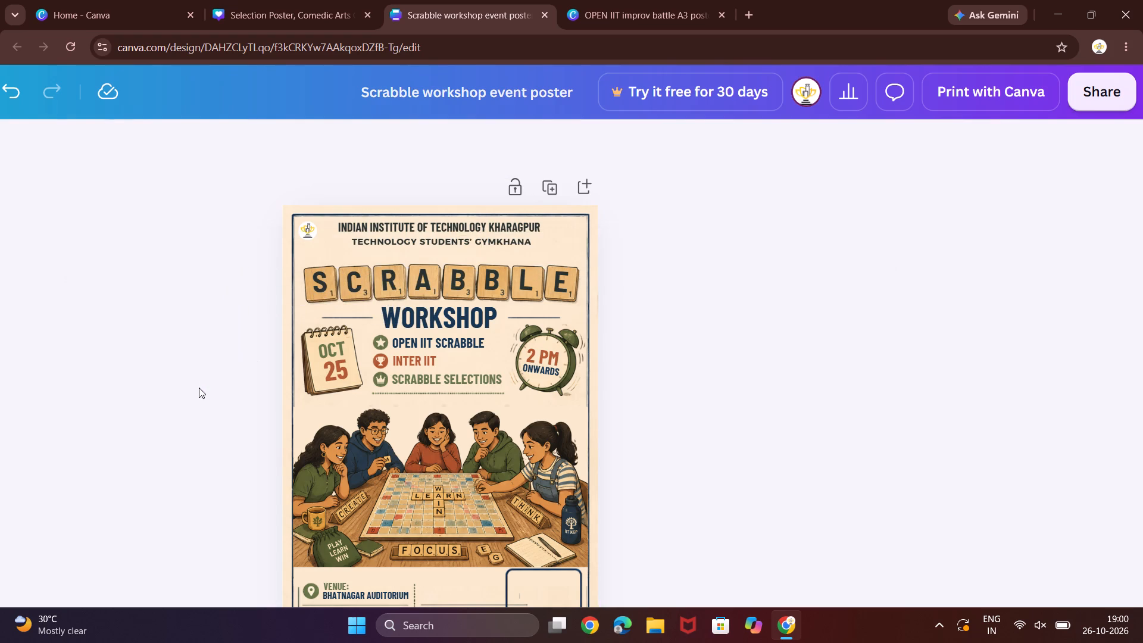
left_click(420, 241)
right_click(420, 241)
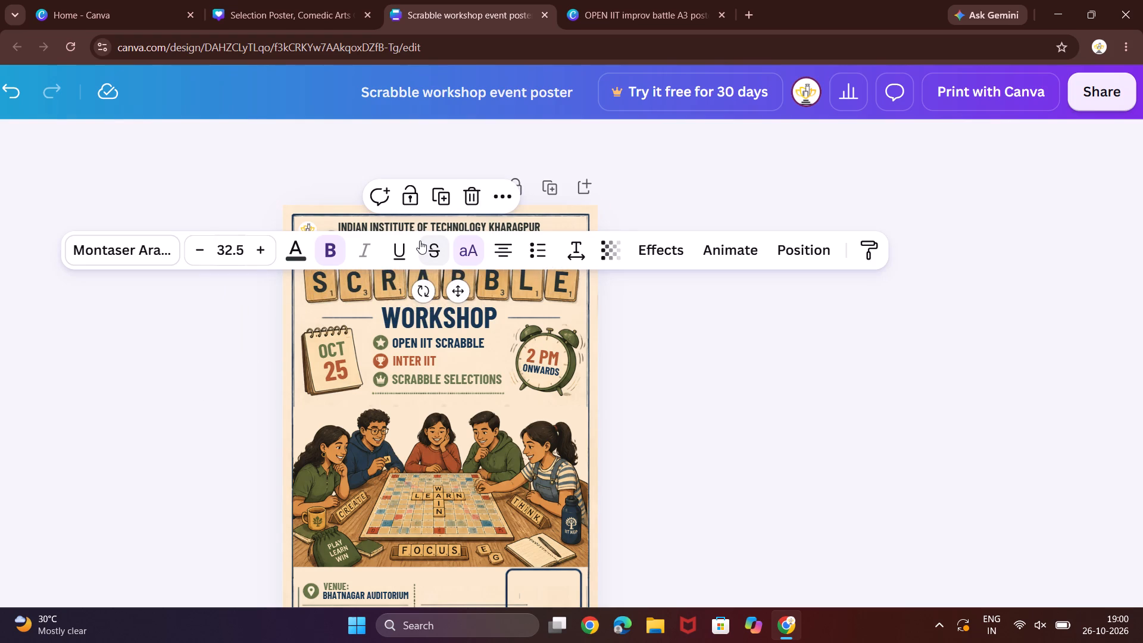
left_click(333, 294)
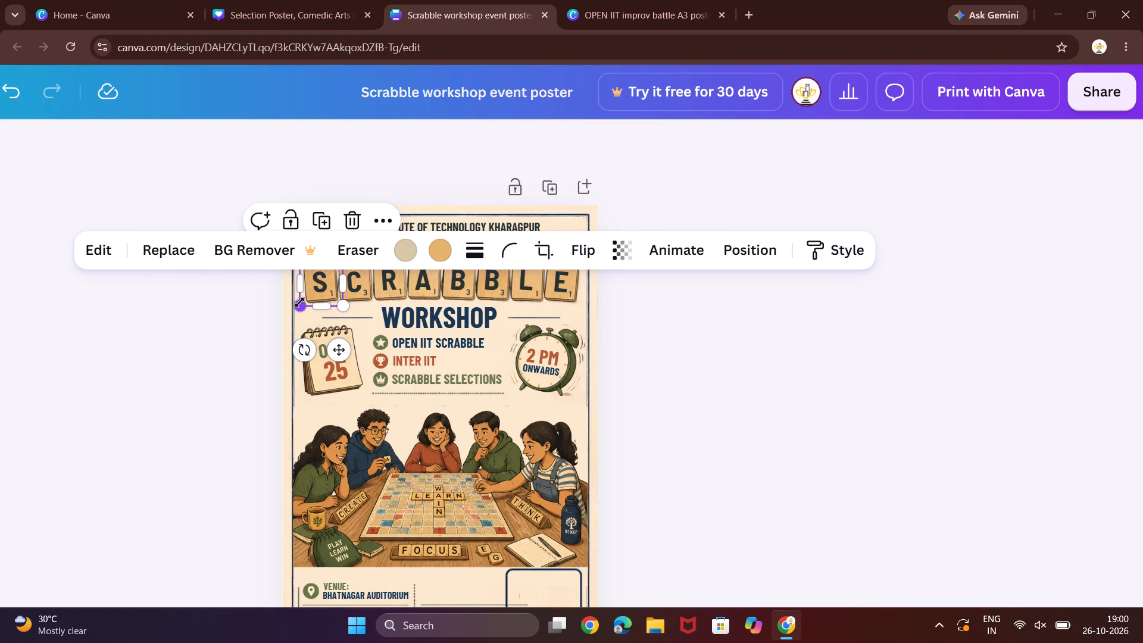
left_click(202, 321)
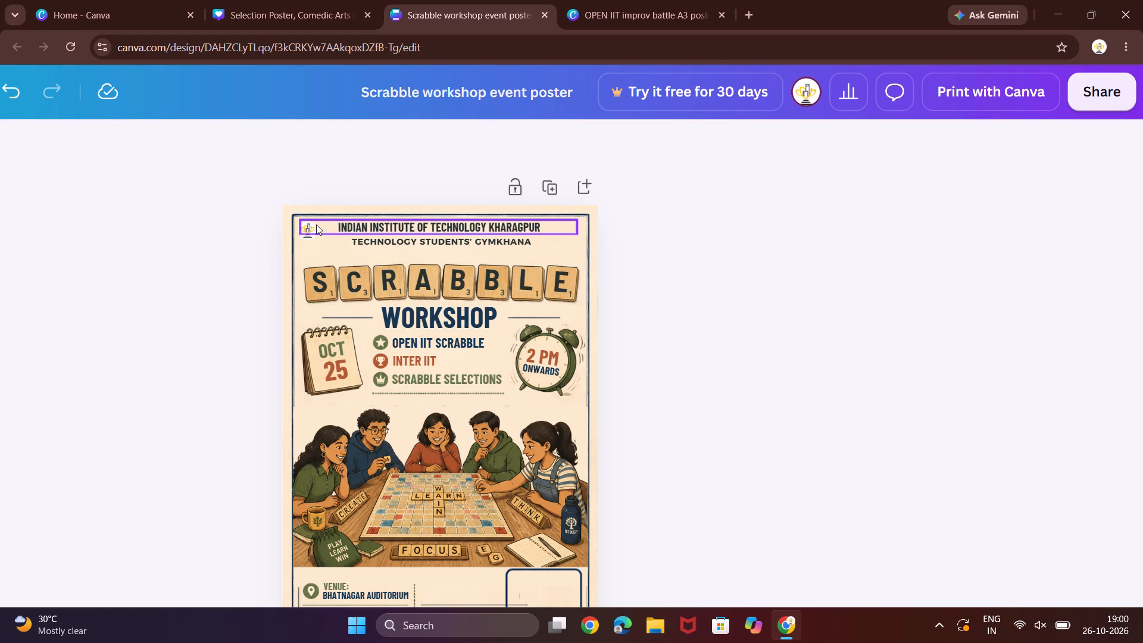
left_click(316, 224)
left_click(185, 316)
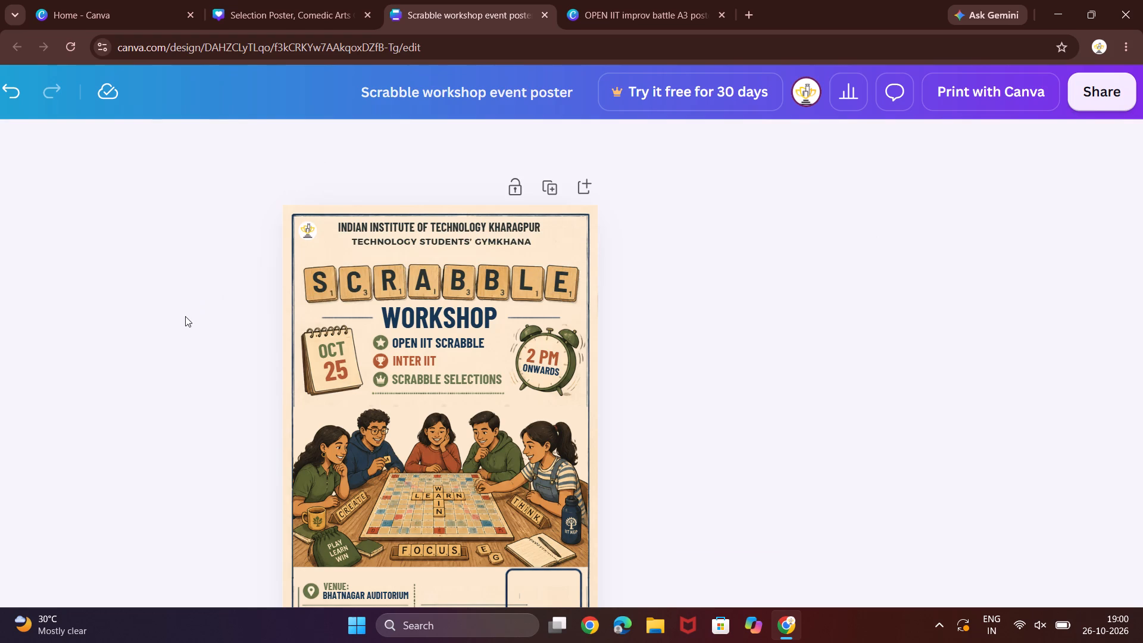
Enlarge the logo beside the institute heading to about 3.3 by 3.3, keeping its lower-left corner in place.
left_click(309, 238)
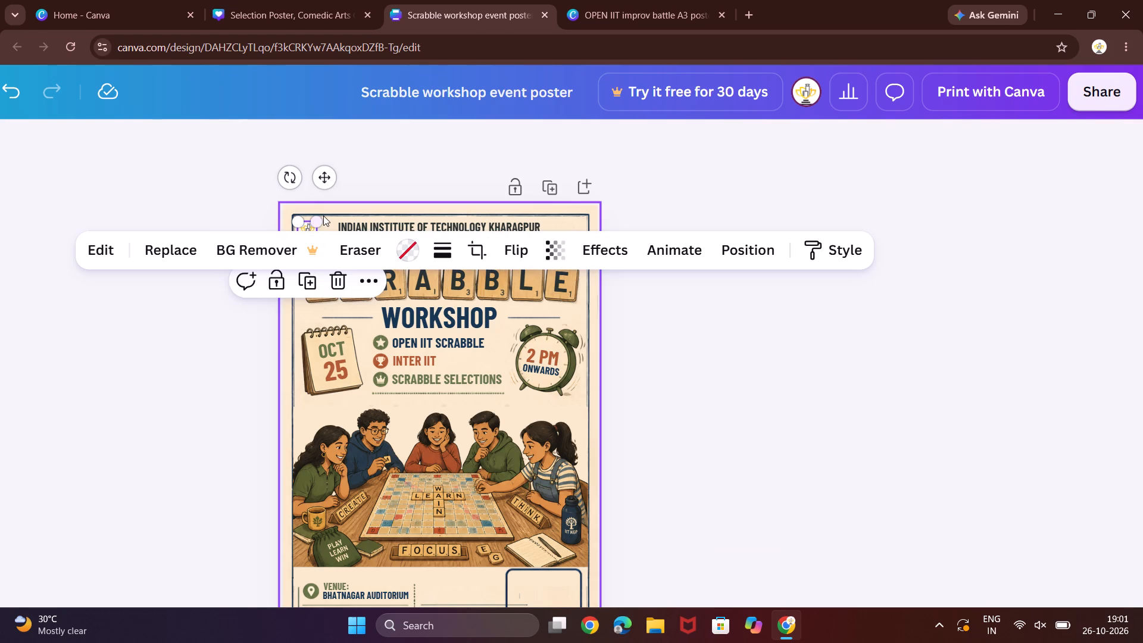
left_click_drag(322, 219, 331, 212)
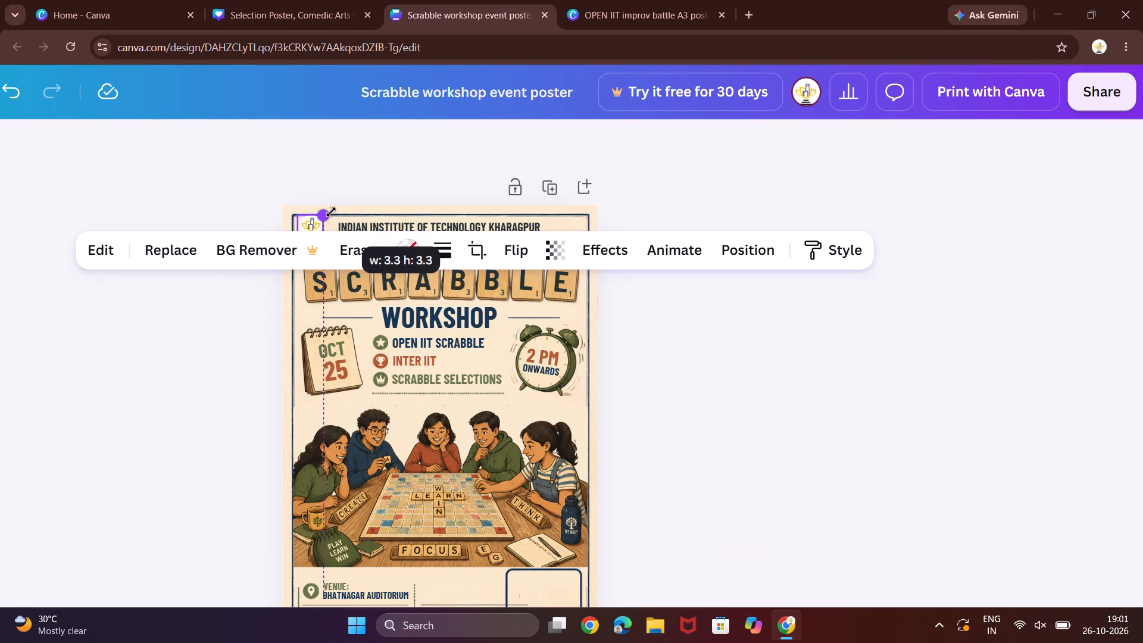
left_click_drag(331, 212, 333, 211)
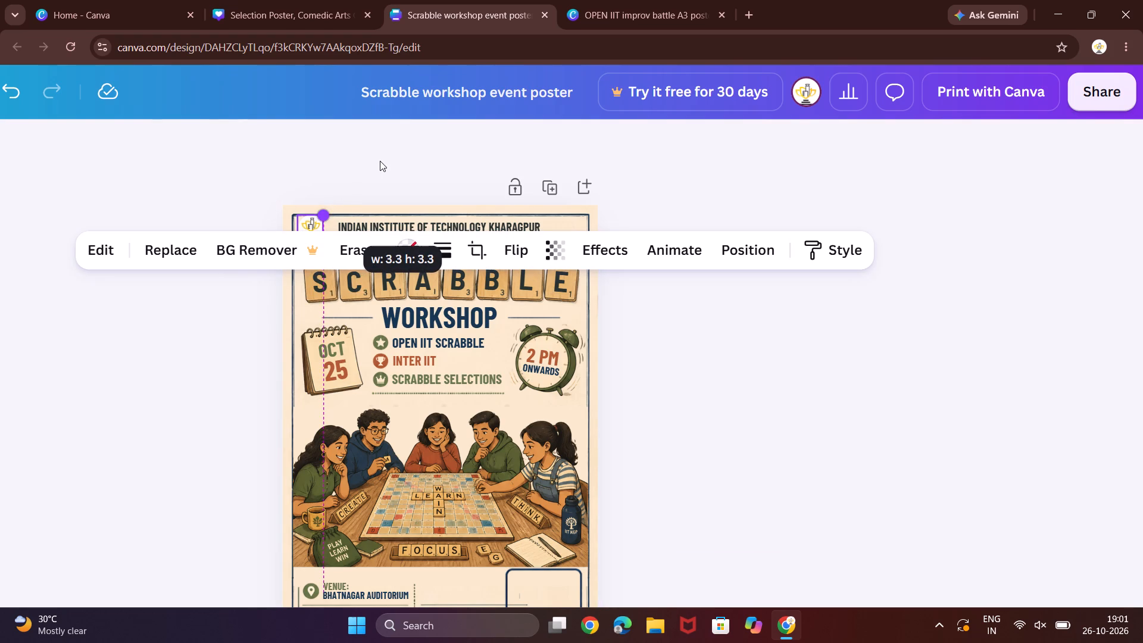
left_click(380, 161)
Nudge the enlarged logo down so it sits clear of the poster's top border line.
left_click(318, 230)
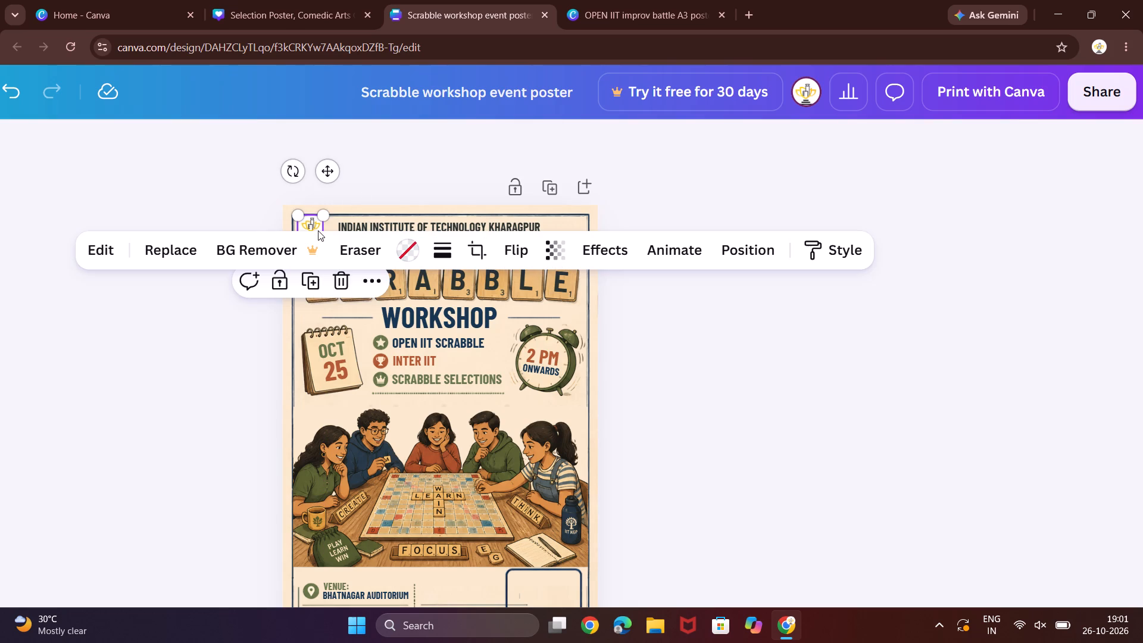
key("Down")
key("Down")
key("Down")
key("Down")
key("Down")
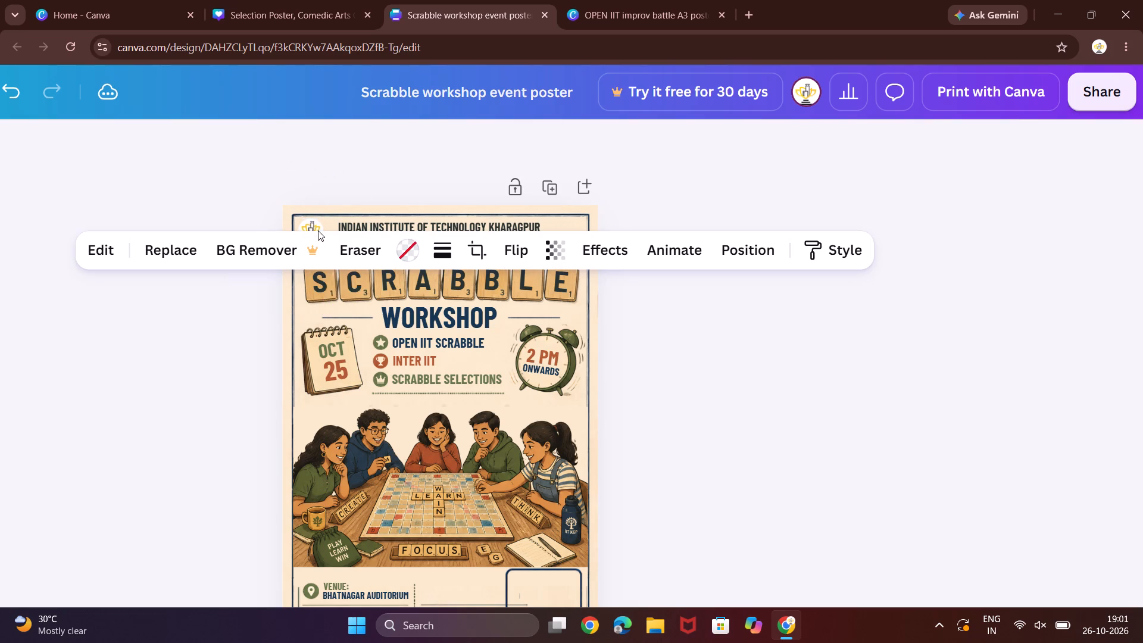
key("Down")
key("Down")
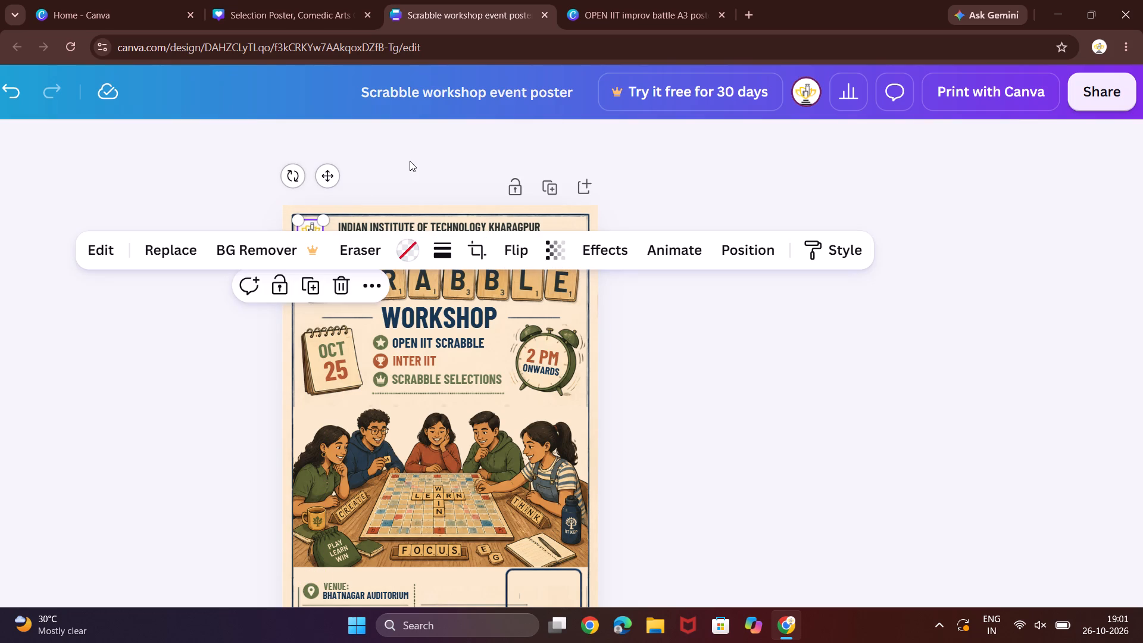
Copy the colourful tree logo from page 2's header in the Comedic Arts Cup selection poster and paste it into the Scrabble workshop poster.
left_click(410, 161)
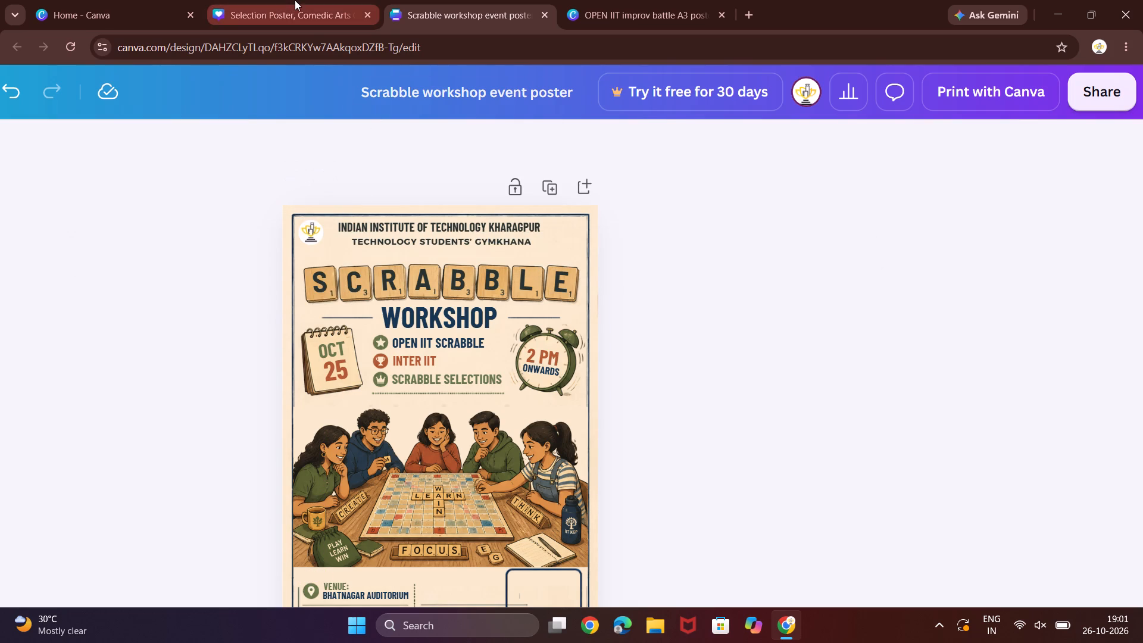
left_click(295, 0)
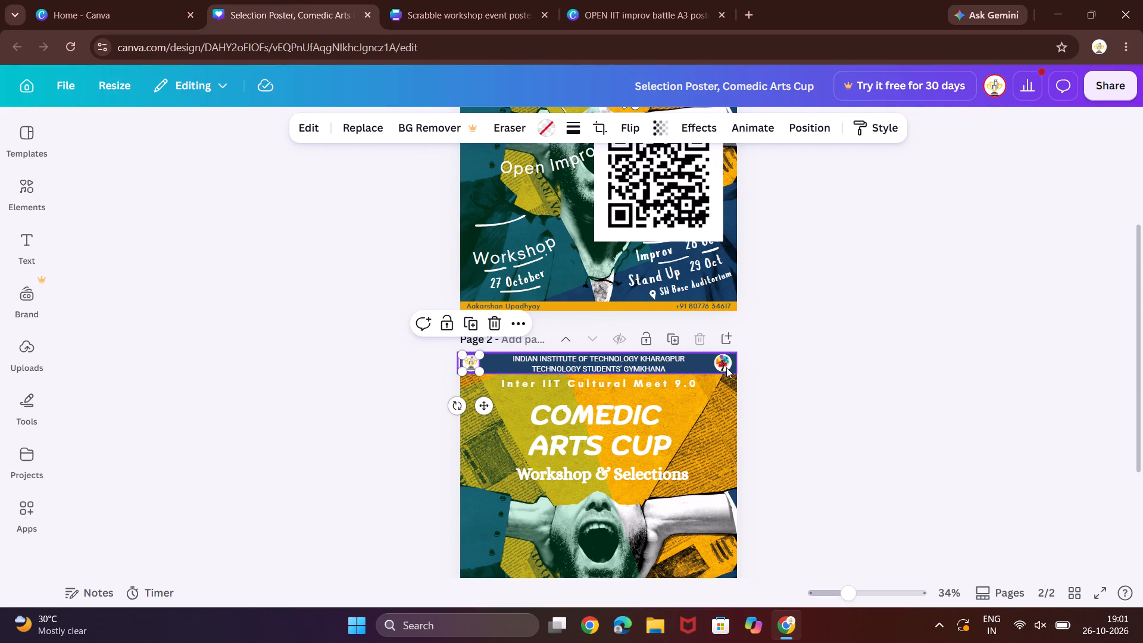
left_click(726, 367)
key("ctrl+c")
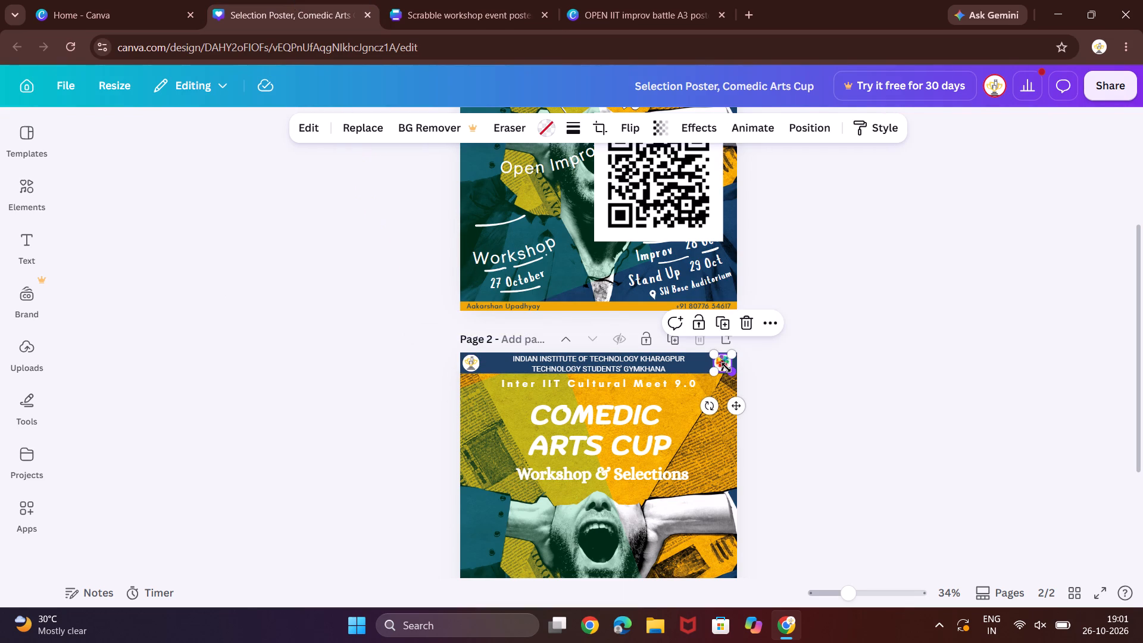
left_click(519, 0)
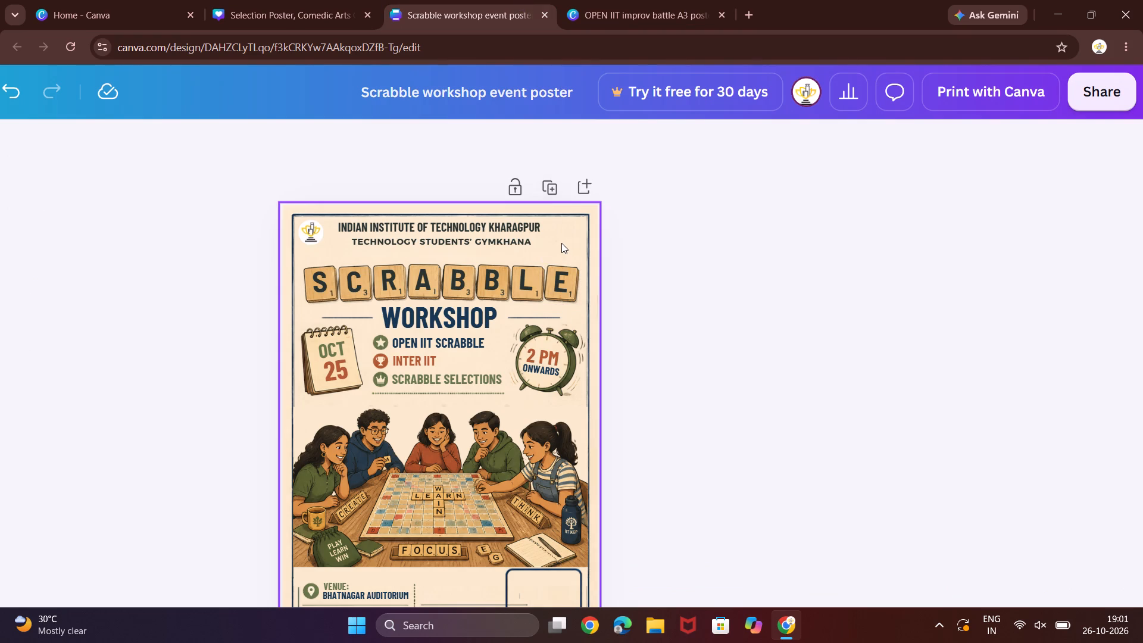
key("ctrl+v")
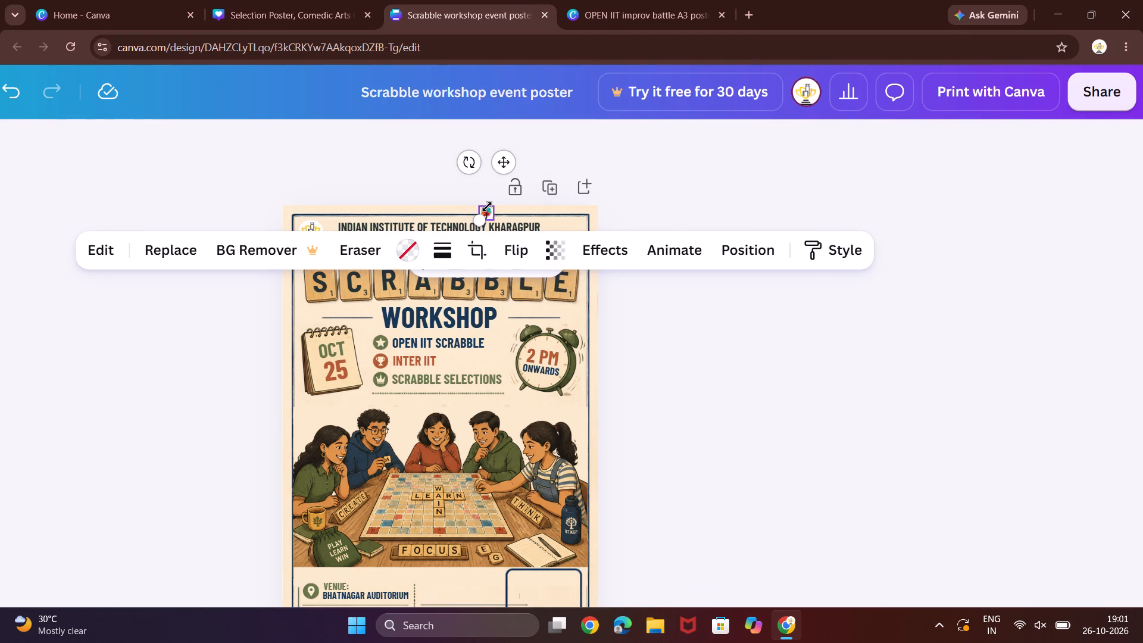
Enlarge the pasted tree logo from its corner and stretch it slightly taller by its bottom edge.
left_click(488, 210)
left_click_drag(488, 210, 523, 218)
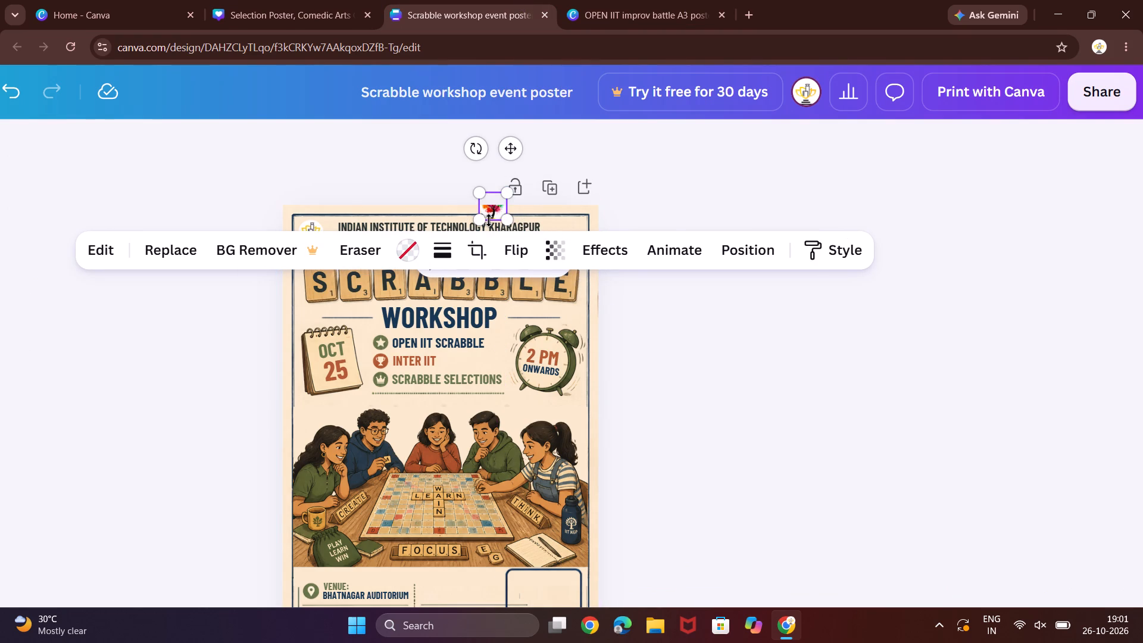
left_click_drag(489, 220, 489, 229)
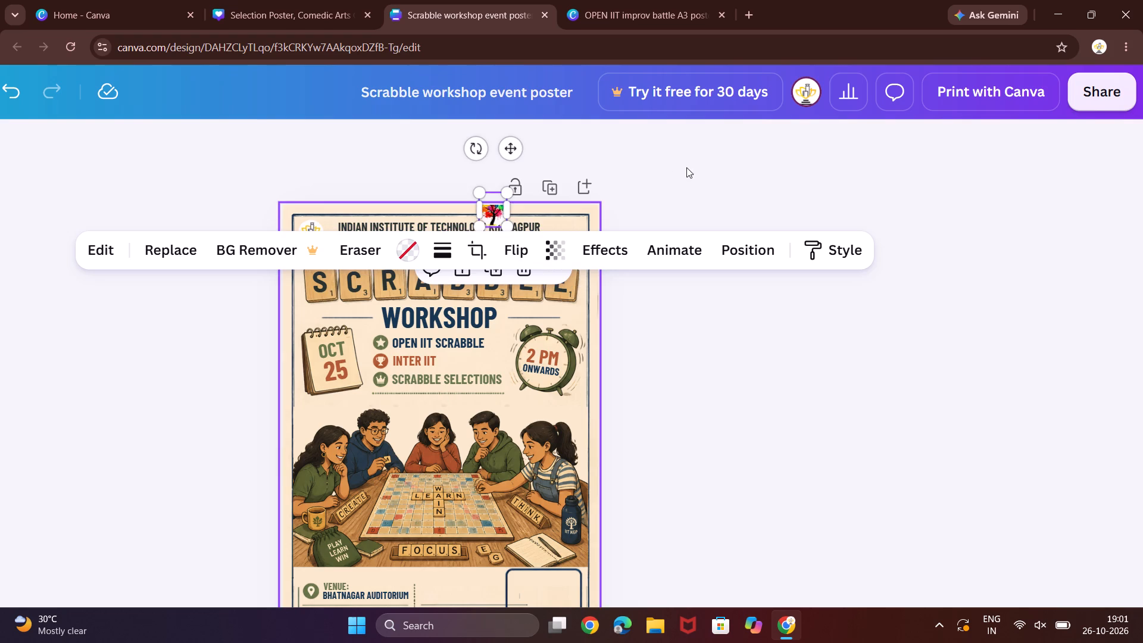
left_click(686, 167)
Move the tree logo to the right of the institute heading, level with the gymkhana logo on the opposite side.
left_click_drag(492, 219, 497, 232)
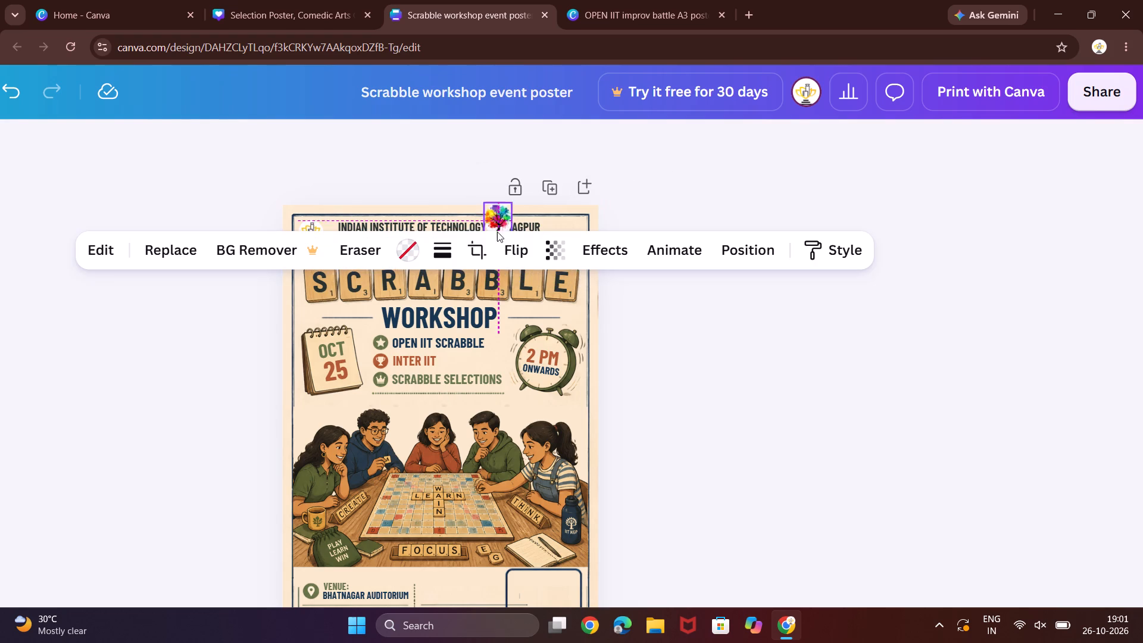
left_click_drag(497, 232, 561, 248)
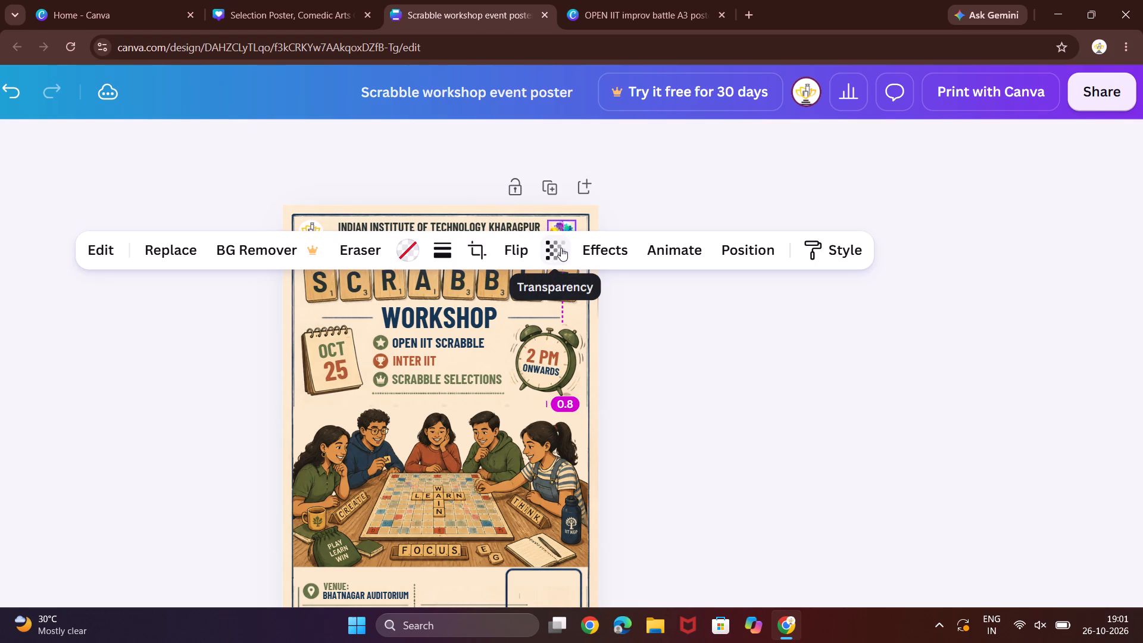
left_click_drag(561, 248, 561, 247)
left_click_drag(561, 247, 561, 246)
left_click(671, 205)
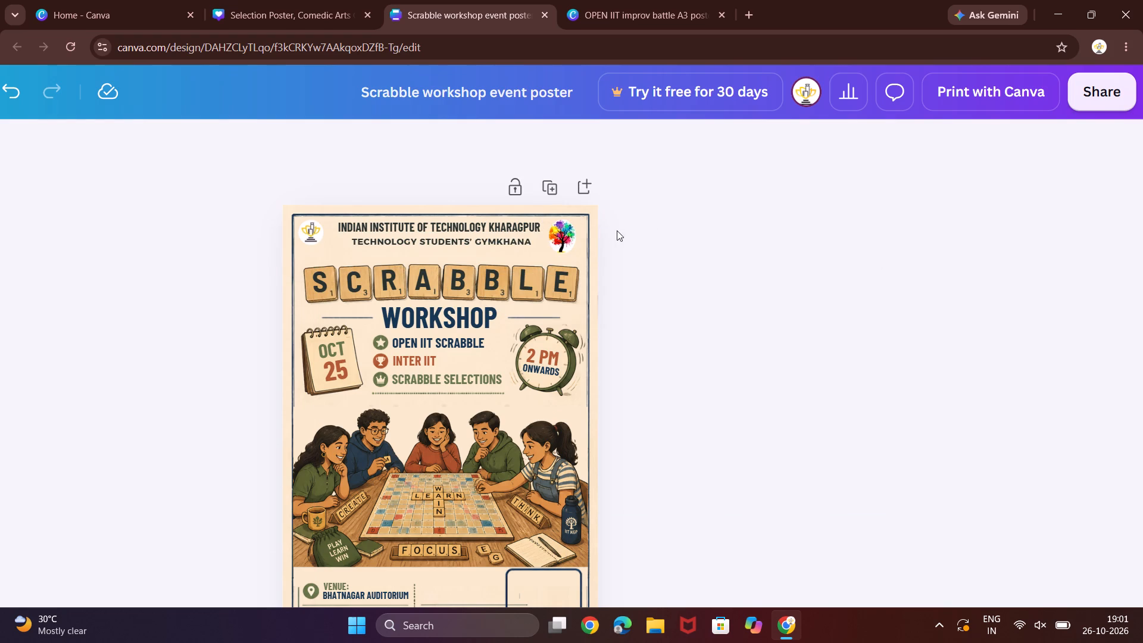
Widen the tree logo towards the poster's right border to about 5 wide by 4.5 high.
left_click(570, 236)
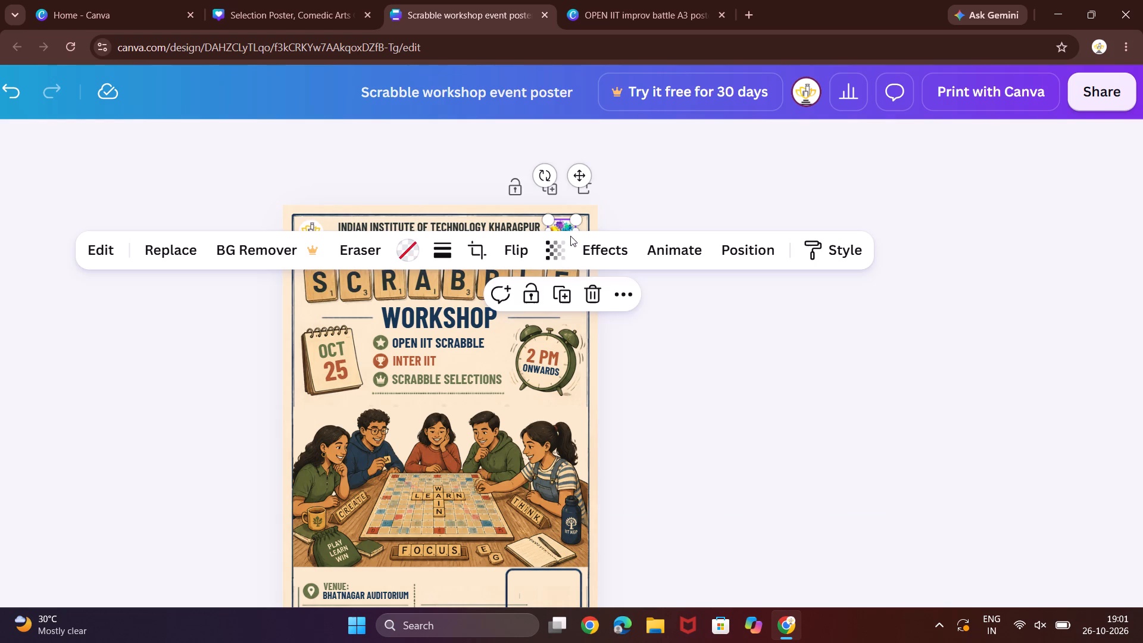
left_click(660, 203)
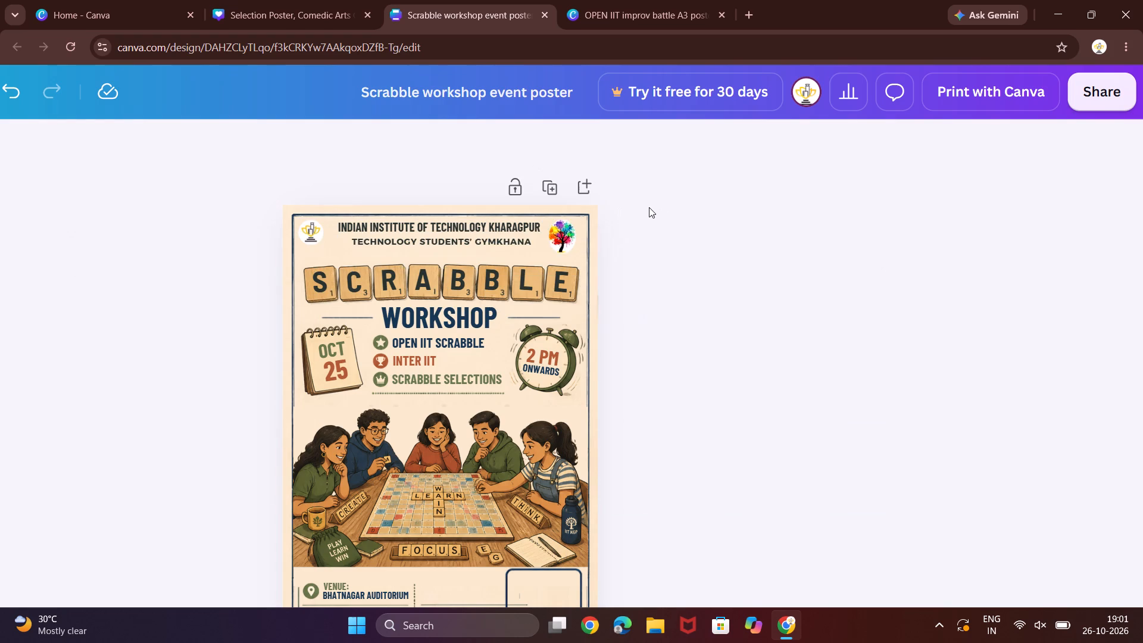
left_click(558, 246)
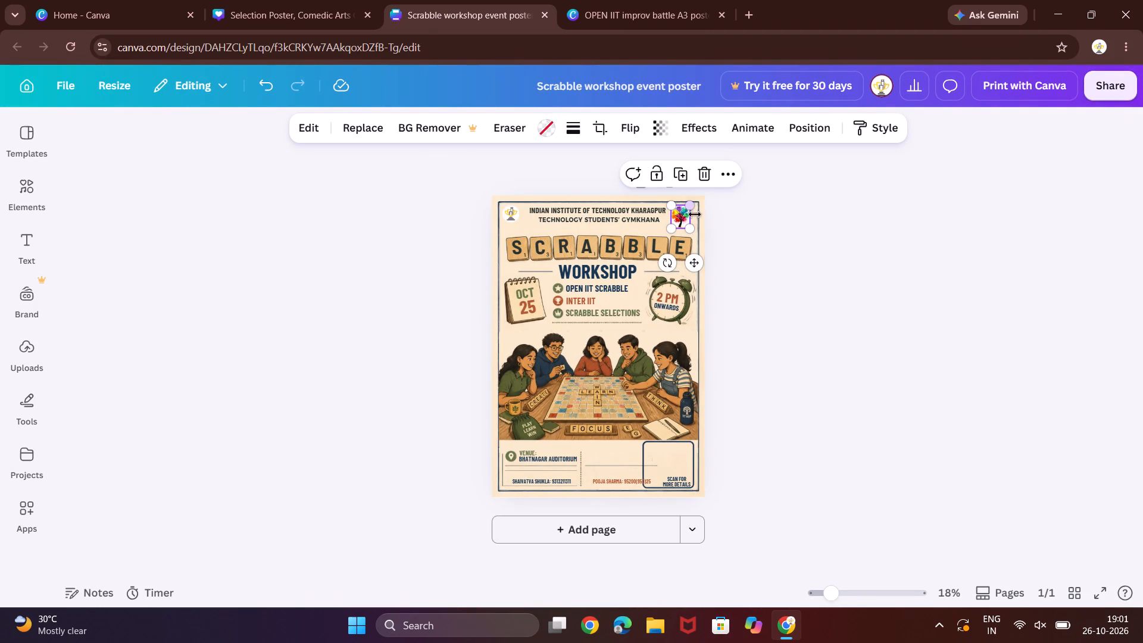
left_click(686, 219)
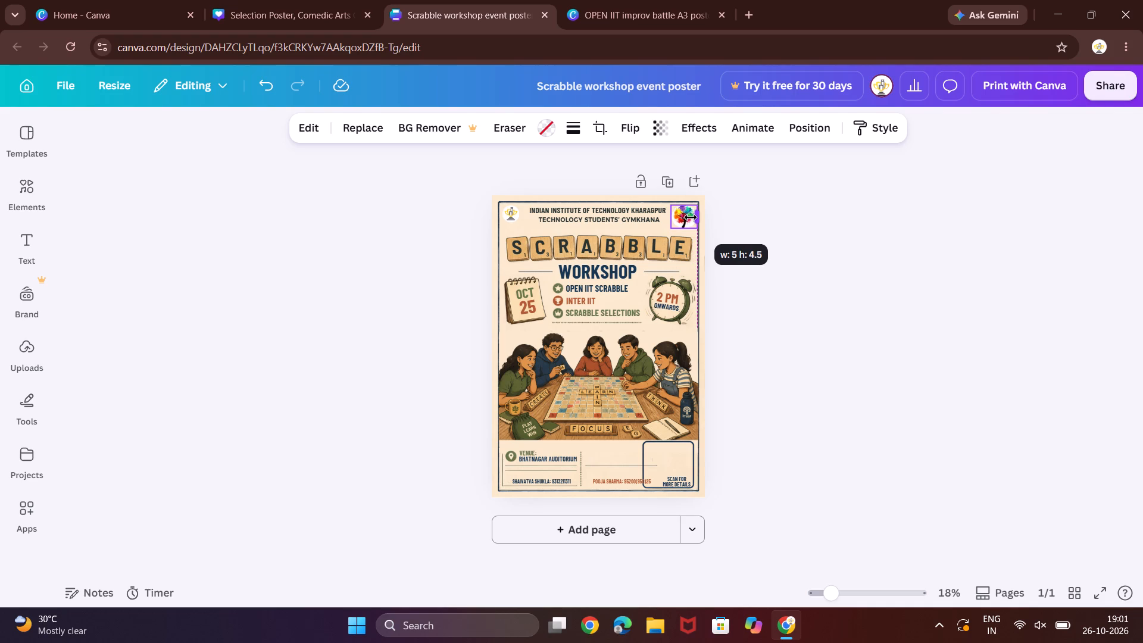
left_click(755, 214)
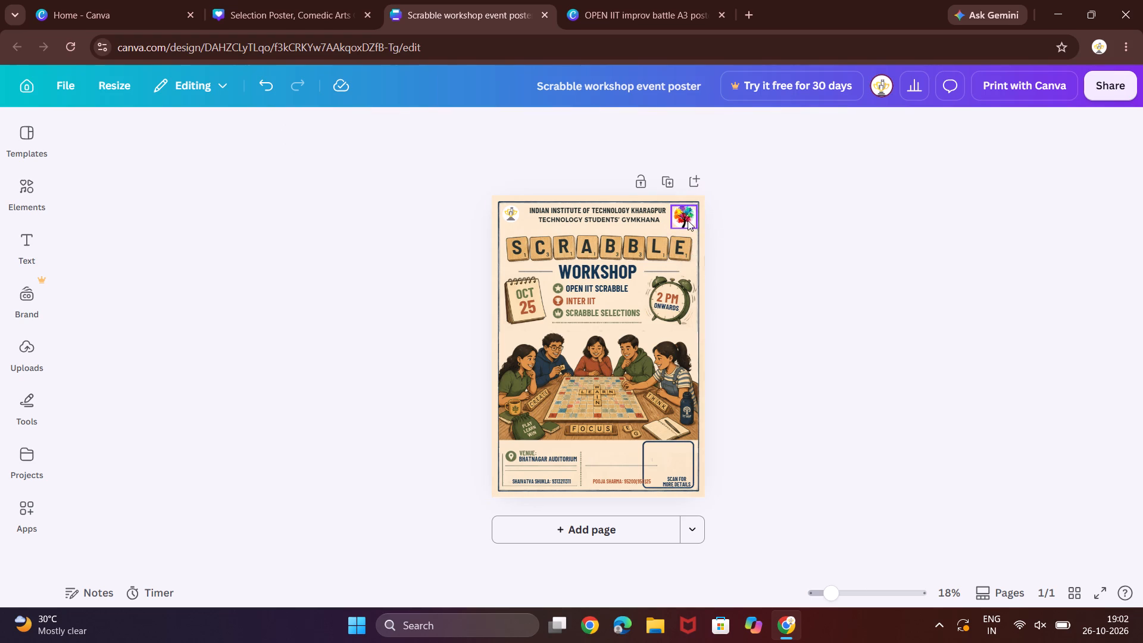
Shrink the tree logo proportionally from its lower-left corner, keeping its upper-right corner in place.
left_click(687, 220)
left_click_drag(672, 229, 672, 229)
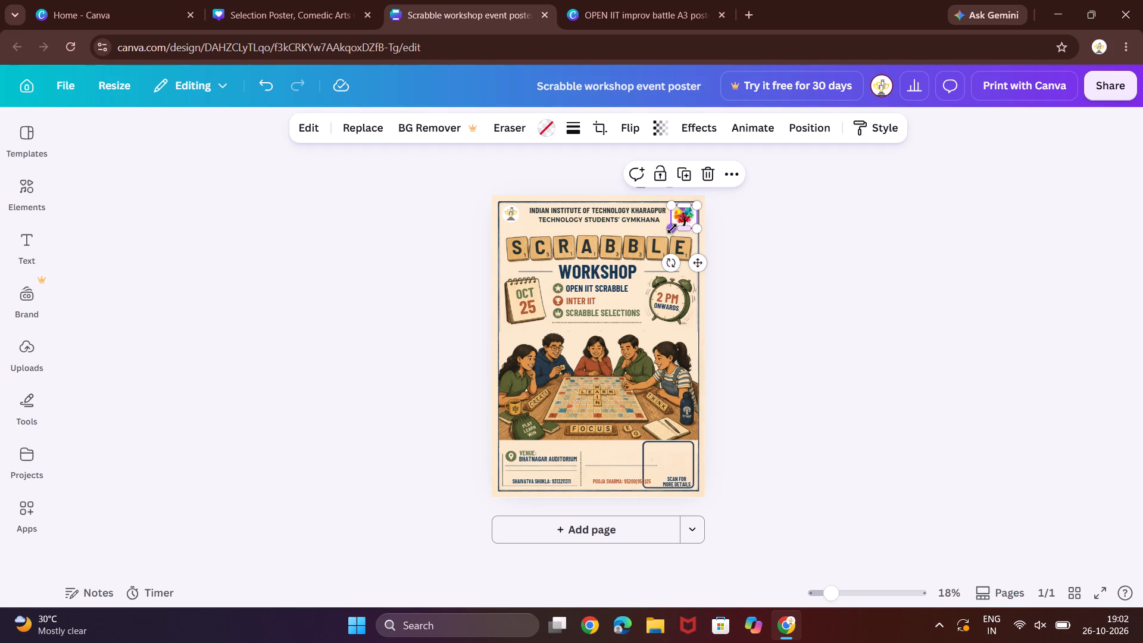
left_click_drag(672, 229, 674, 222)
left_click(776, 192)
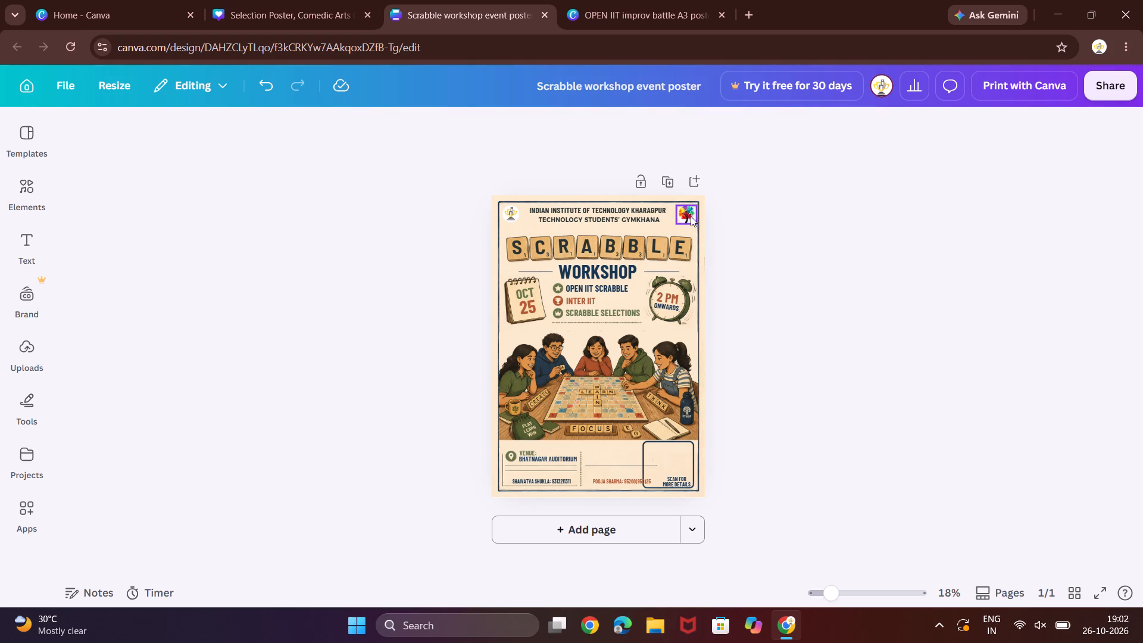
Nudge the tree logo left so it sits clear of the poster's right border line, closer to the heading.
left_click(691, 216)
key("Left")
key("Left")
key("Left")
key("Left")
key("Left")
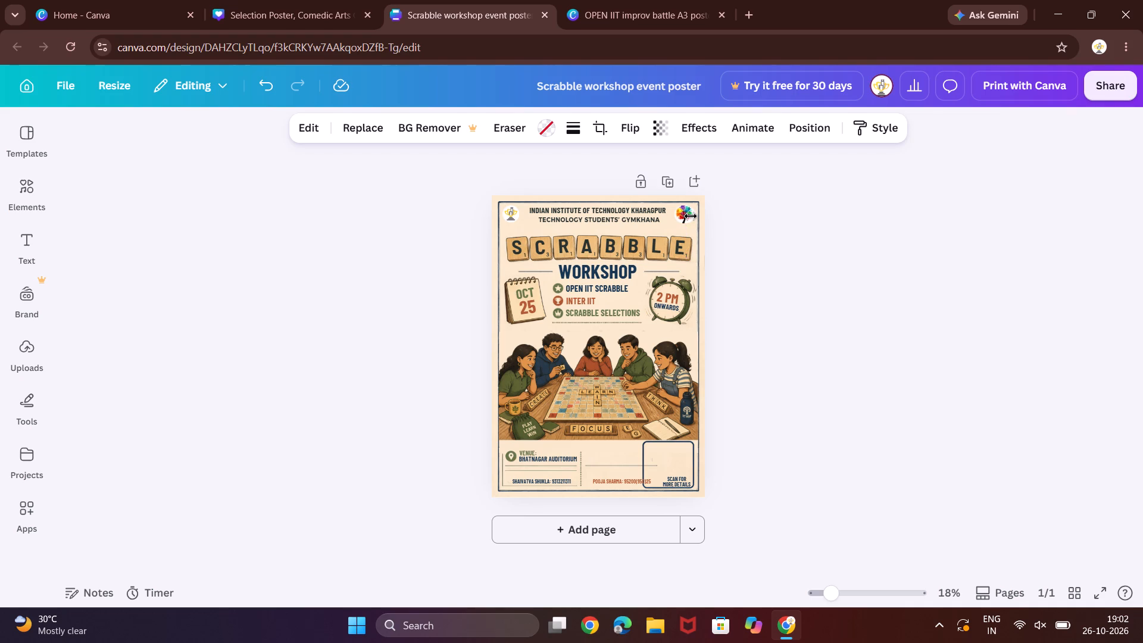
key("Left")
key("Left")
key("Left")
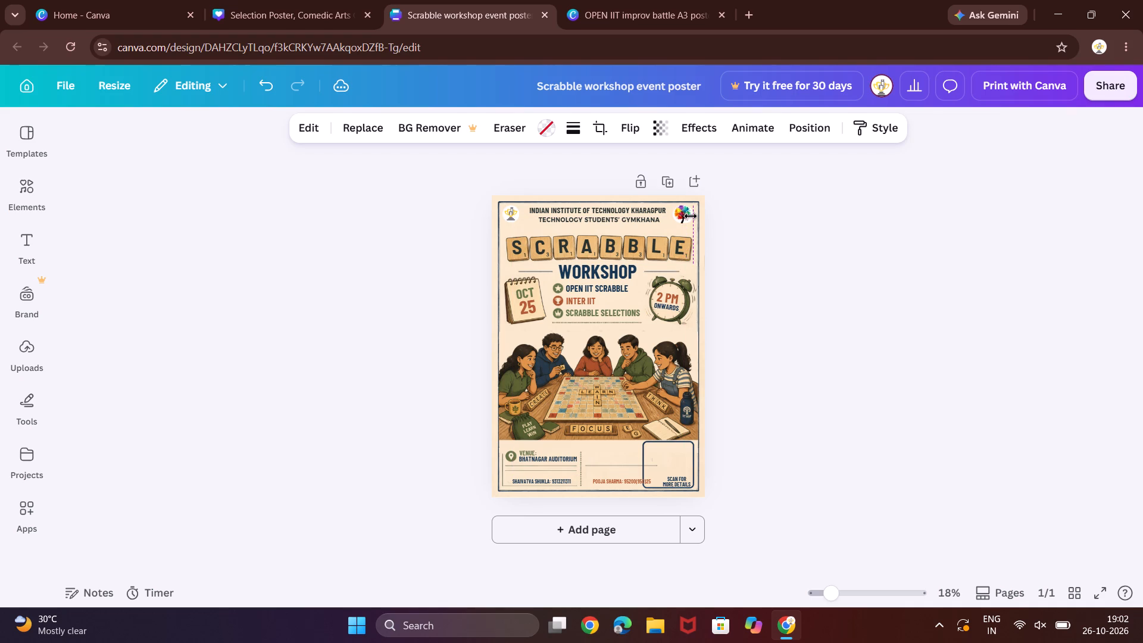
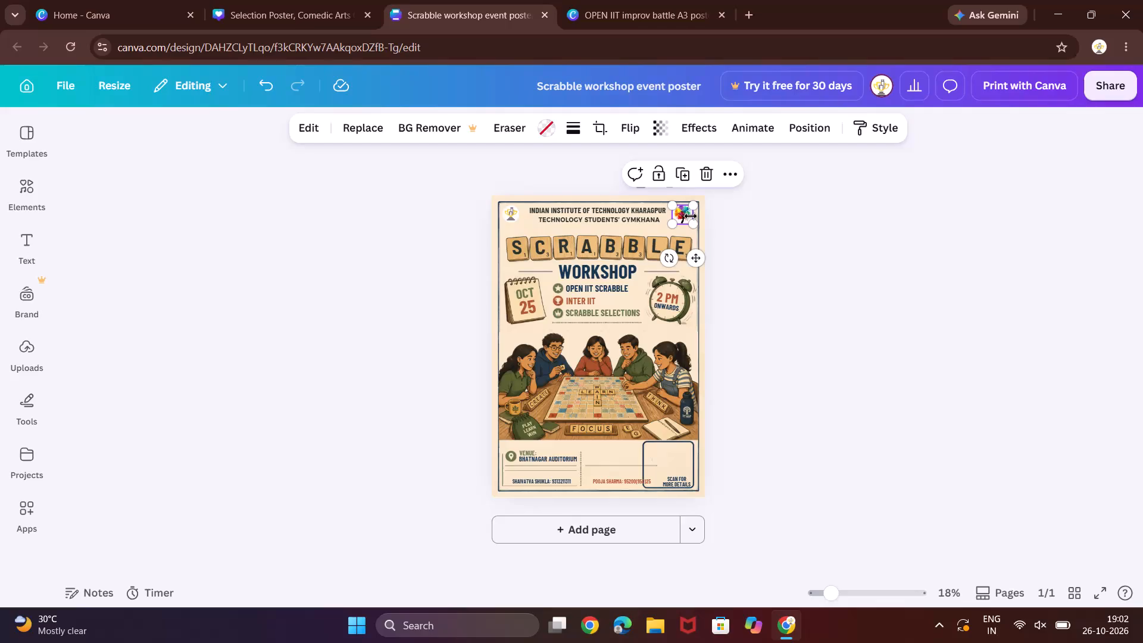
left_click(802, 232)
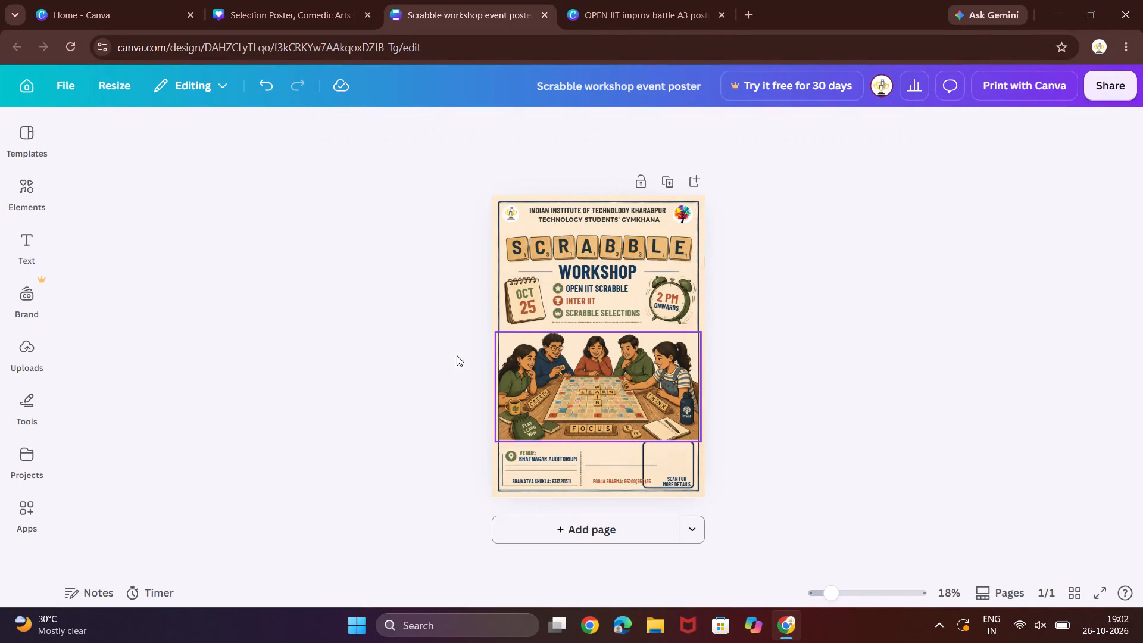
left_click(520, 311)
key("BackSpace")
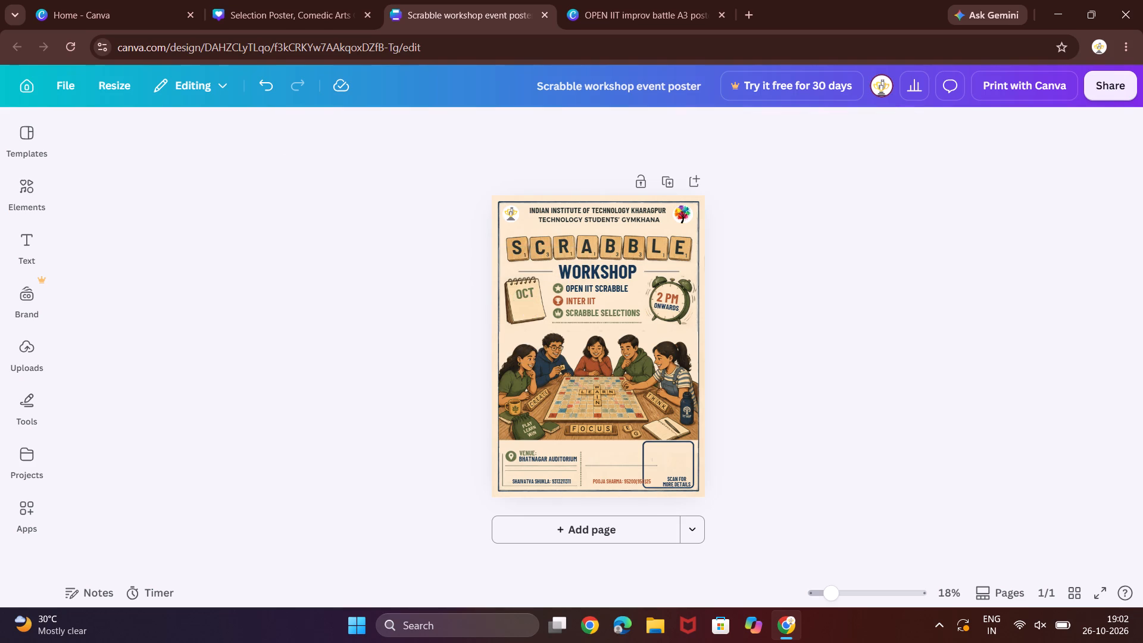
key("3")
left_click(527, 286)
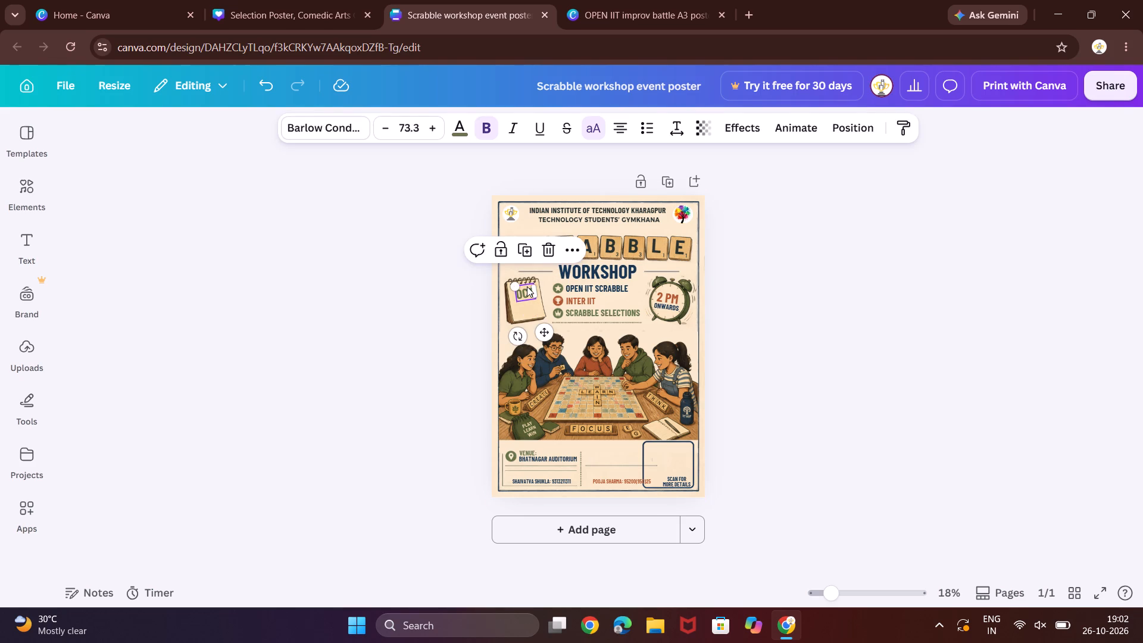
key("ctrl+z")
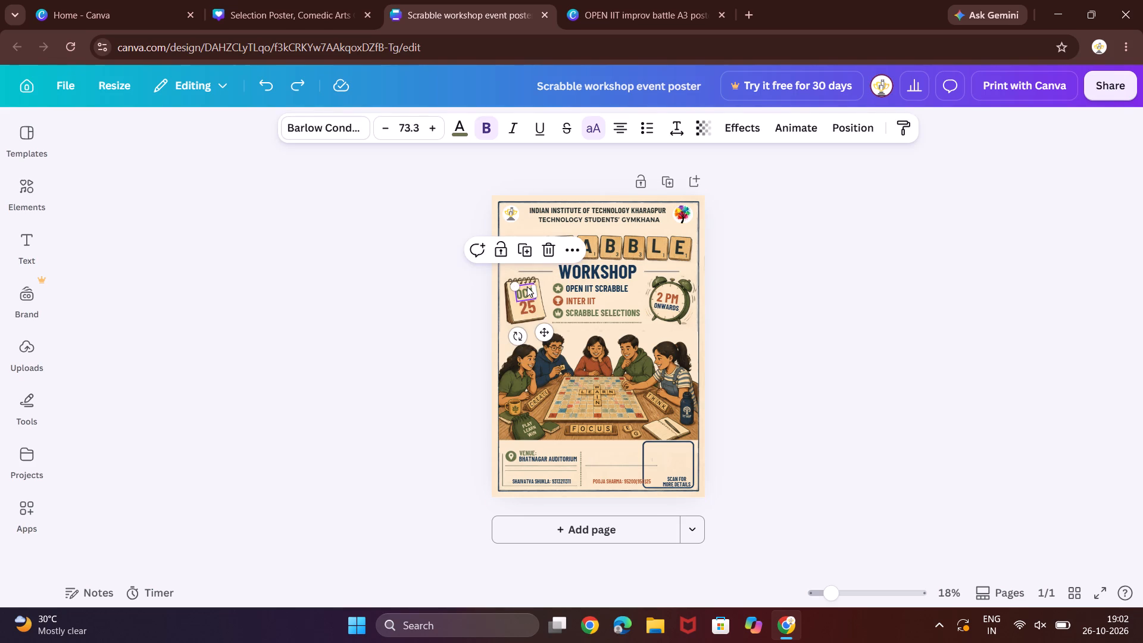
Change the day number on the calendar graphic to 31.
double_click(524, 299)
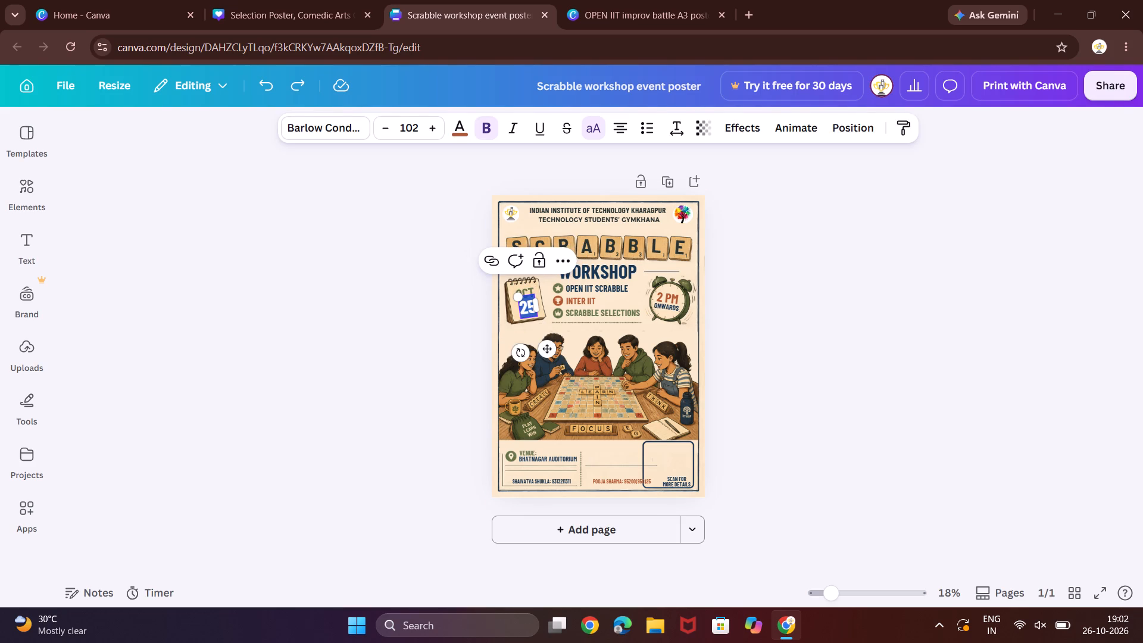
left_click(531, 304)
key("BackSpace")
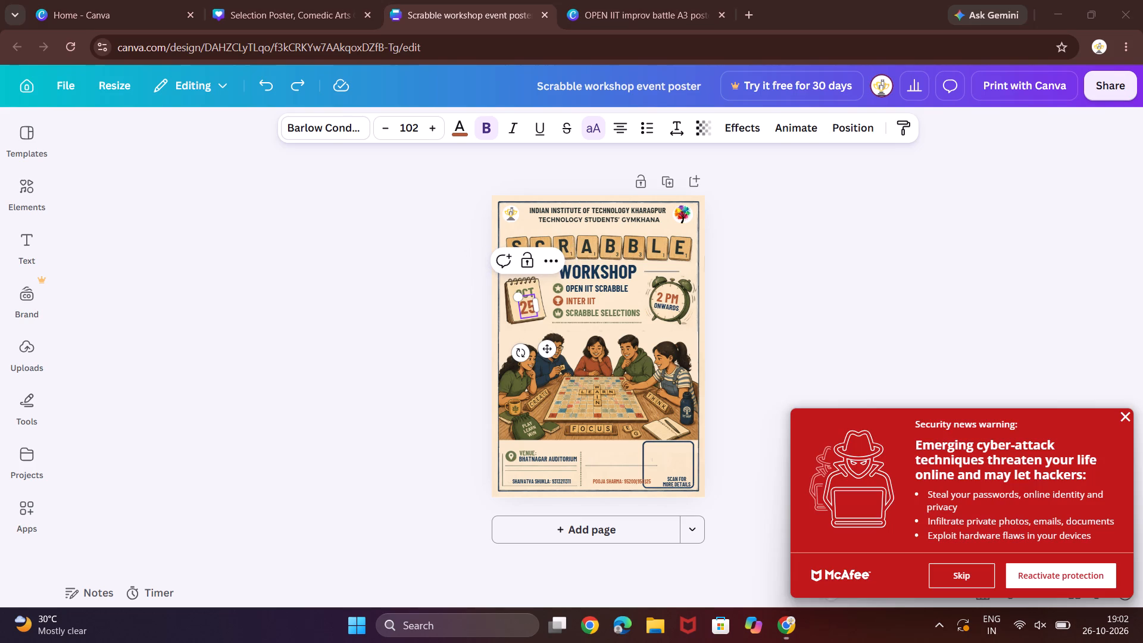
left_click(975, 574)
key("BackSpace")
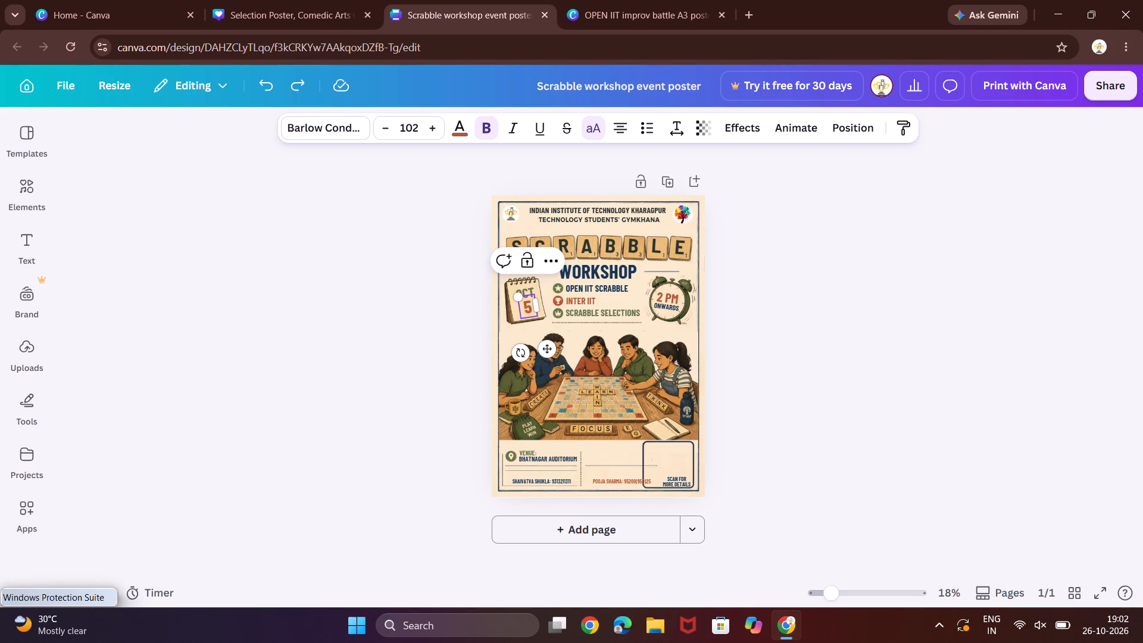
key("BackSpace")
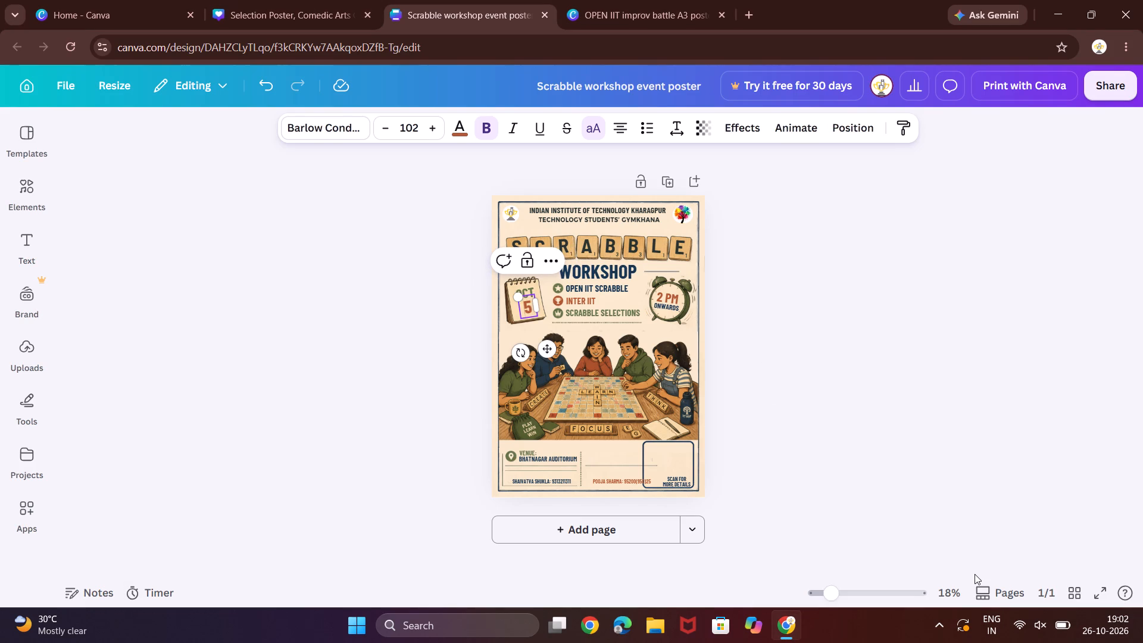
key("Right")
key("BackSpace")
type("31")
left_click(765, 461)
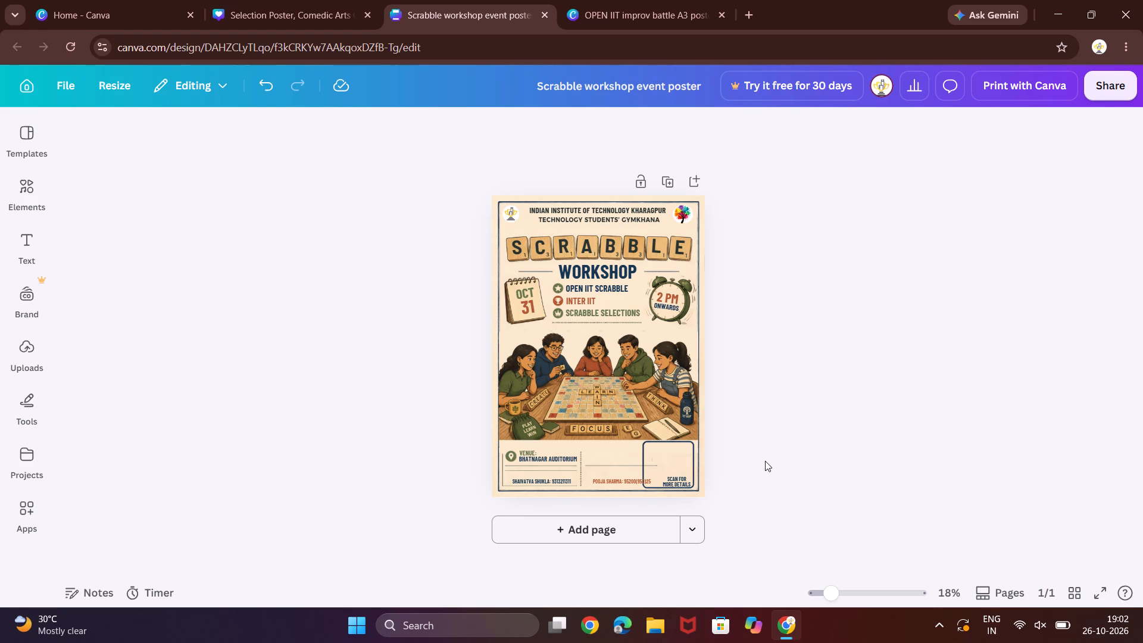
Delete the red contact line in the poster's footer, beside the QR frame.
scroll(765, 461, "down", 1)
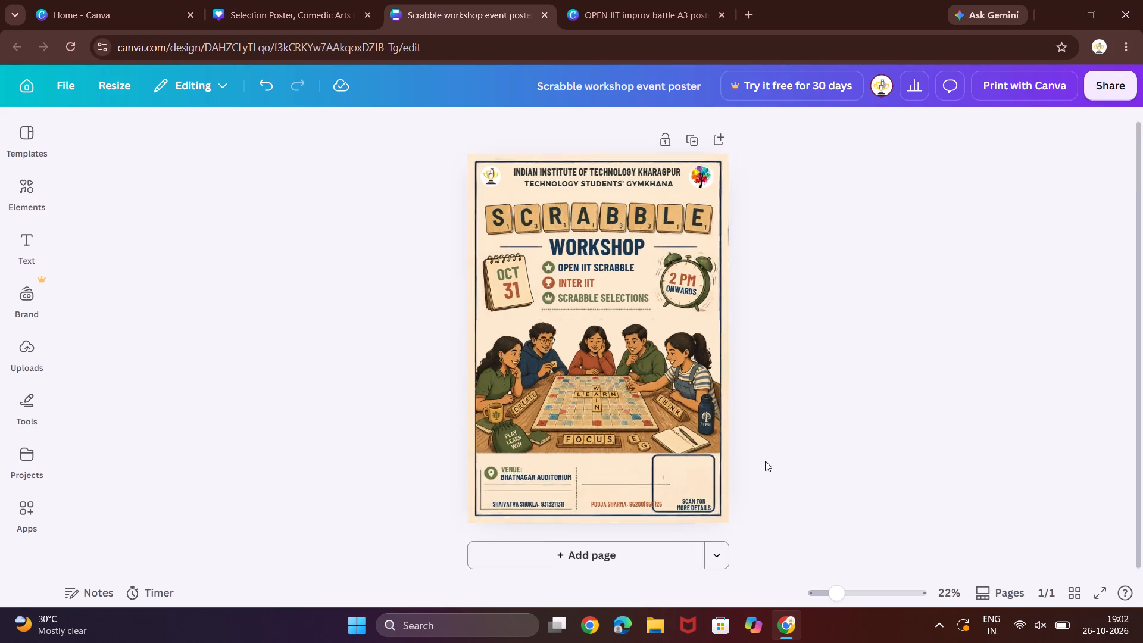
scroll(765, 461, "down", 1)
scroll(765, 461, "left", 1)
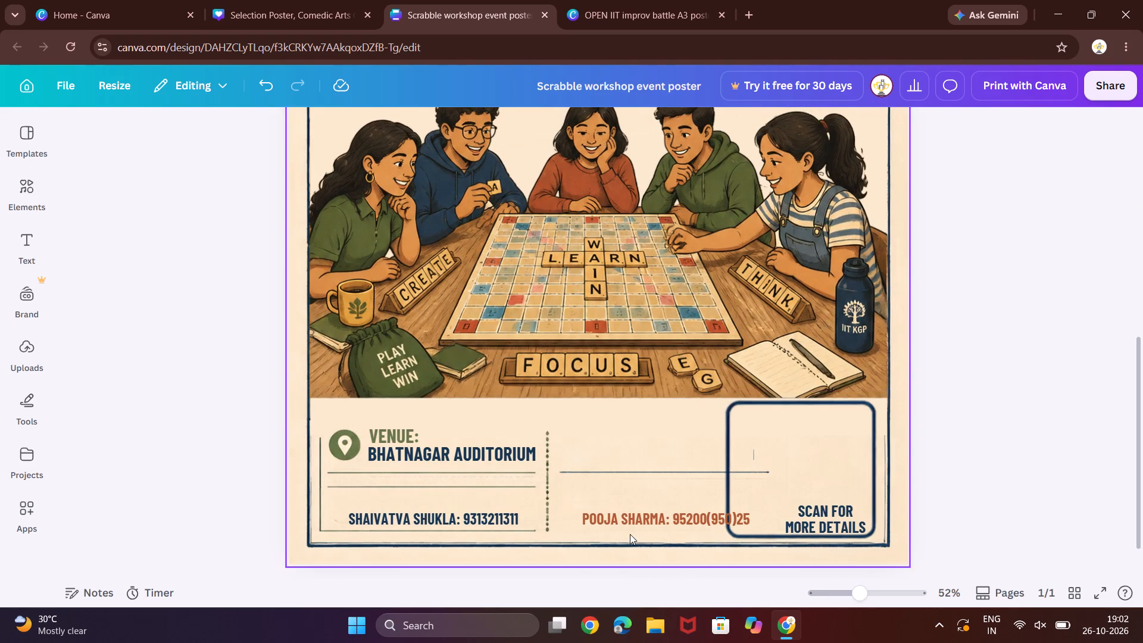
left_click(633, 523)
key("BackSpace")
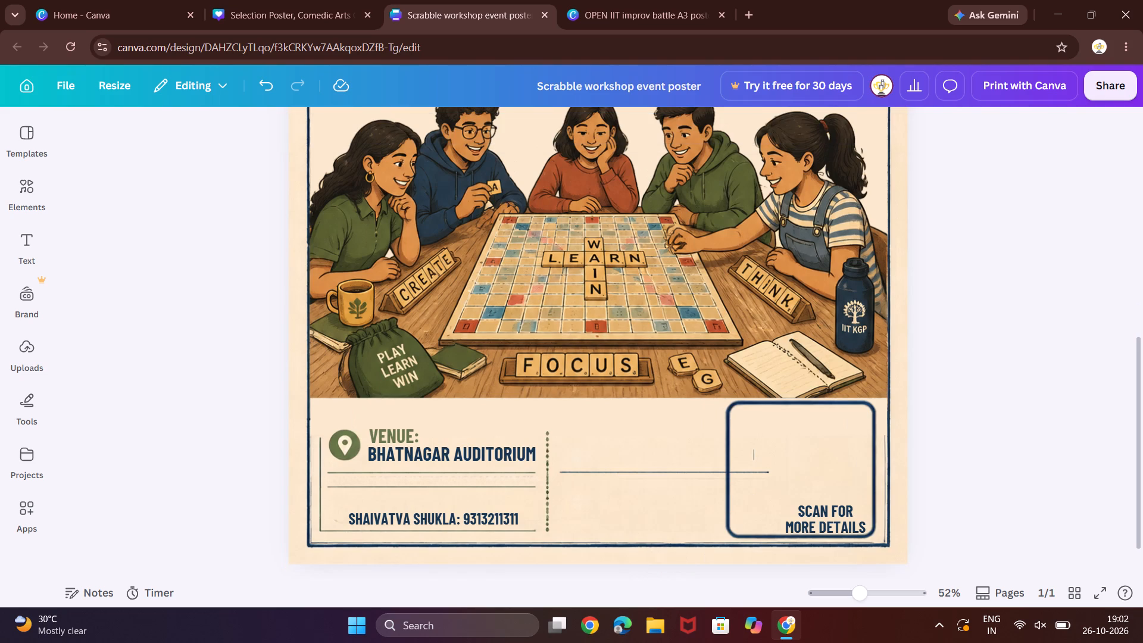
Duplicate the navy contact line in the footer and place the copy directly above the original, aligned with it.
left_click(492, 518)
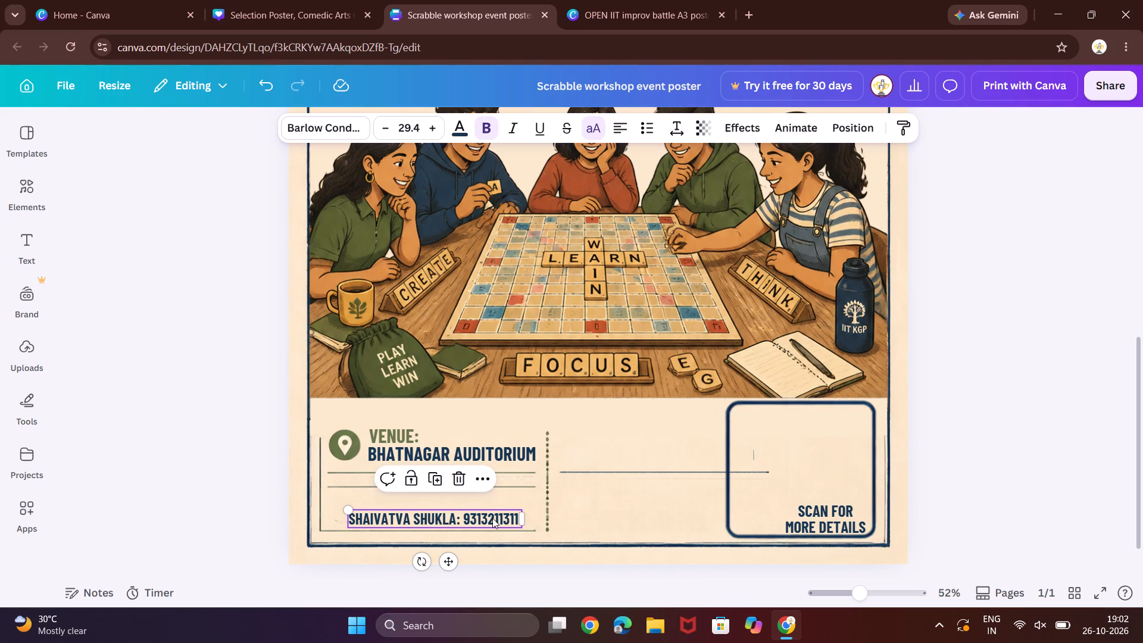
key("ctrl+c")
key("ctrl+v")
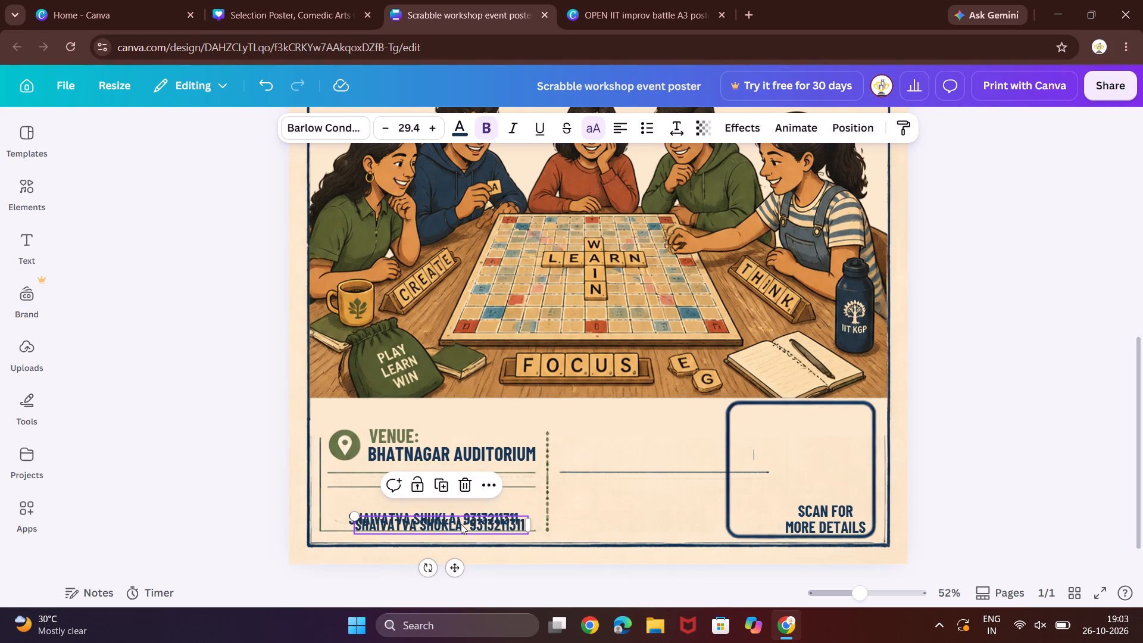
left_click_drag(461, 524, 455, 501)
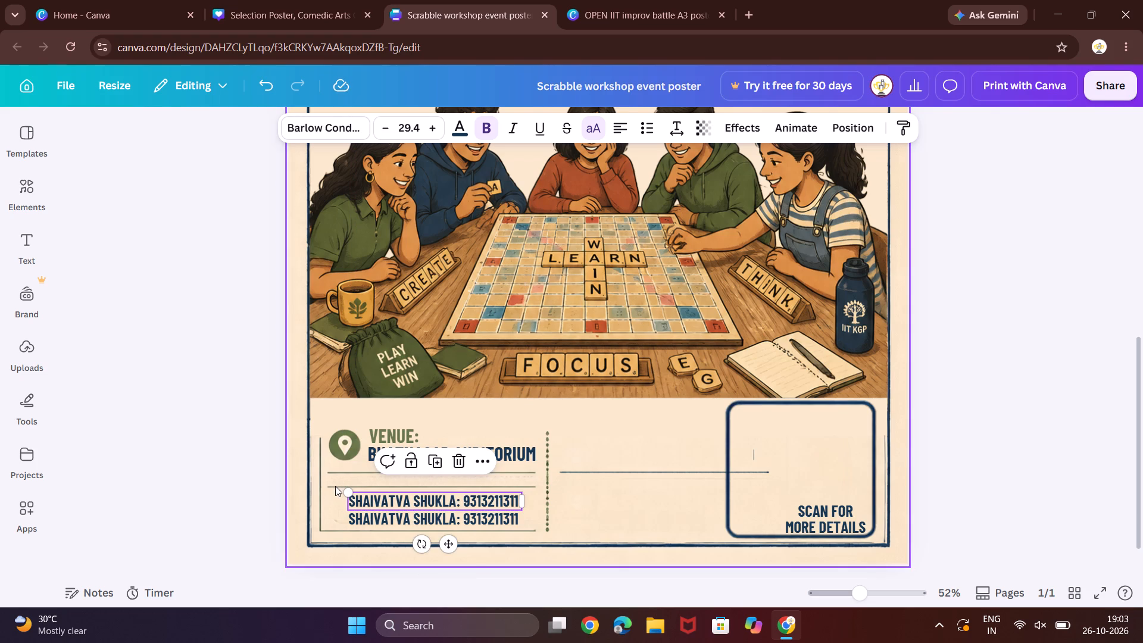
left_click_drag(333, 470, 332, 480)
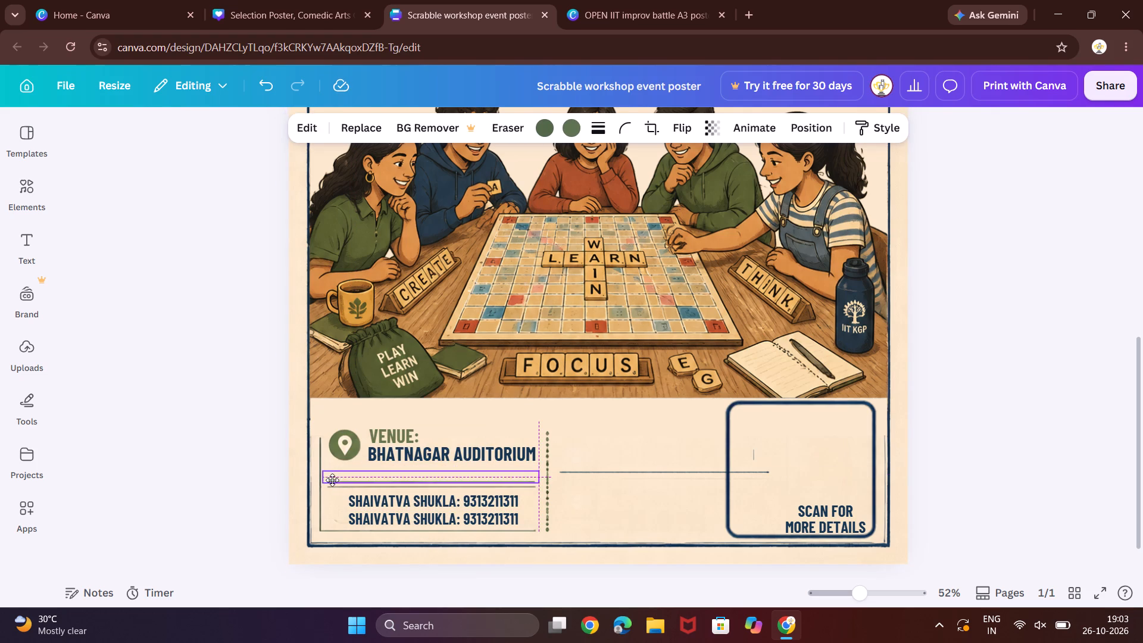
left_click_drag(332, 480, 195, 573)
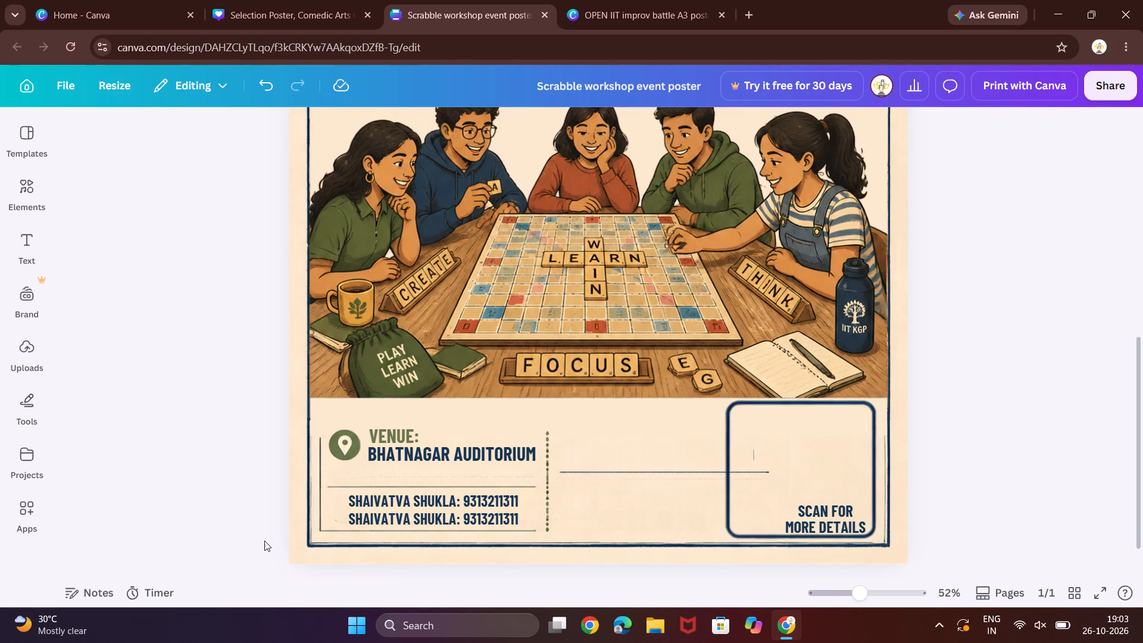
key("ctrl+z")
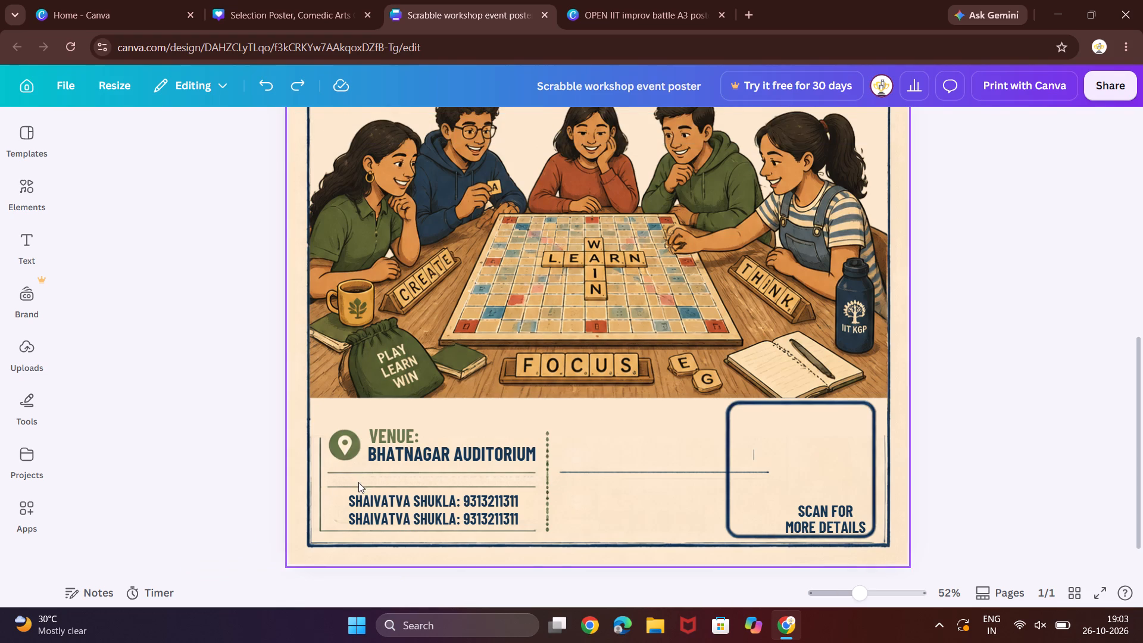
Delete the upper of the two horizontal divider lines beneath the venue text.
left_click(366, 472)
key("BackSpace")
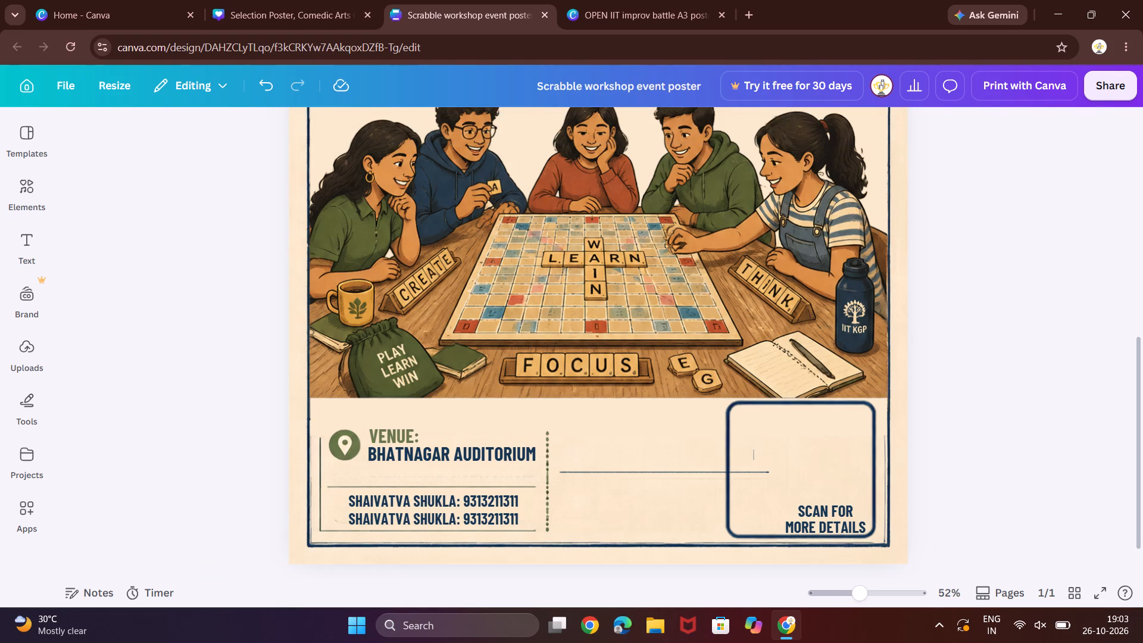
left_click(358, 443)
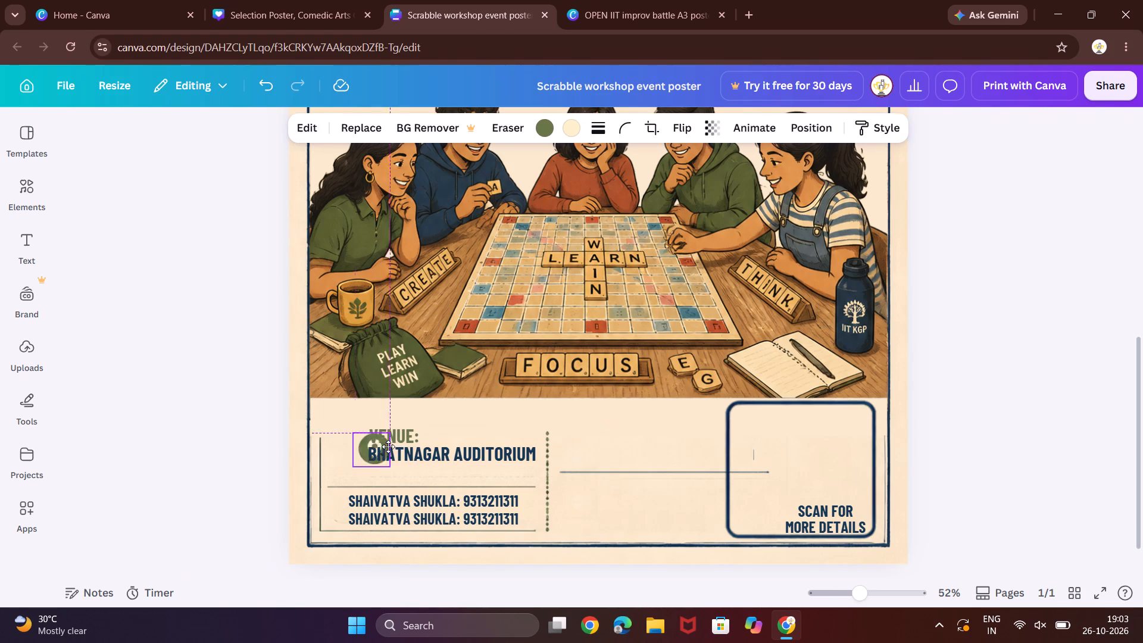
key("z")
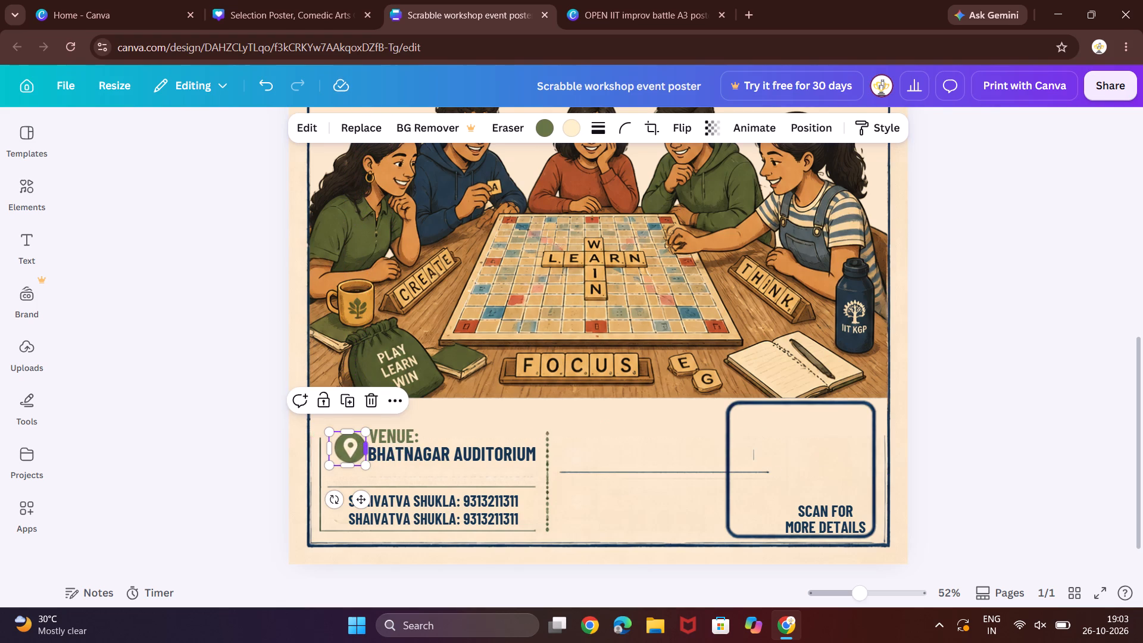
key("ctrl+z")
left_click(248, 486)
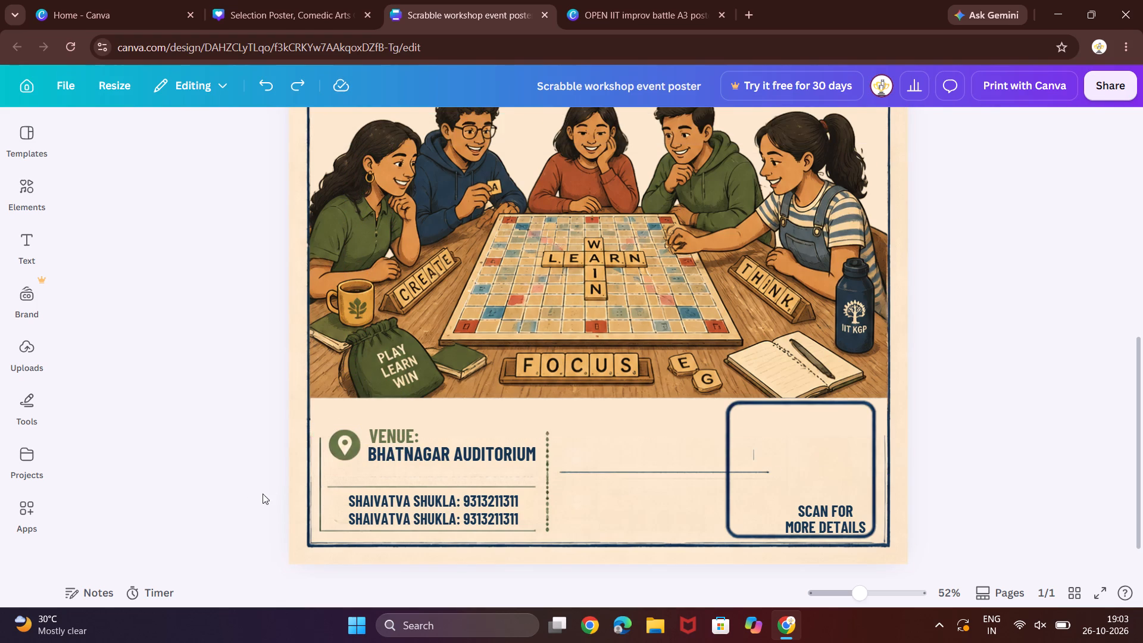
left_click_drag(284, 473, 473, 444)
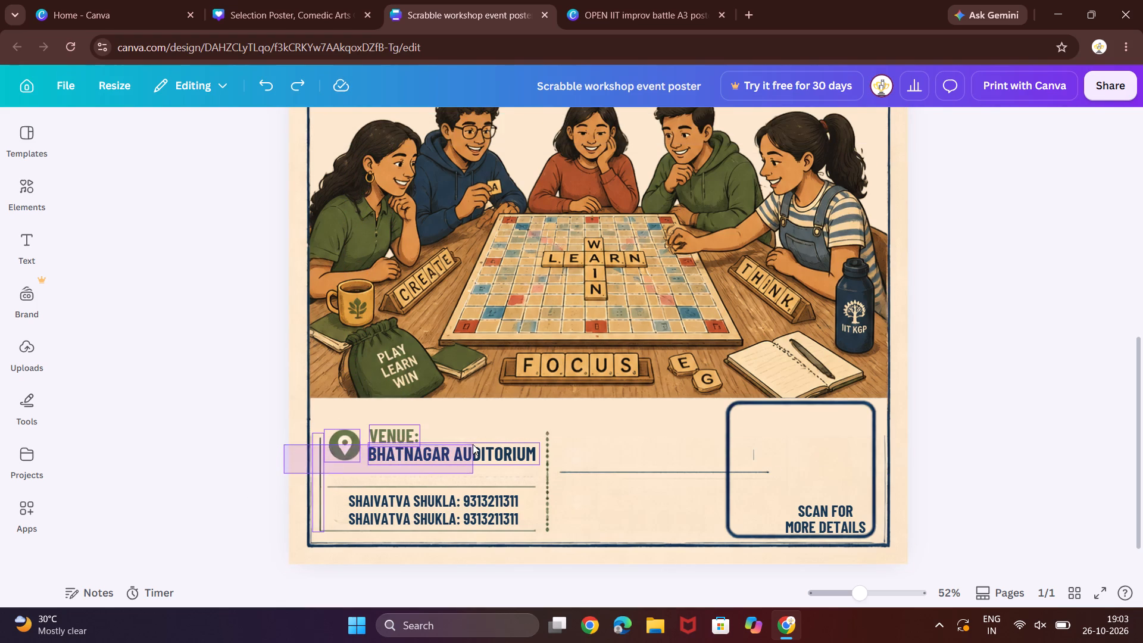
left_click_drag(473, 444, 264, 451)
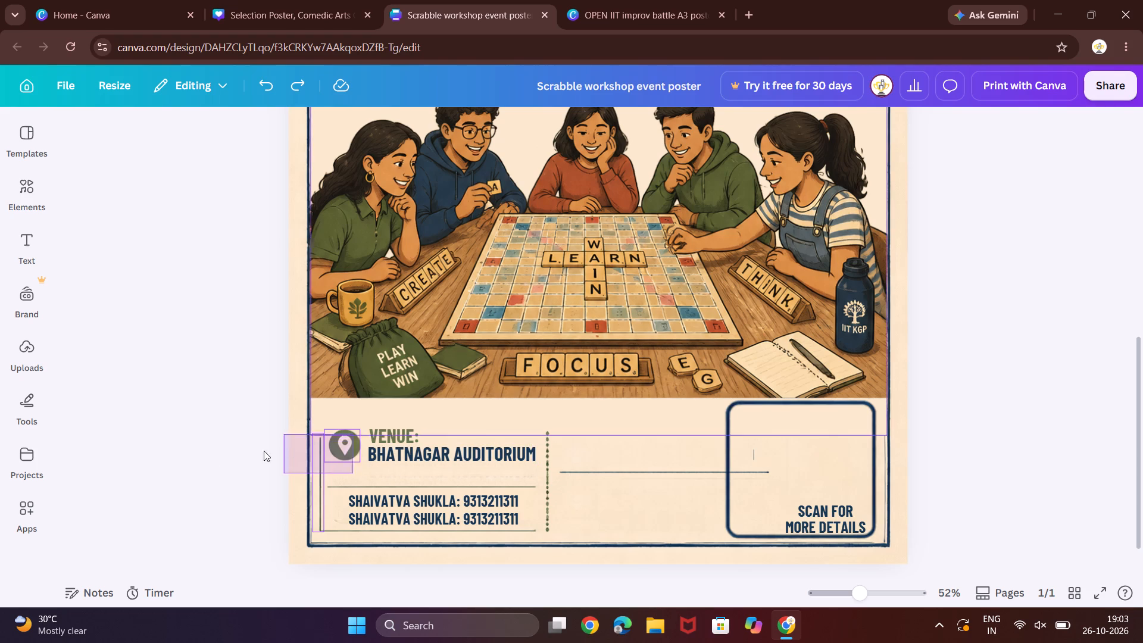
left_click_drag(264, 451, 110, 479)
Group the location pin icon, the VENUE label and the Bhatnagar Auditorium text.
left_click(340, 451)
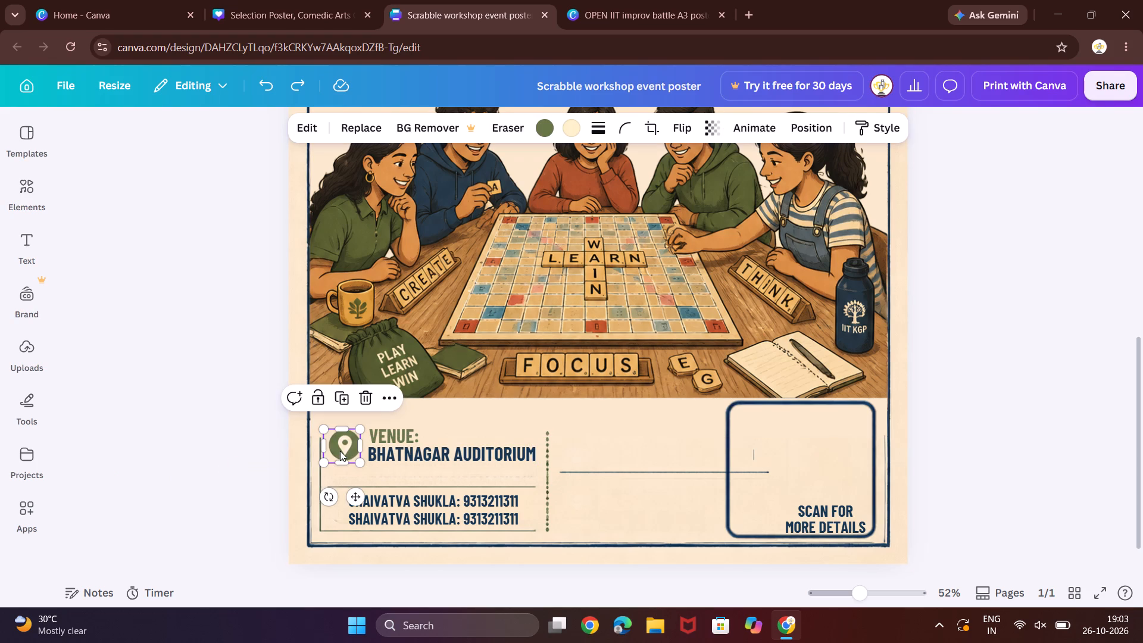
left_click(396, 428, "shift")
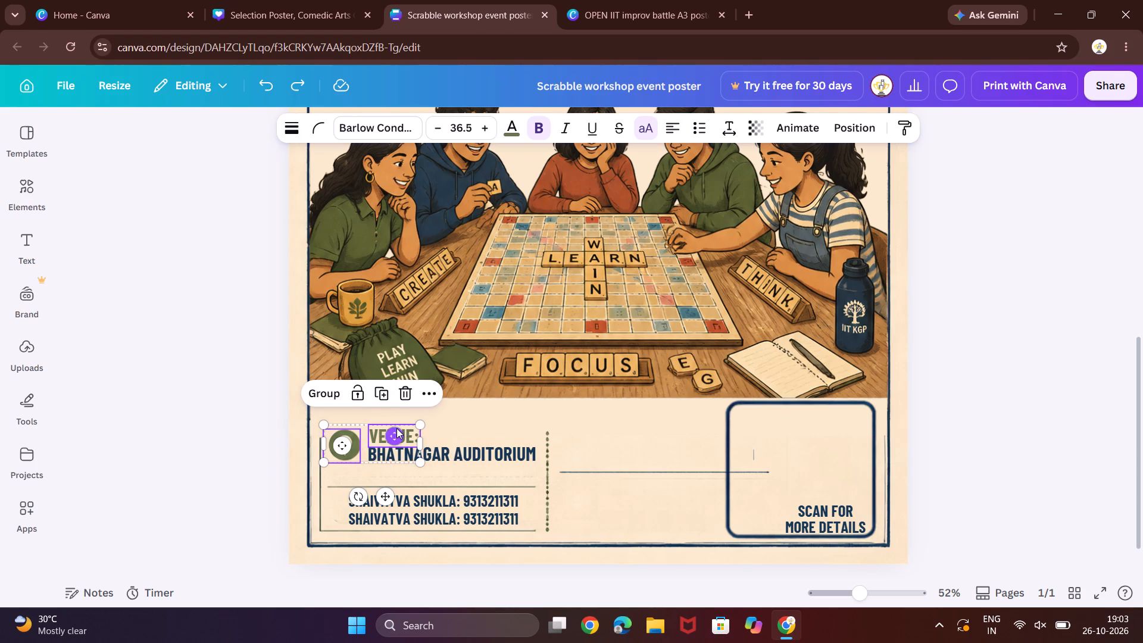
left_click(449, 450, "shift")
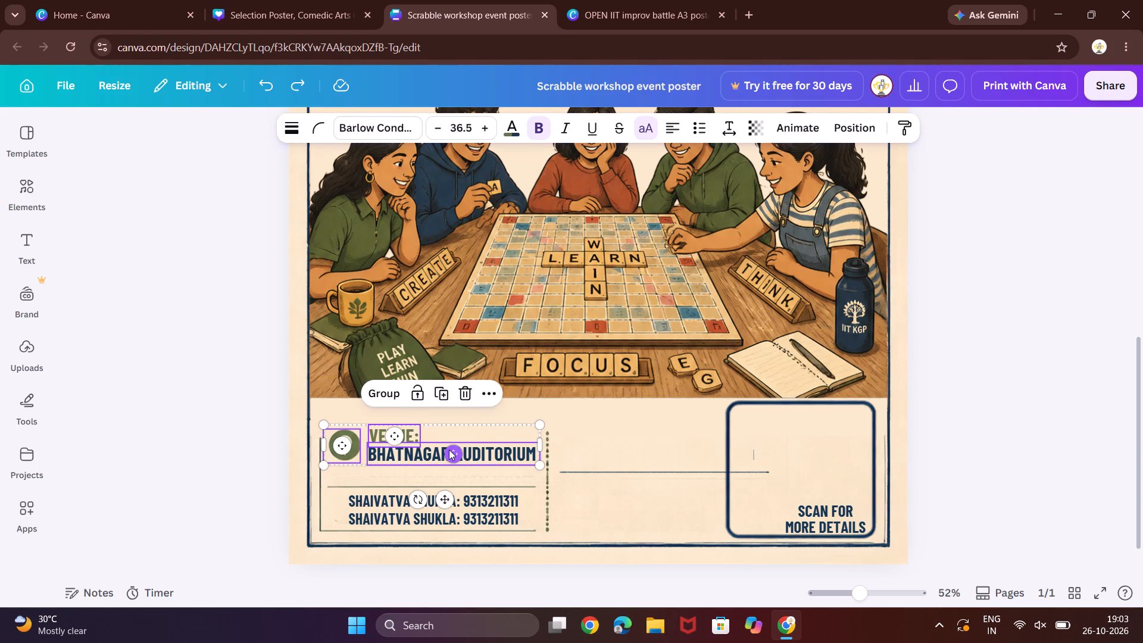
key("ctrl+g")
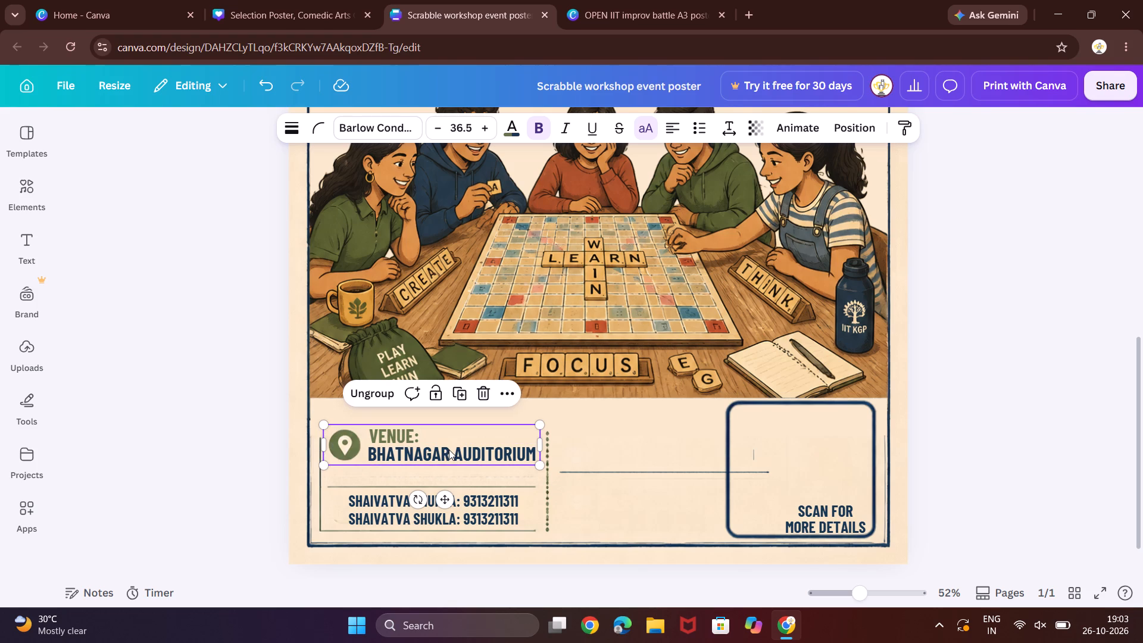
Enlarge the venue group slightly, to text size 37.9, and move it down to just above the divider line over the contacts.
key("ctrl+Down")
key("Down")
key("Down")
key("Down")
key("Down")
key("Down")
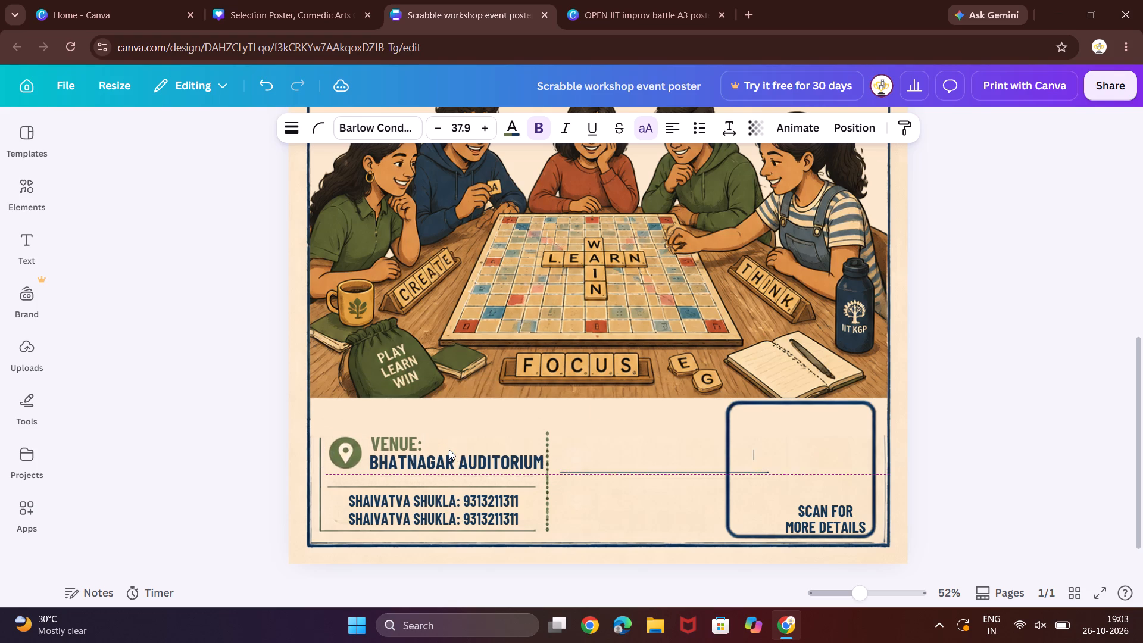
key("Down")
key("Down")
key("Down")
key("Down")
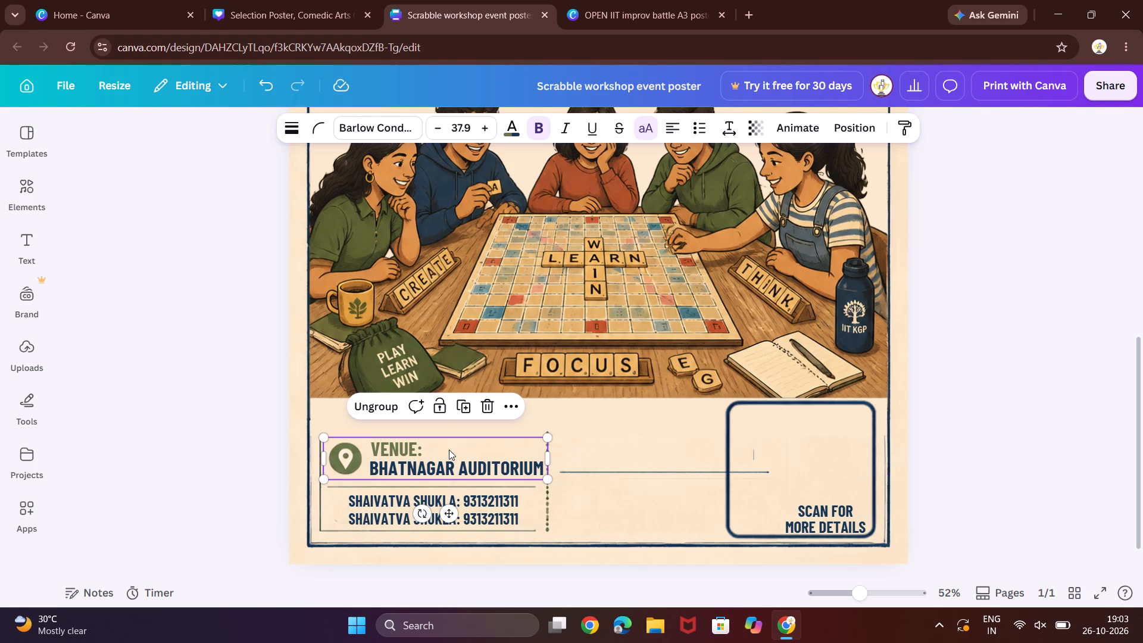
key("Down")
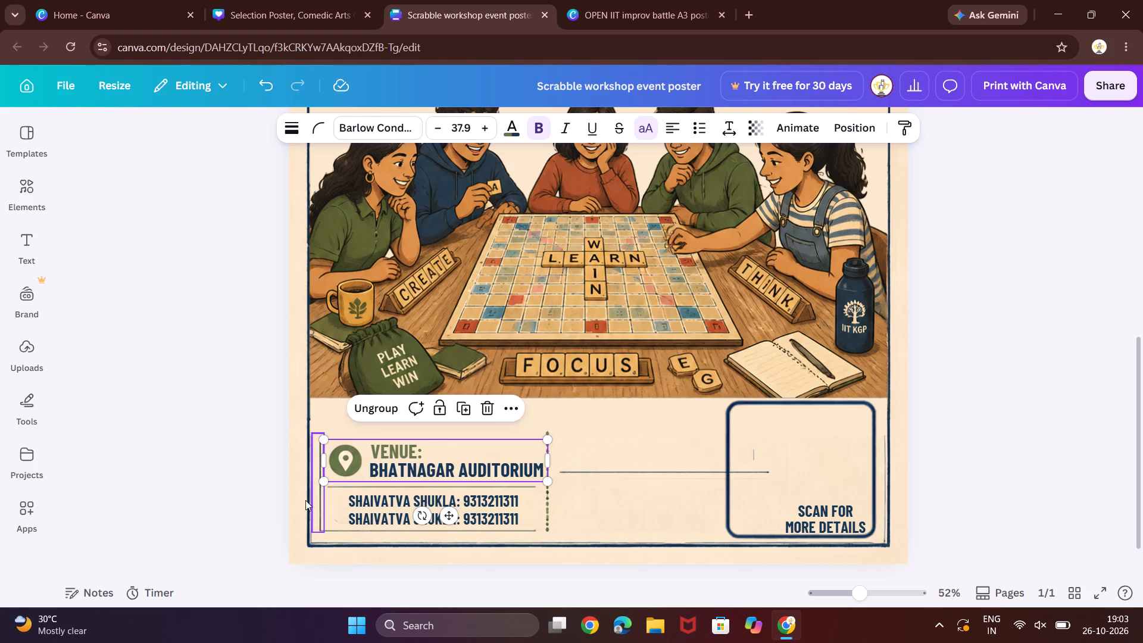
Nudge the thin vertical line beside the venue and contact block up slightly.
left_click(319, 520)
key("Up")
key("Up")
key("Up")
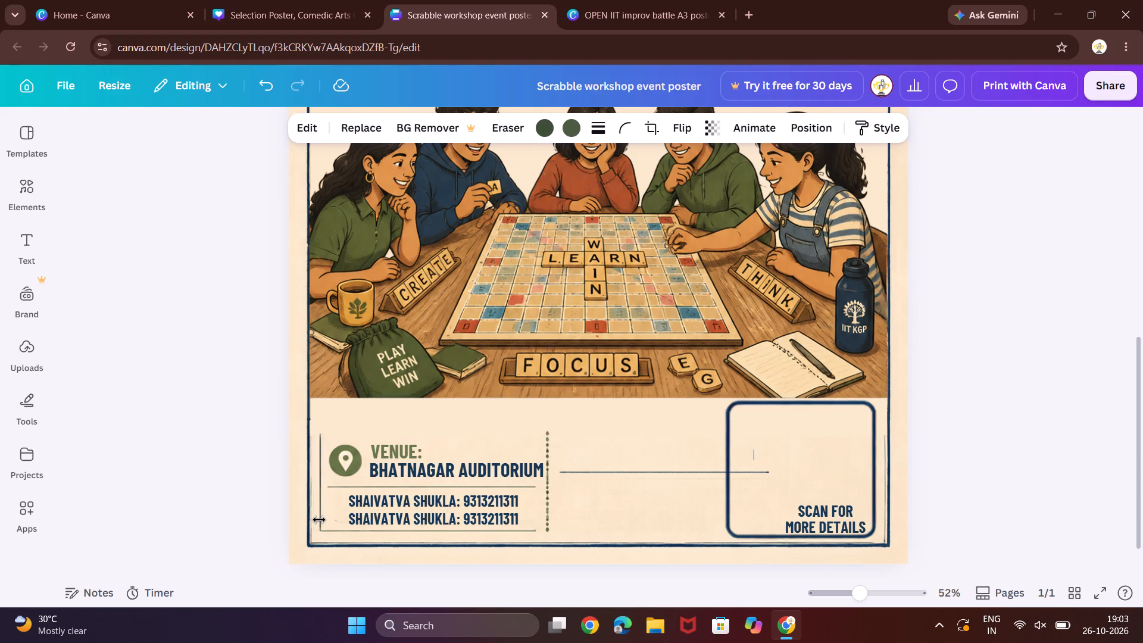
key("Up")
key("Up")
key("Up")
key("Up")
key("Up")
key("Up")
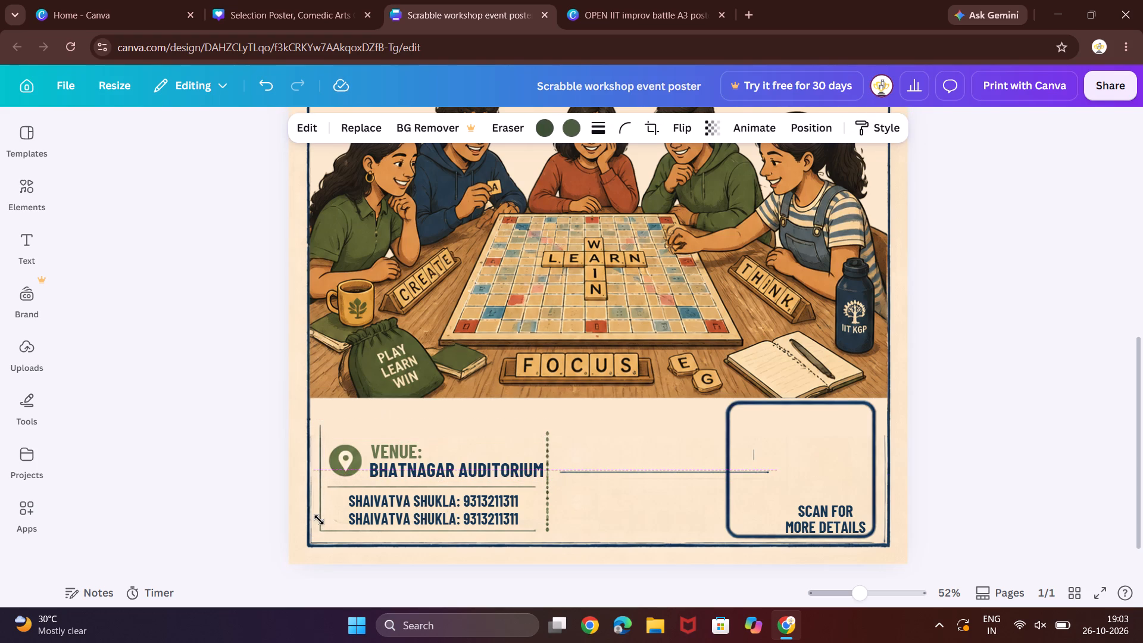
Move the venue group up and slightly left, leaving a wider gap above the divider line over the contacts.
left_click(401, 468)
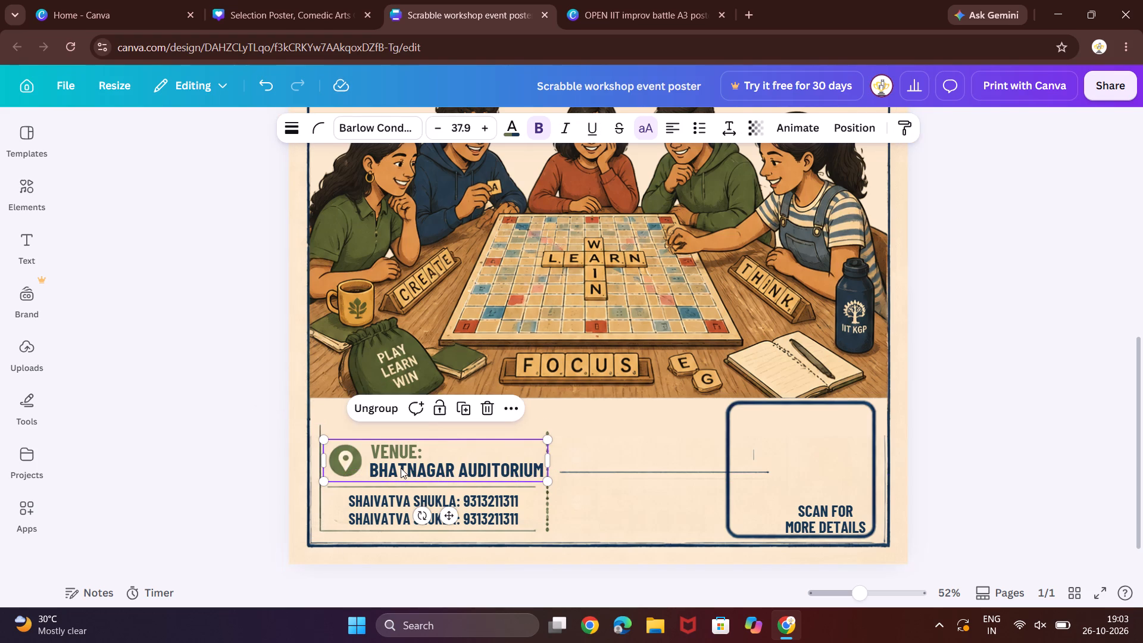
key("Up")
key("Up")
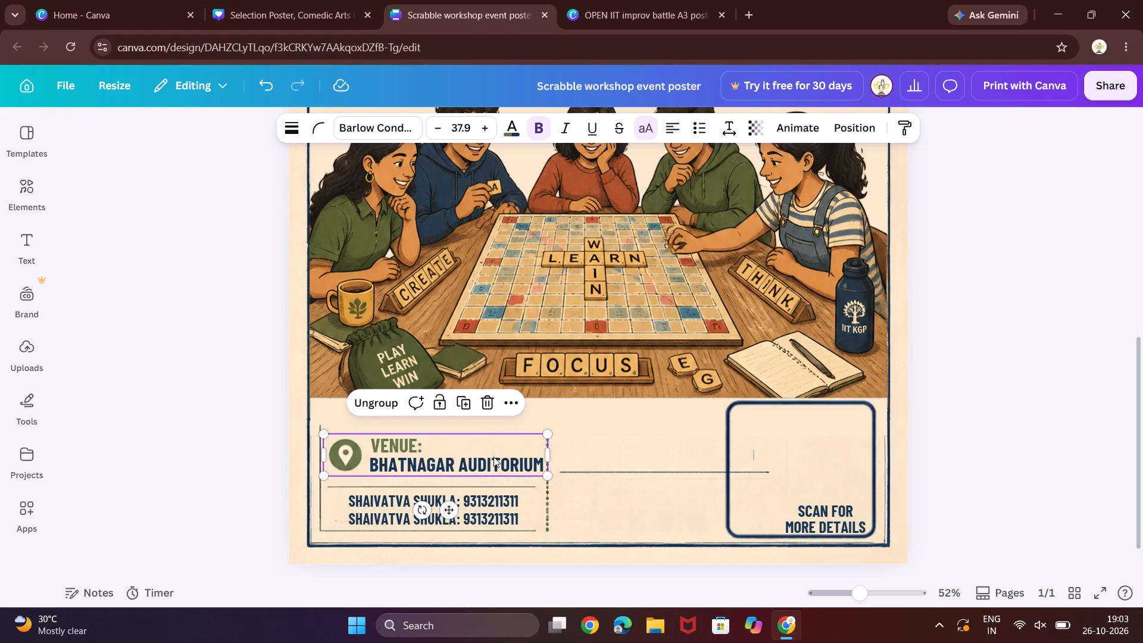
left_click_drag(494, 457, 493, 431)
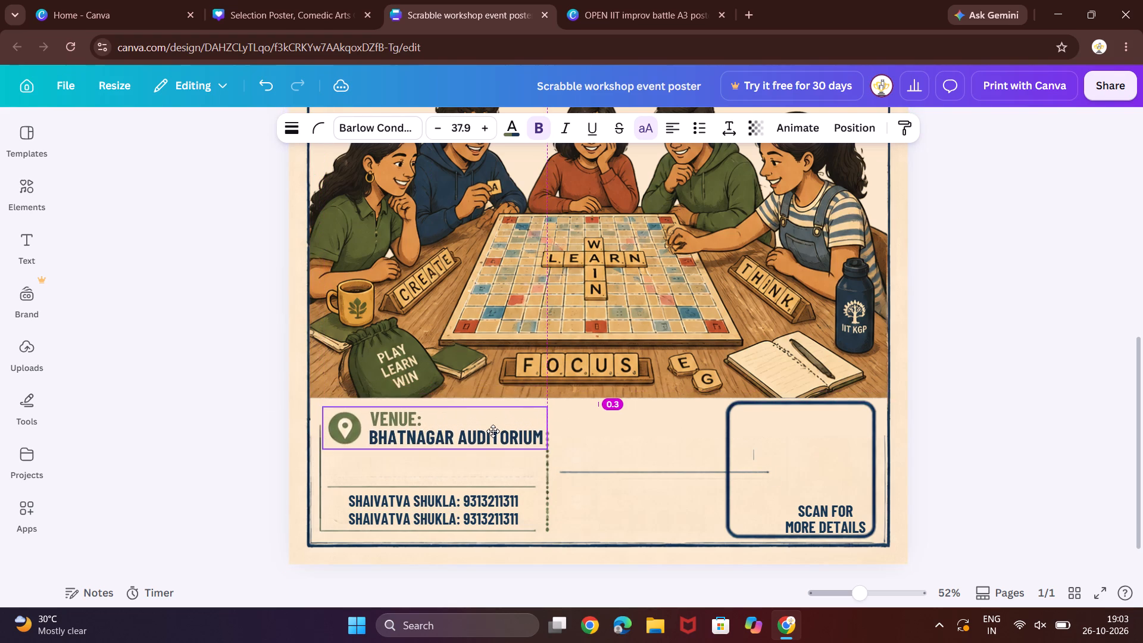
left_click_drag(493, 431, 491, 444)
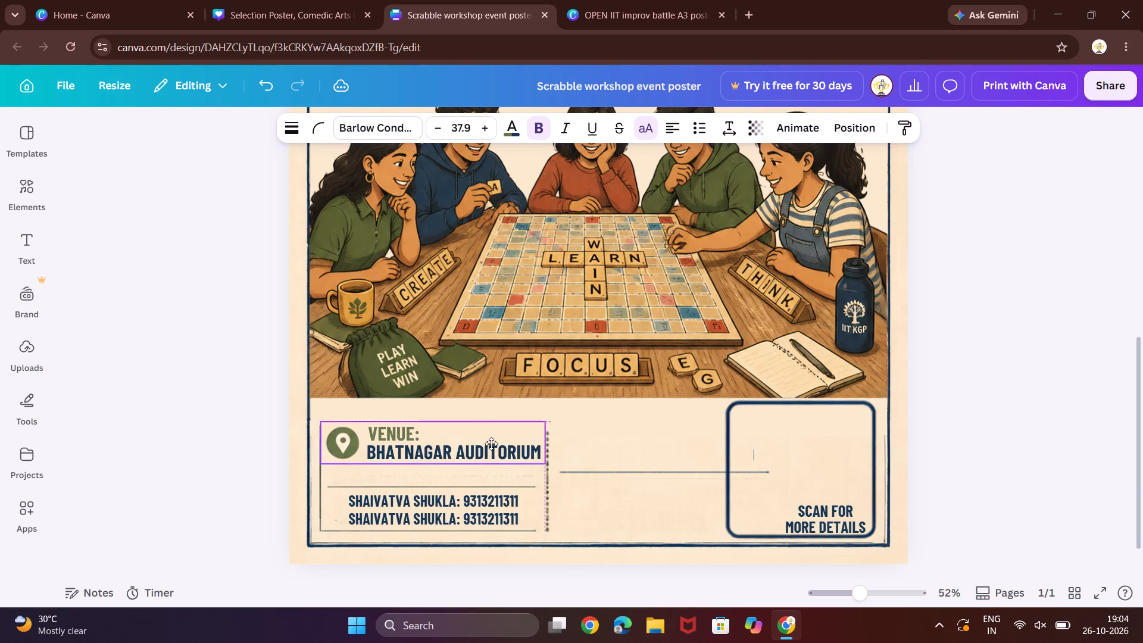
left_click_drag(491, 444, 495, 447)
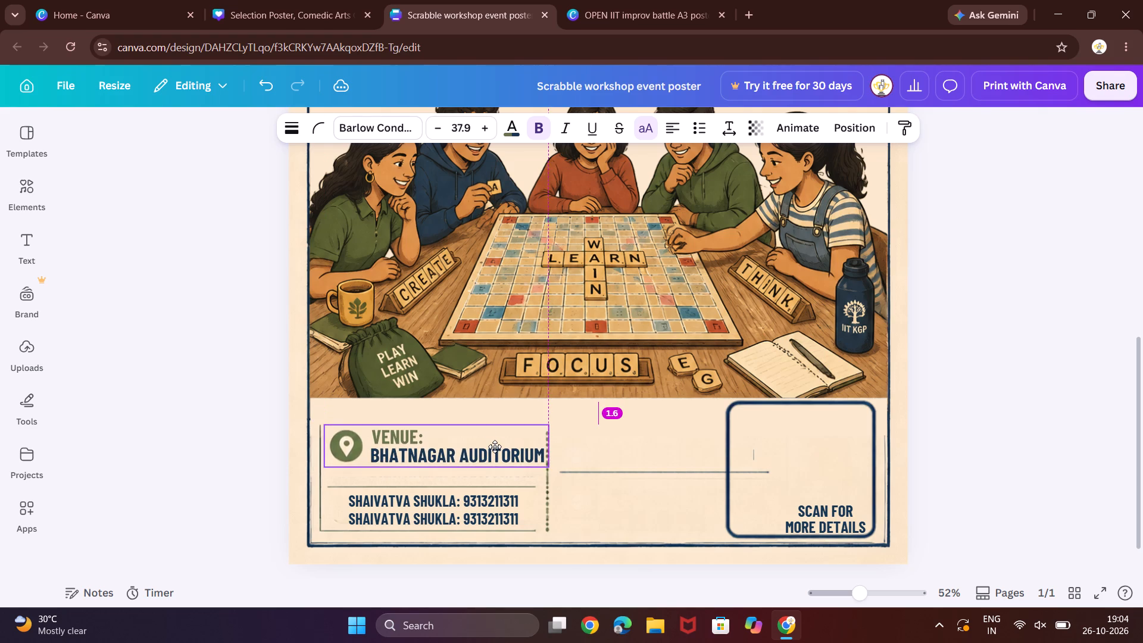
left_click_drag(495, 447, 496, 450)
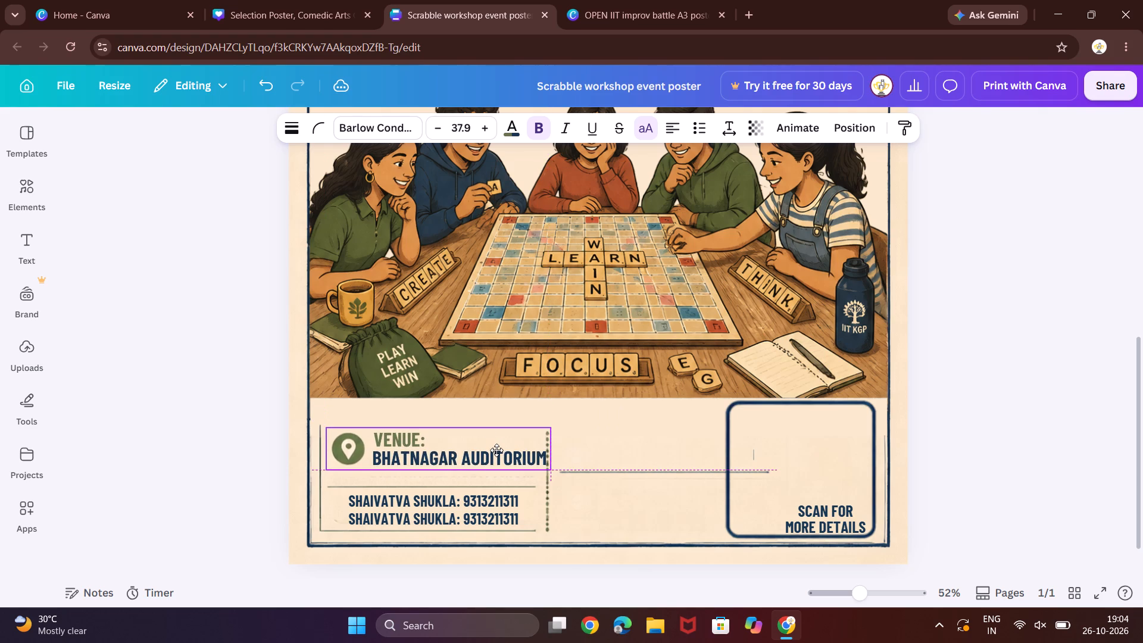
left_click_drag(496, 450, 492, 449)
left_click(649, 464)
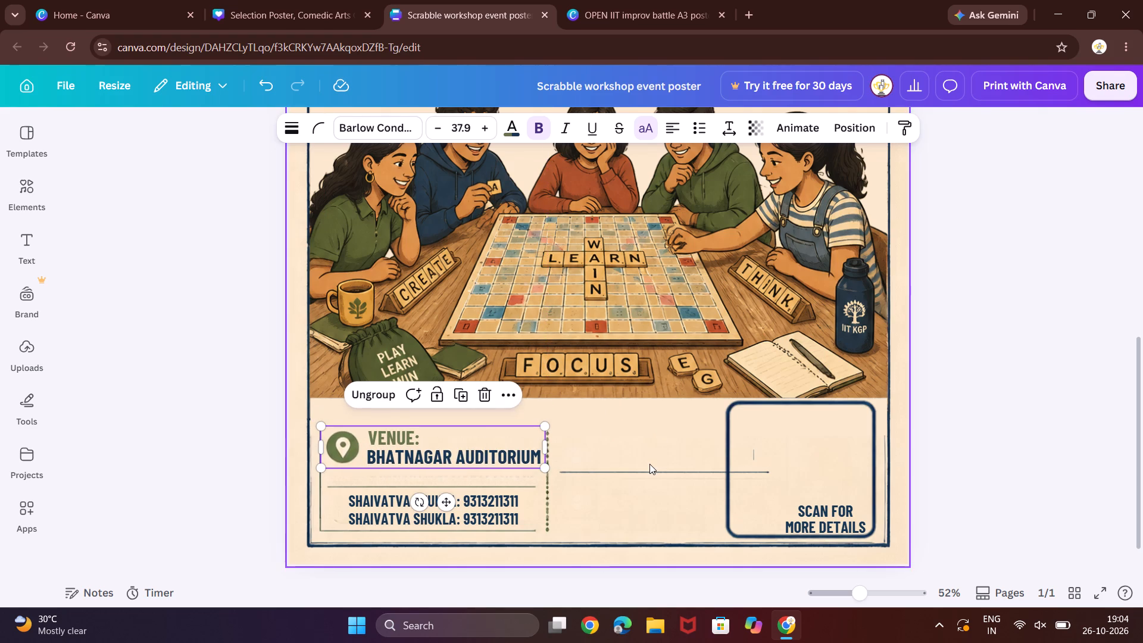
Add a rectangle to the poster and flatten it into a horizontal bar about 12.5 wide and 2.4 high.
scroll(649, 464, "up", 1)
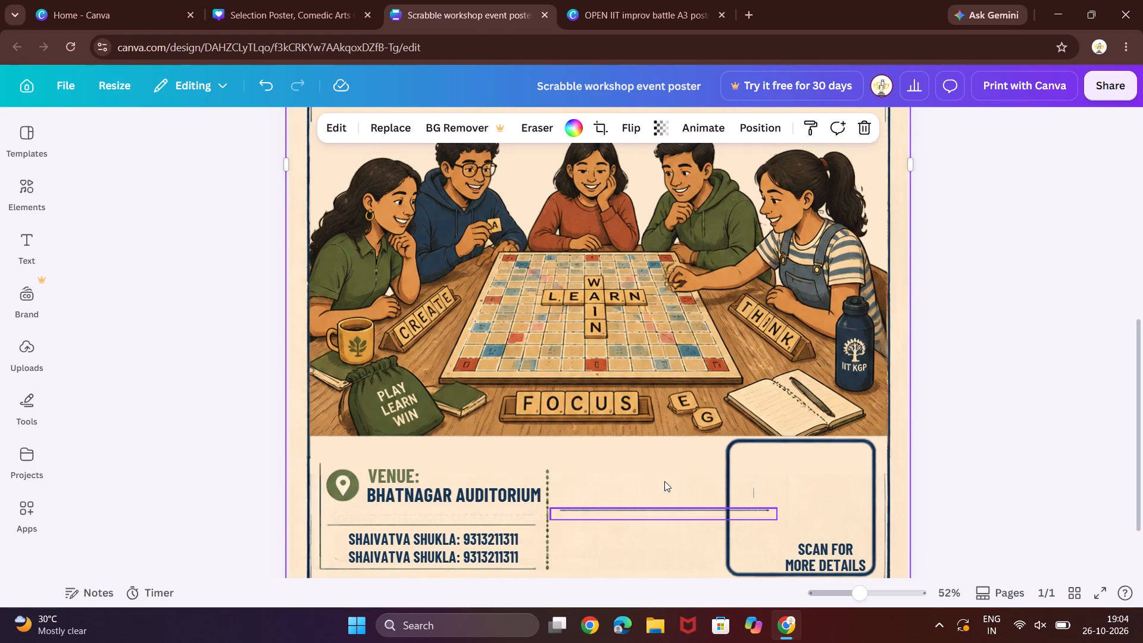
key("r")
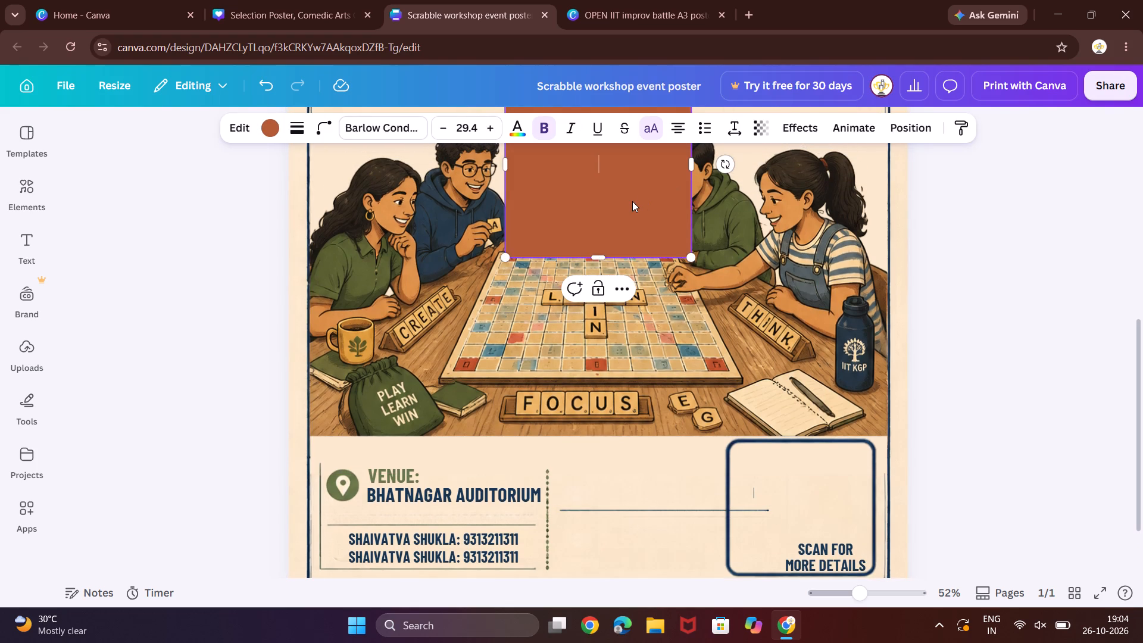
scroll(632, 201, "up", 1)
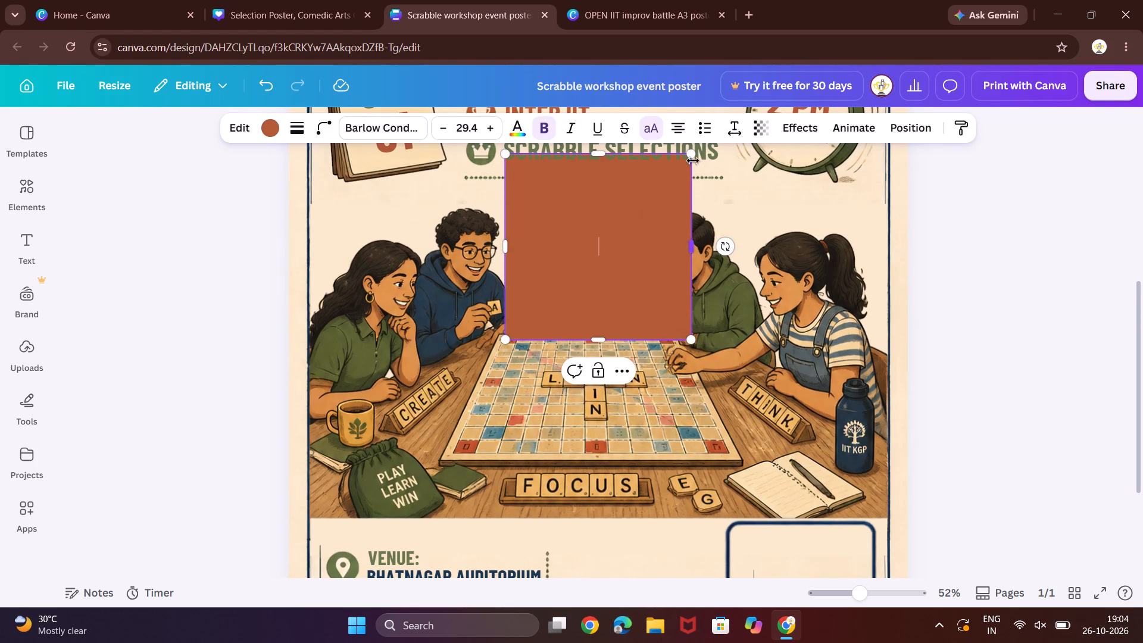
left_click_drag(691, 153, 695, 184)
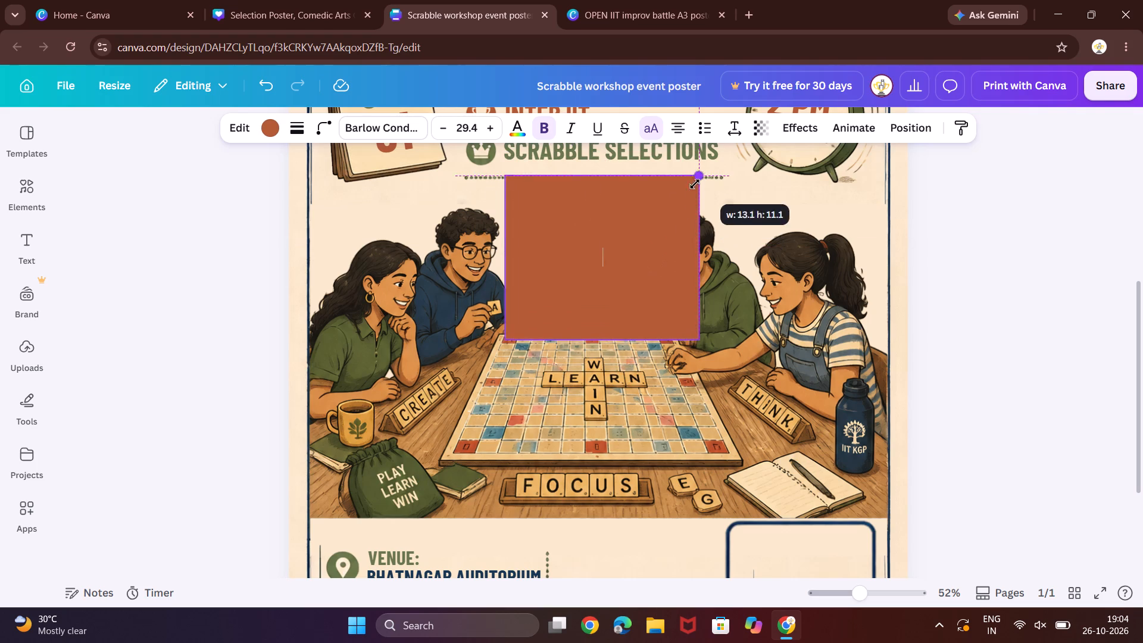
left_click_drag(695, 184, 690, 319)
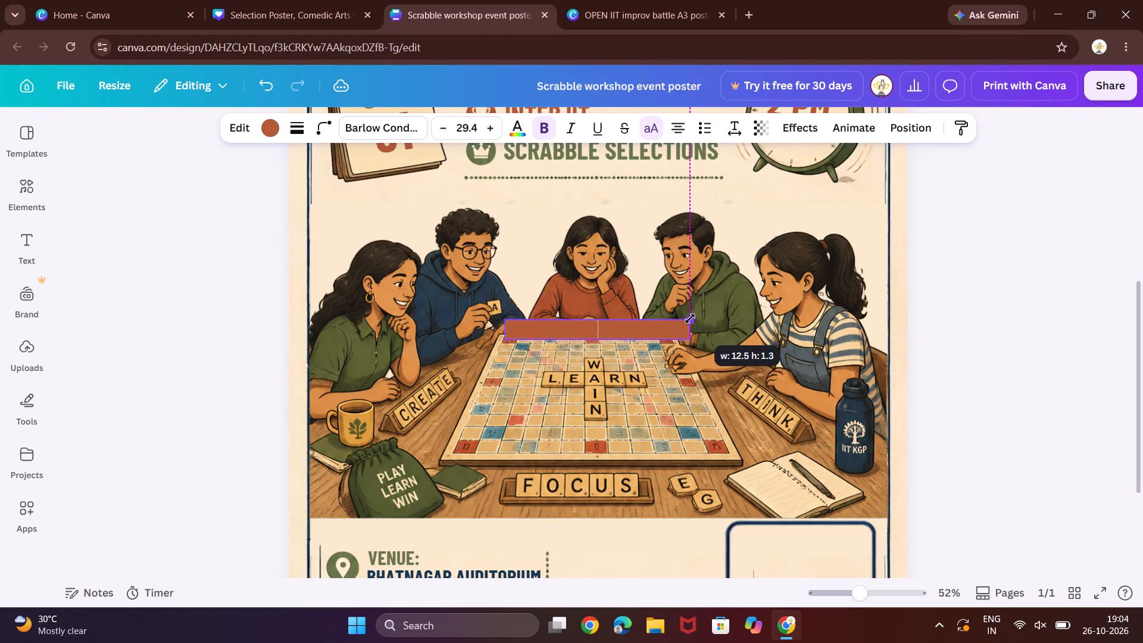
scroll(690, 319, "down", 2)
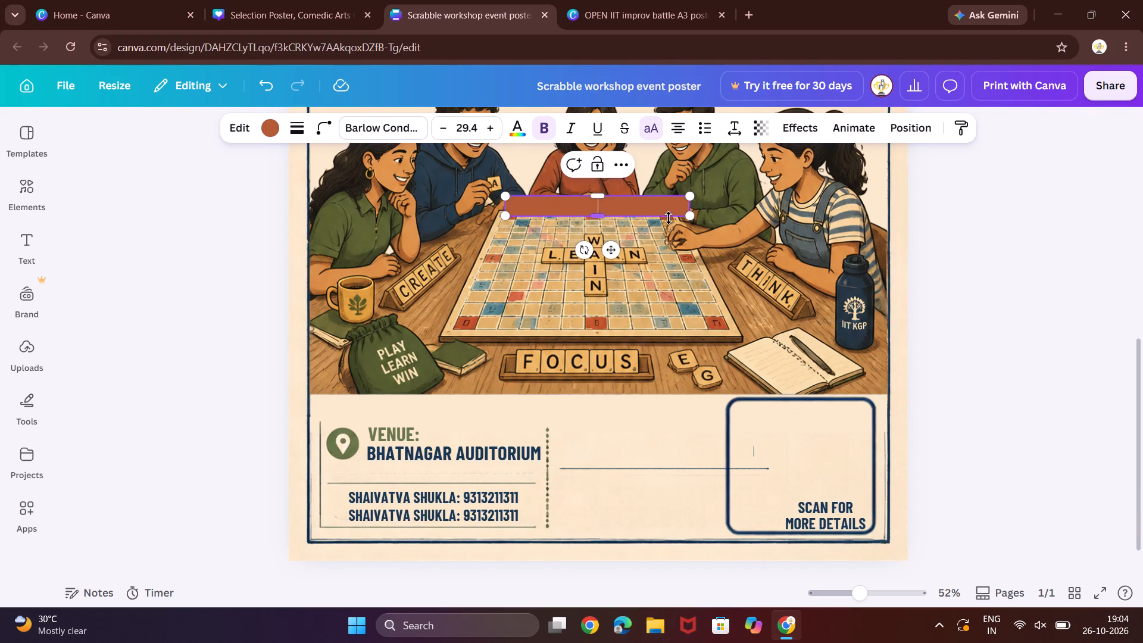
left_click_drag(657, 199, 658, 204)
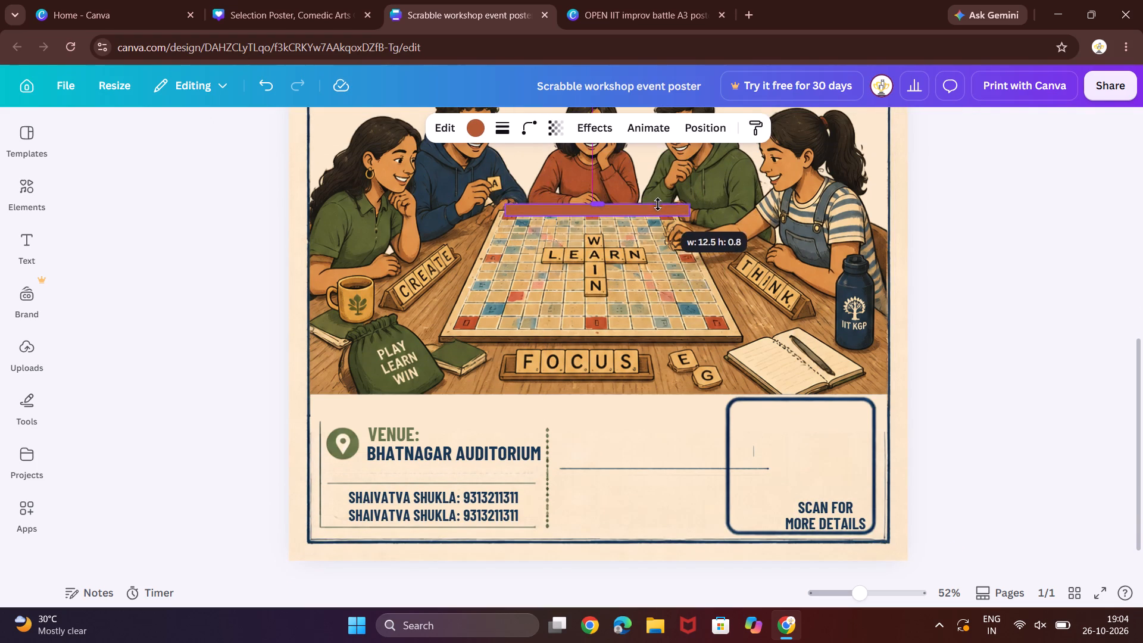
left_click_drag(658, 204, 669, 184)
left_click(734, 319)
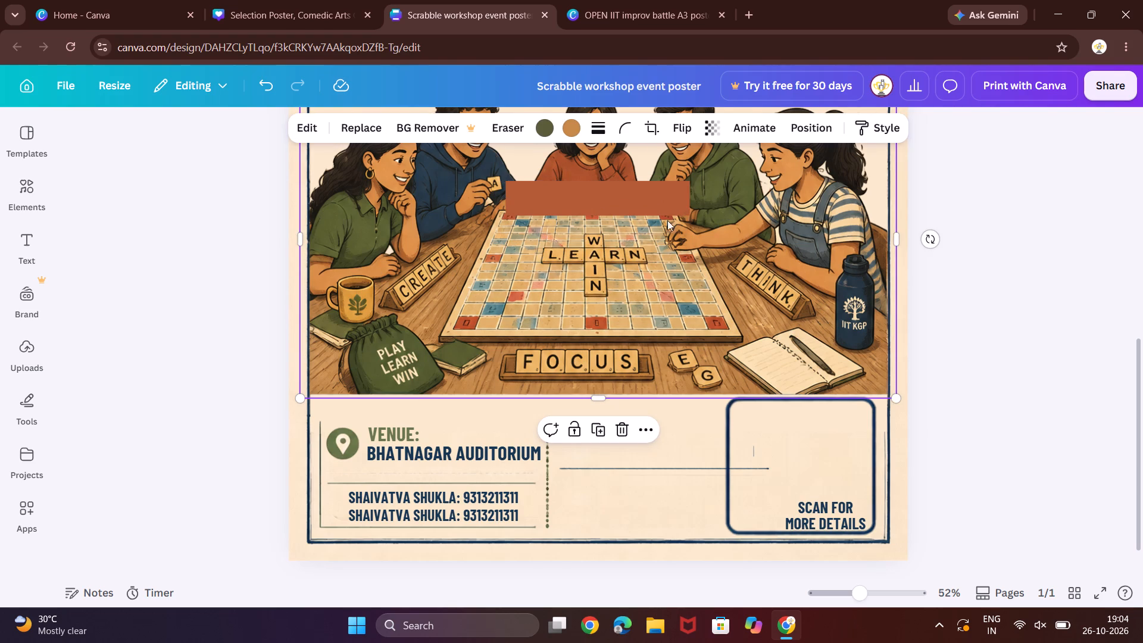
Place the rectangle over the divider line between the venue and the contacts, and widen it to span that line.
left_click_drag(656, 204, 484, 486)
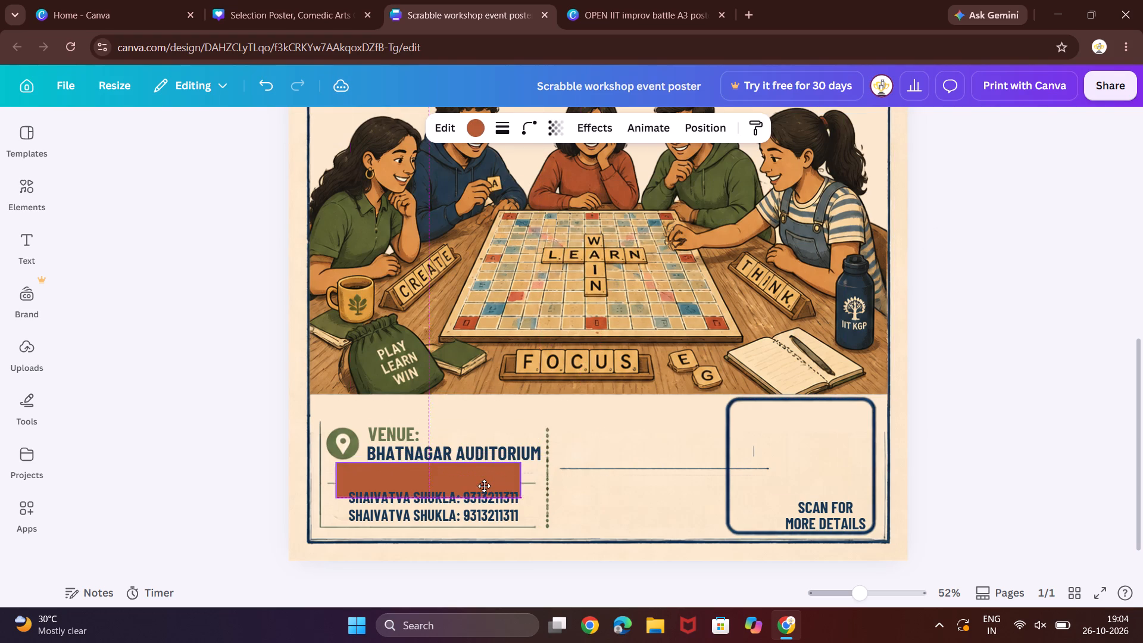
left_click_drag(484, 486, 480, 484)
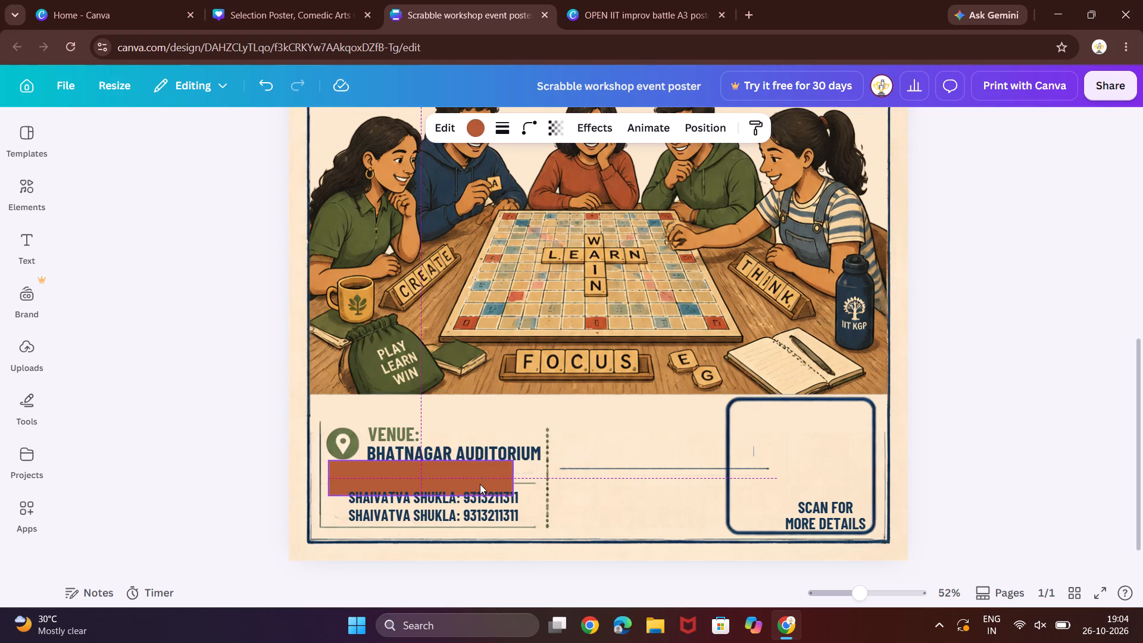
left_click_drag(510, 479, 519, 477)
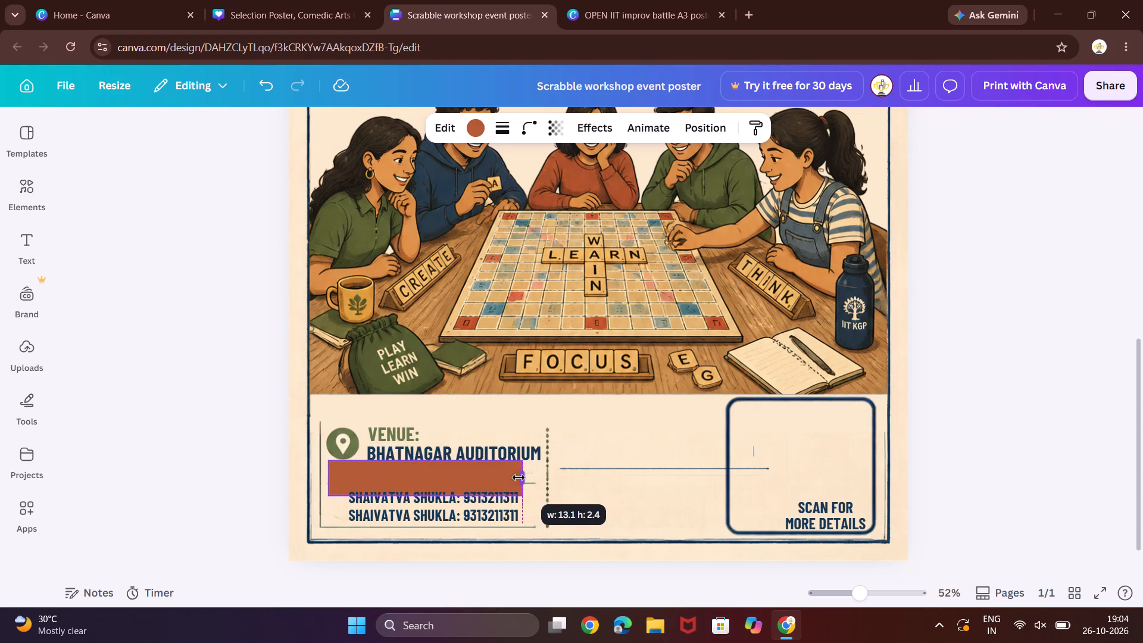
left_click_drag(519, 477, 533, 476)
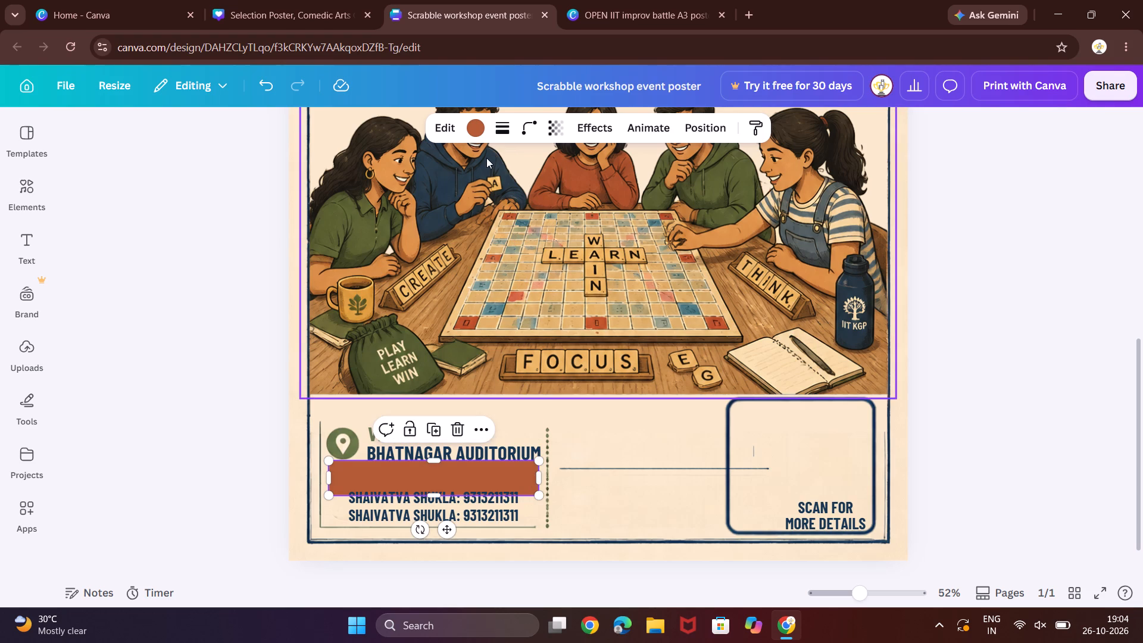
Recolour the rectangle with the cream sampled from the poster background so it masks the divider line.
left_click(472, 123)
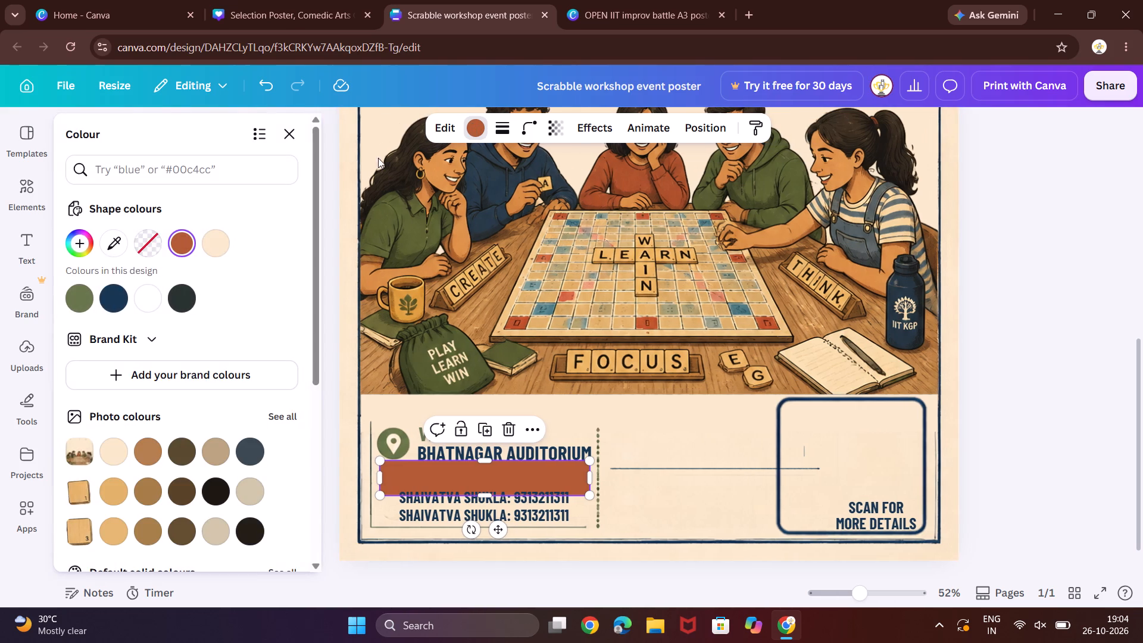
left_click(121, 244)
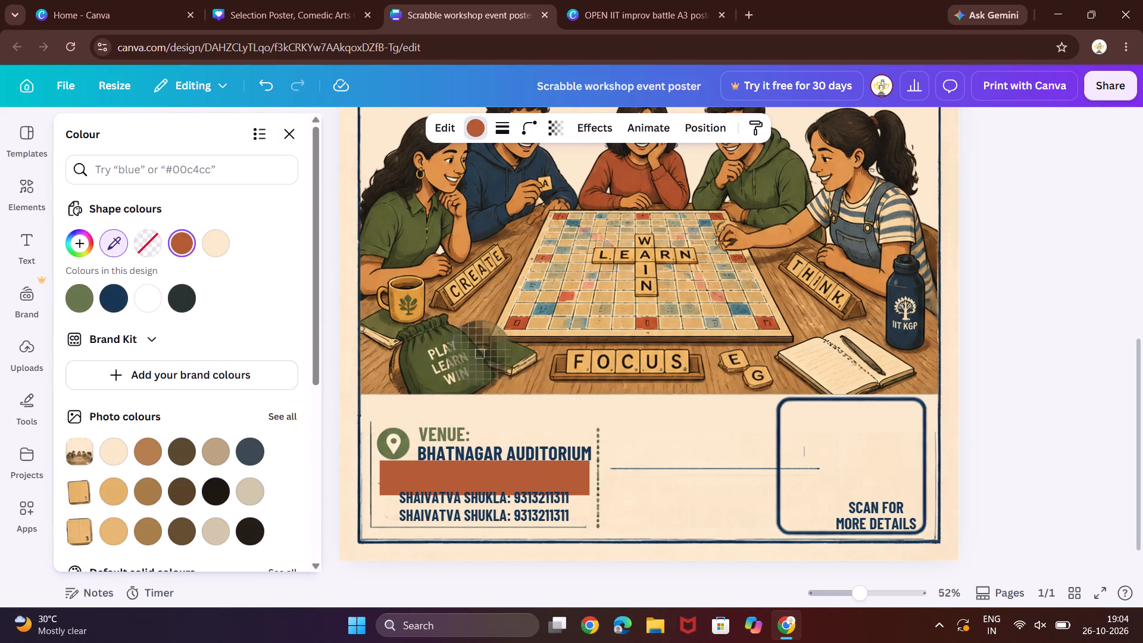
left_click(520, 412)
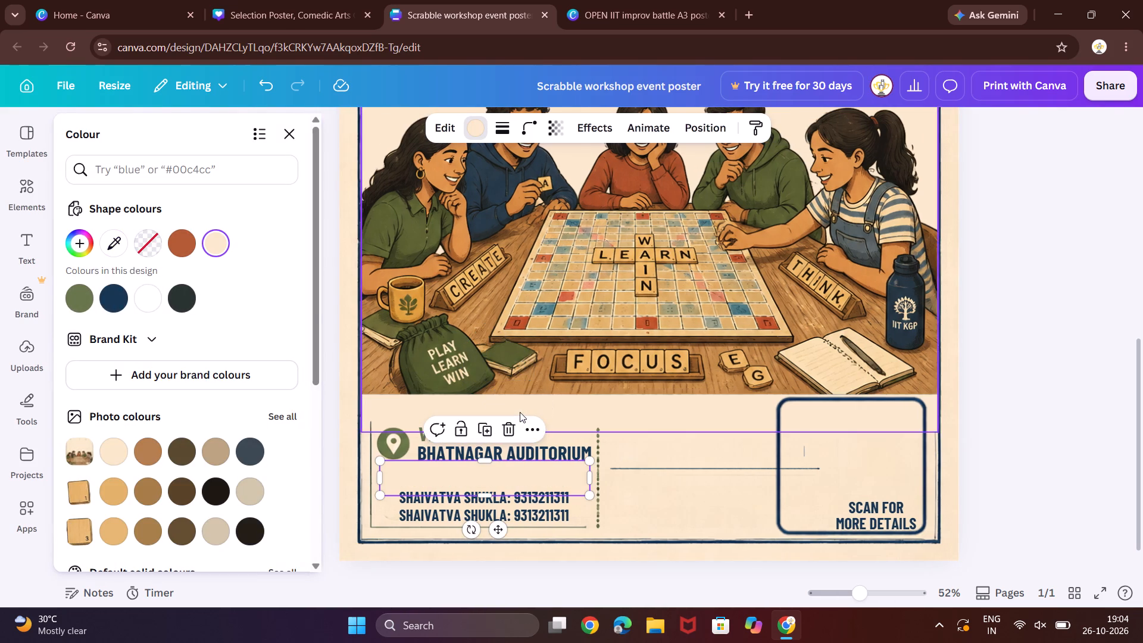
left_click(345, 550)
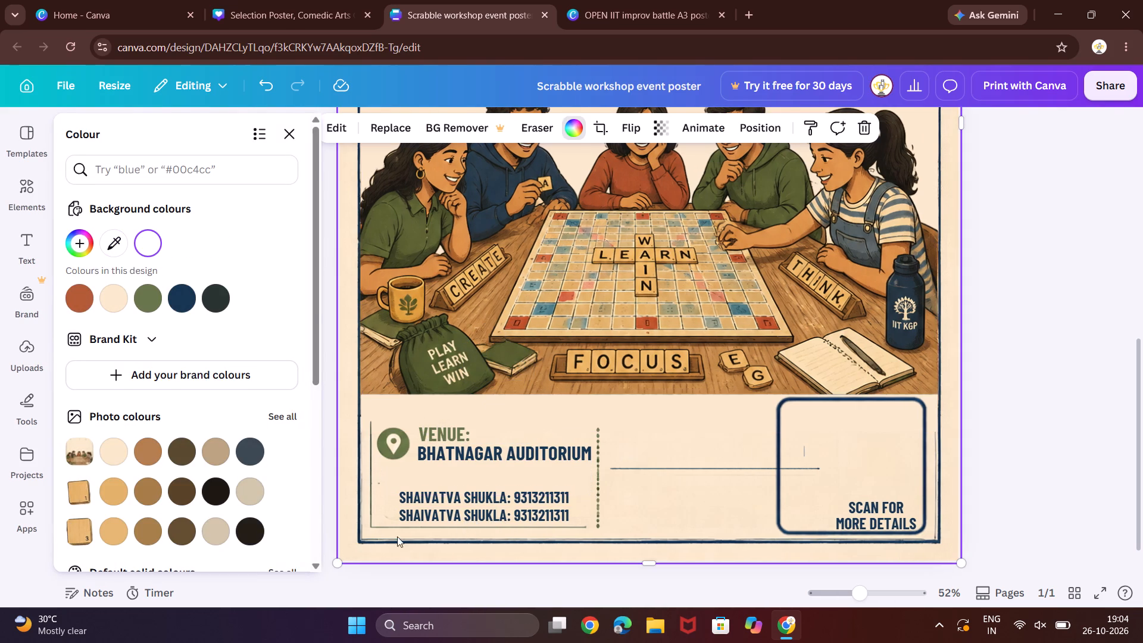
Nudge the cream masking rectangle left to cover the remaining start of the divider line.
left_click(408, 463)
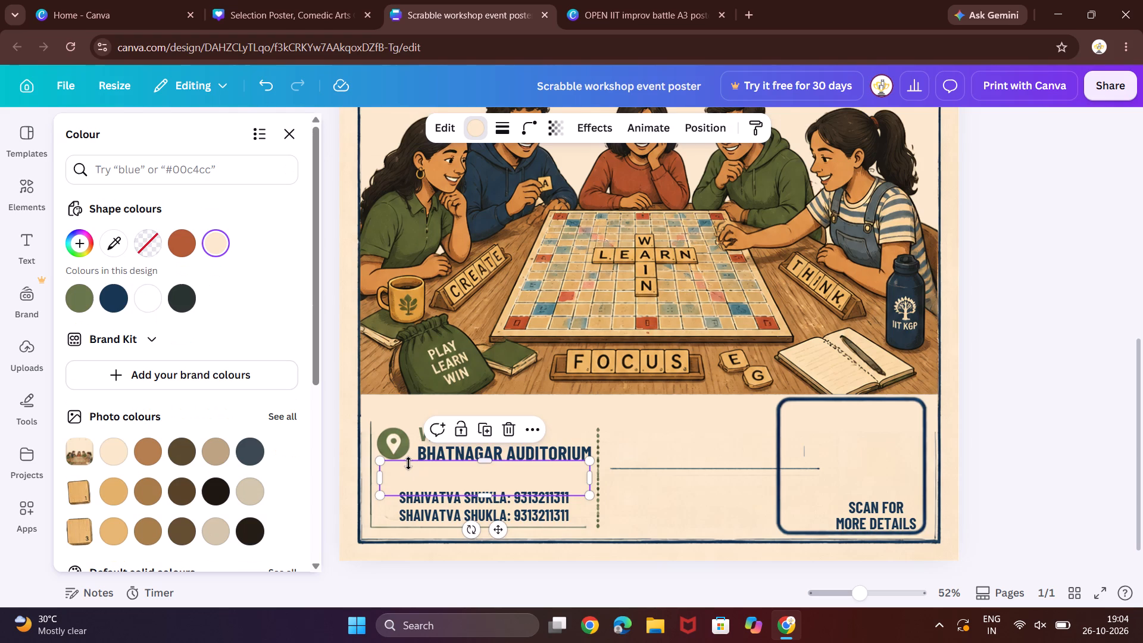
key("Left")
key("Left")
key("Left")
key("Left")
key("Left")
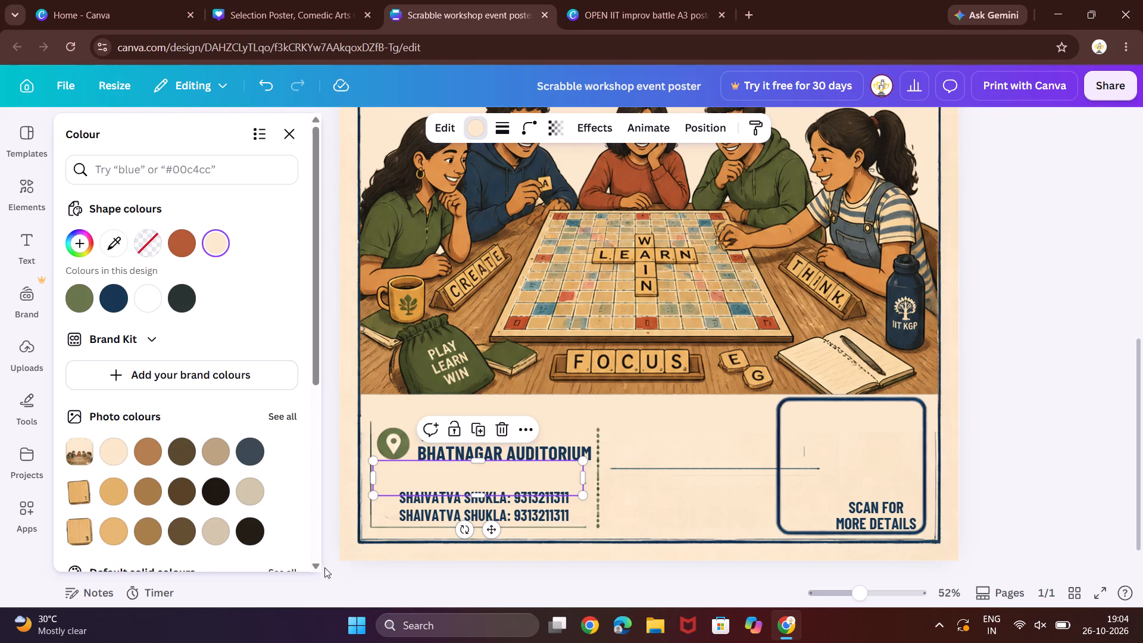
left_click(289, 143)
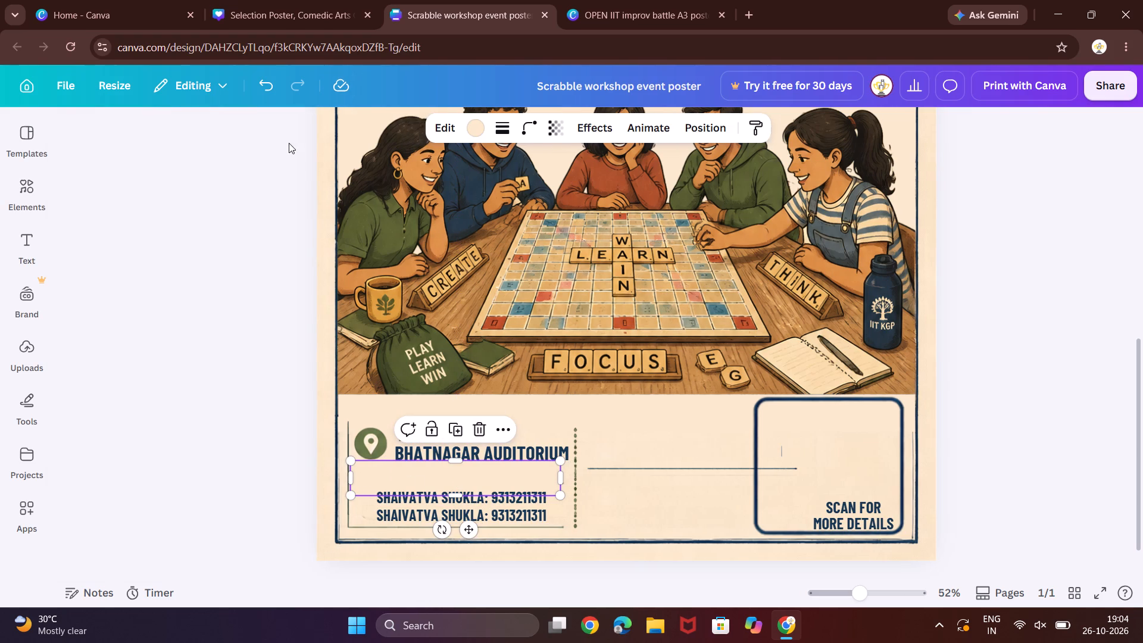
left_click(239, 346)
Nudge the upper contact line up slightly and to the left, within the space below the venue.
left_click(354, 503)
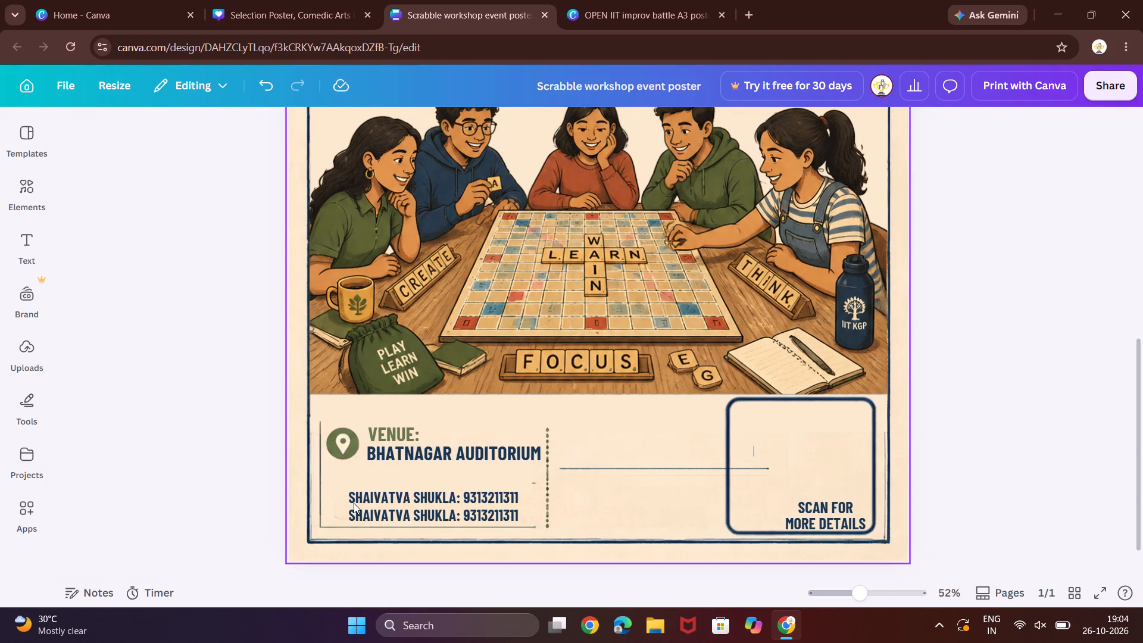
key("Up")
key("Up")
key("Up")
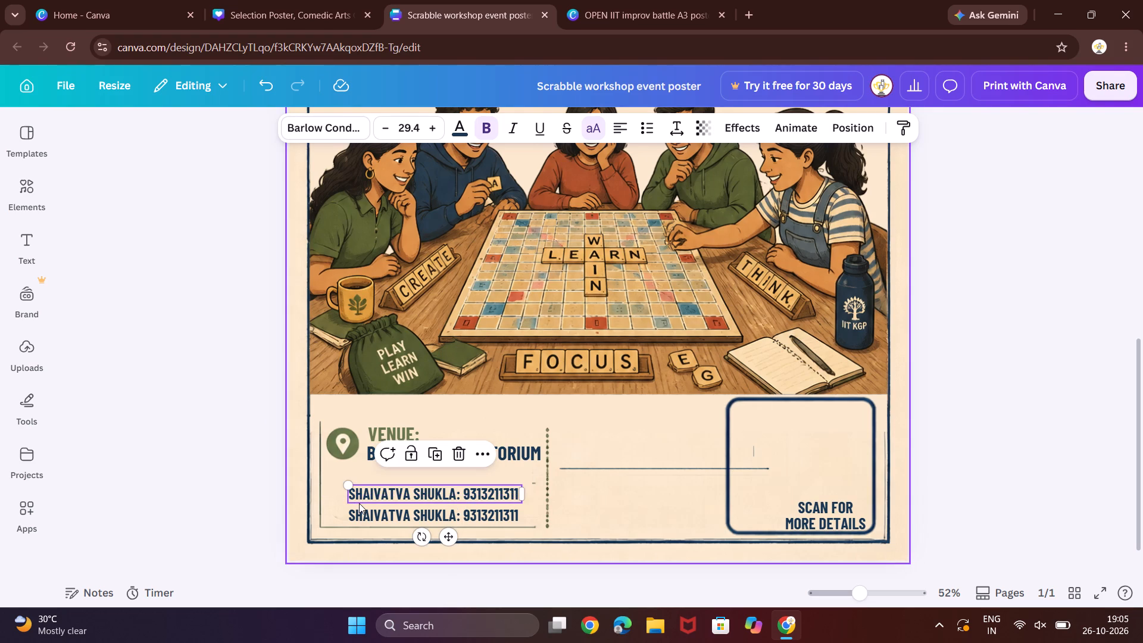
key("Left")
key("Left")
key("Left")
key("Left")
key("Left")
key("Left")
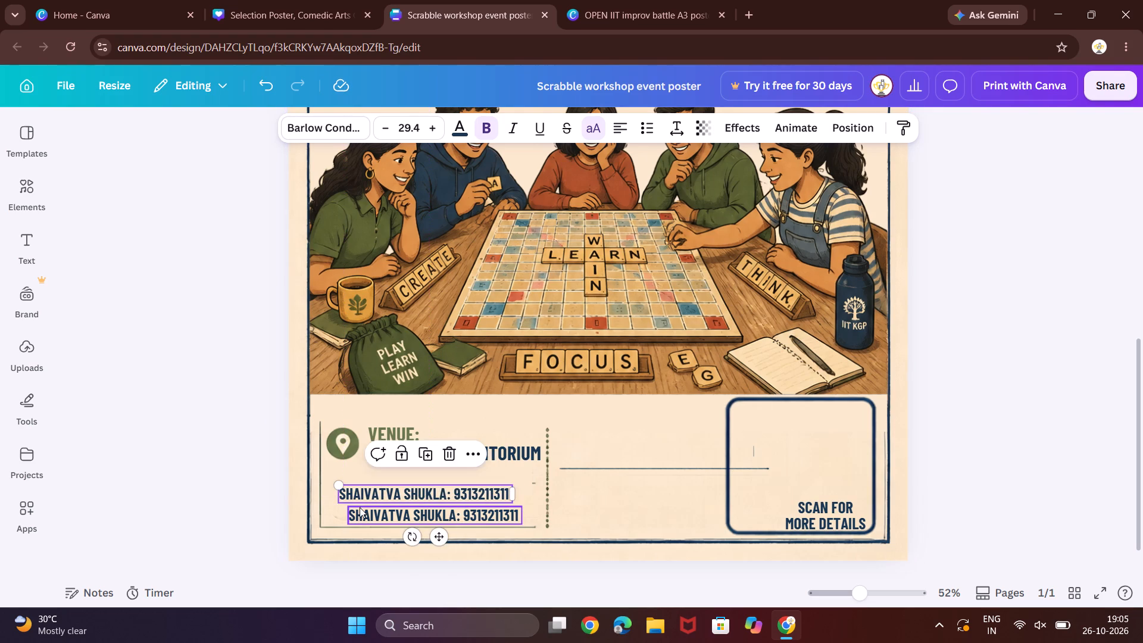
Nudge the lower contact line left to bring it roughly under the upper contact line.
left_click(360, 508)
key("Left")
key("Left")
key("Left")
key("Left")
key("Left")
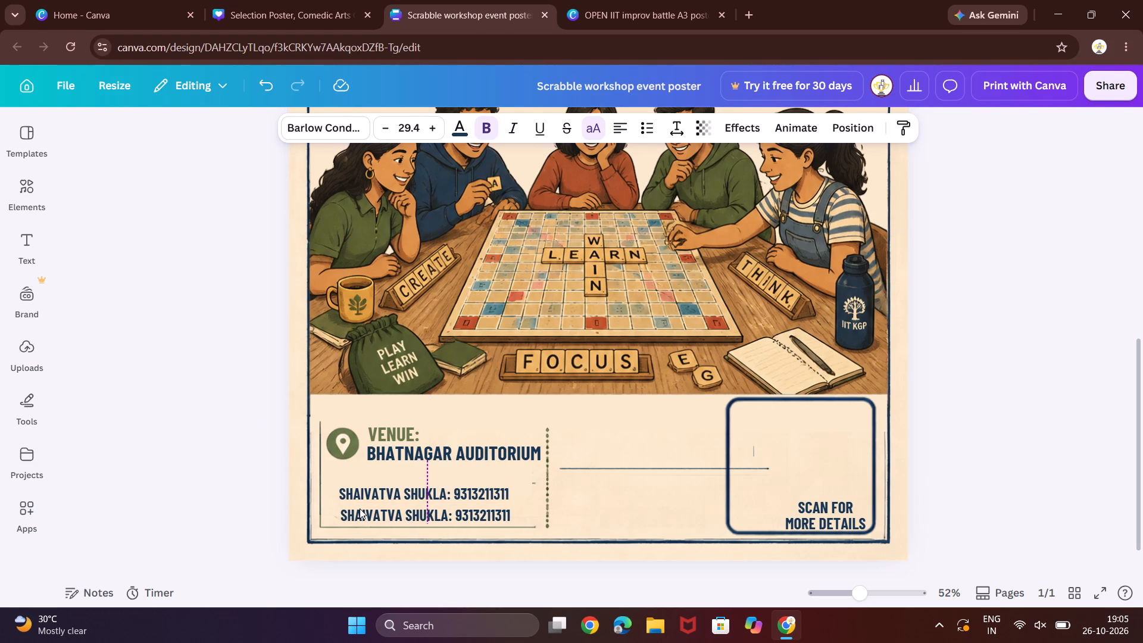
key("Left")
key("Left")
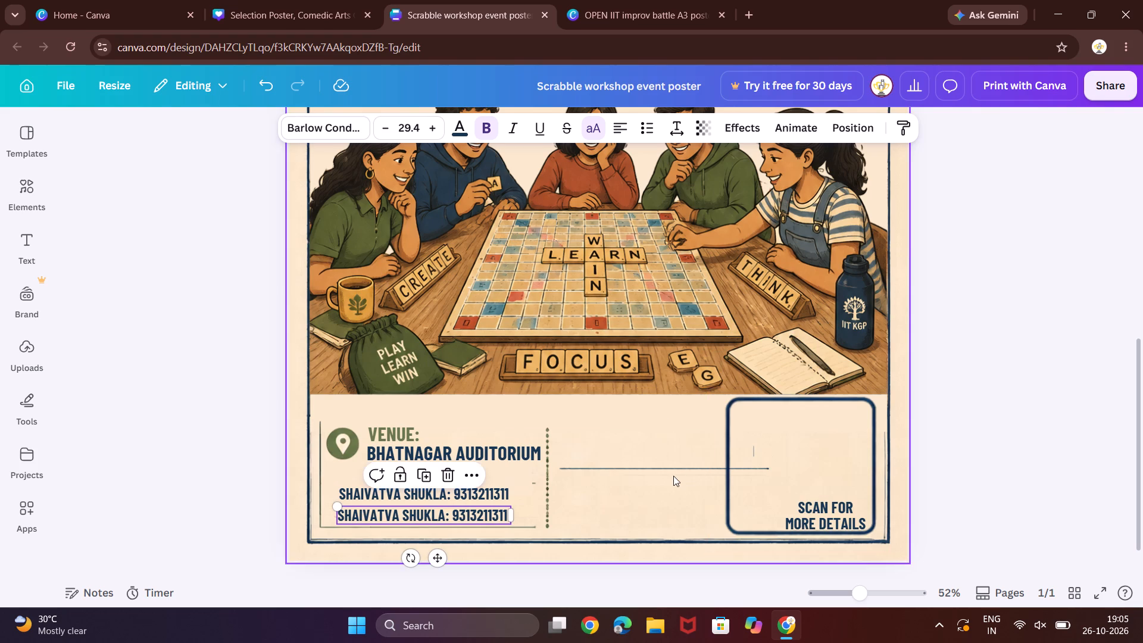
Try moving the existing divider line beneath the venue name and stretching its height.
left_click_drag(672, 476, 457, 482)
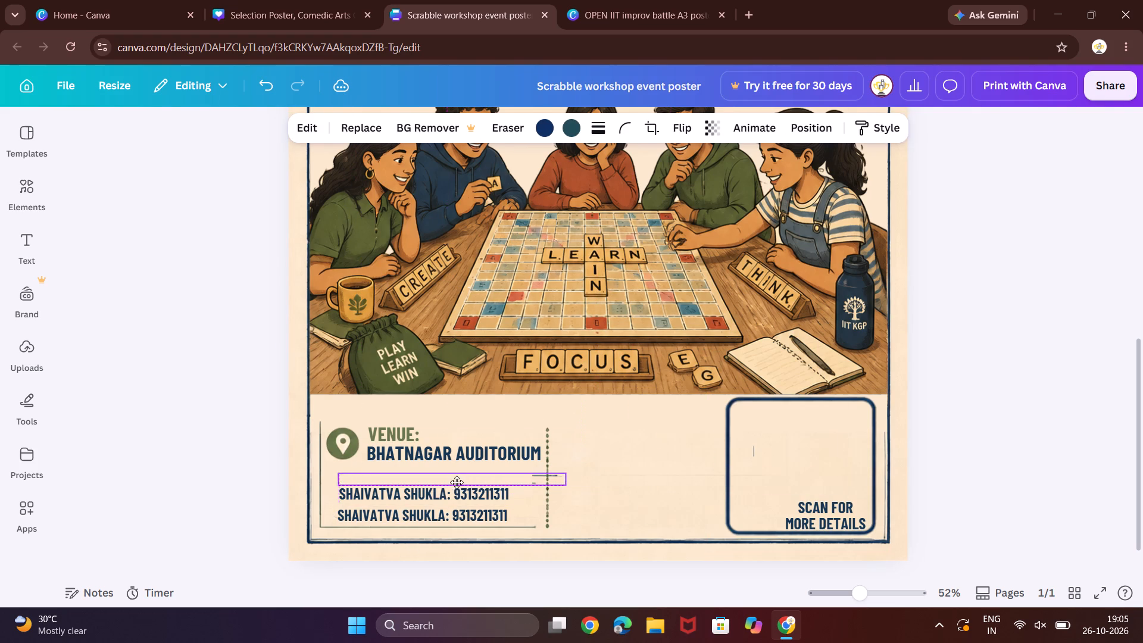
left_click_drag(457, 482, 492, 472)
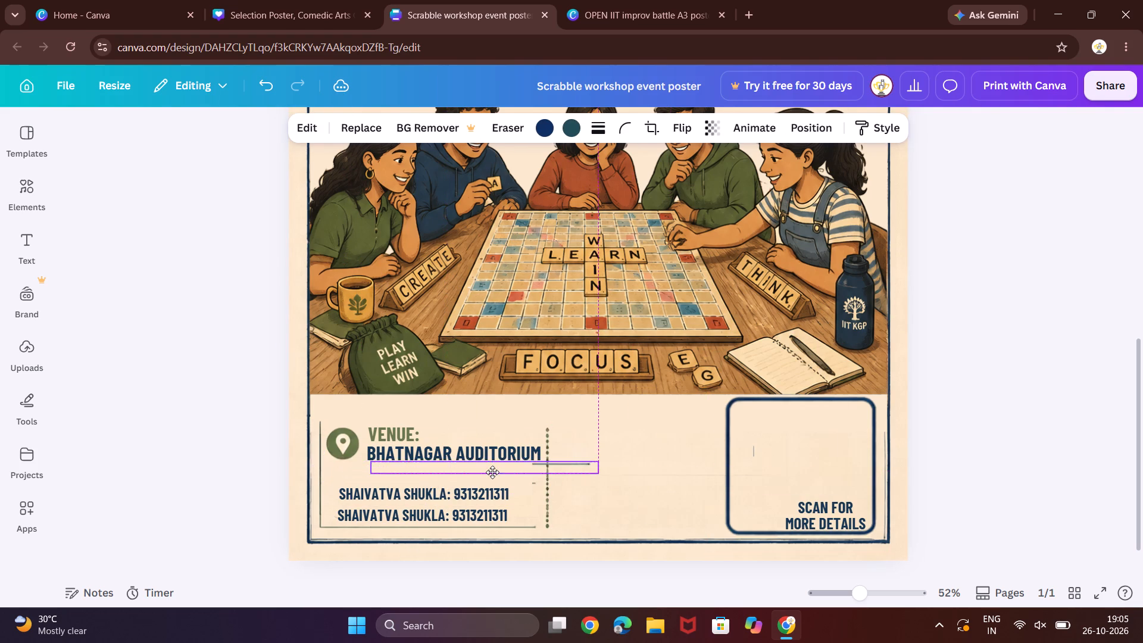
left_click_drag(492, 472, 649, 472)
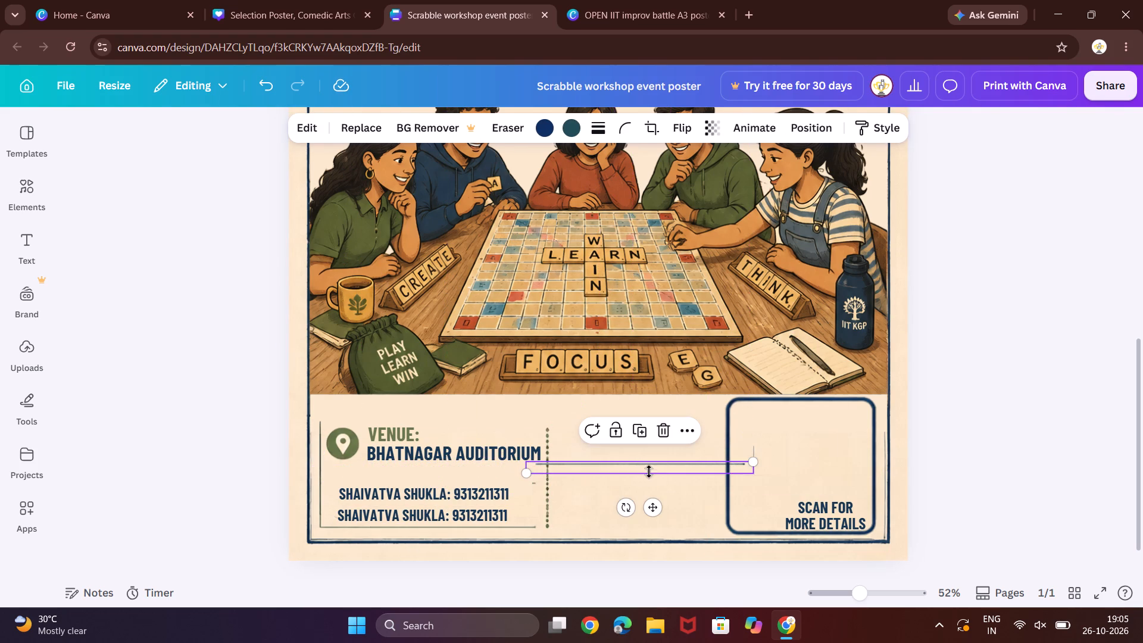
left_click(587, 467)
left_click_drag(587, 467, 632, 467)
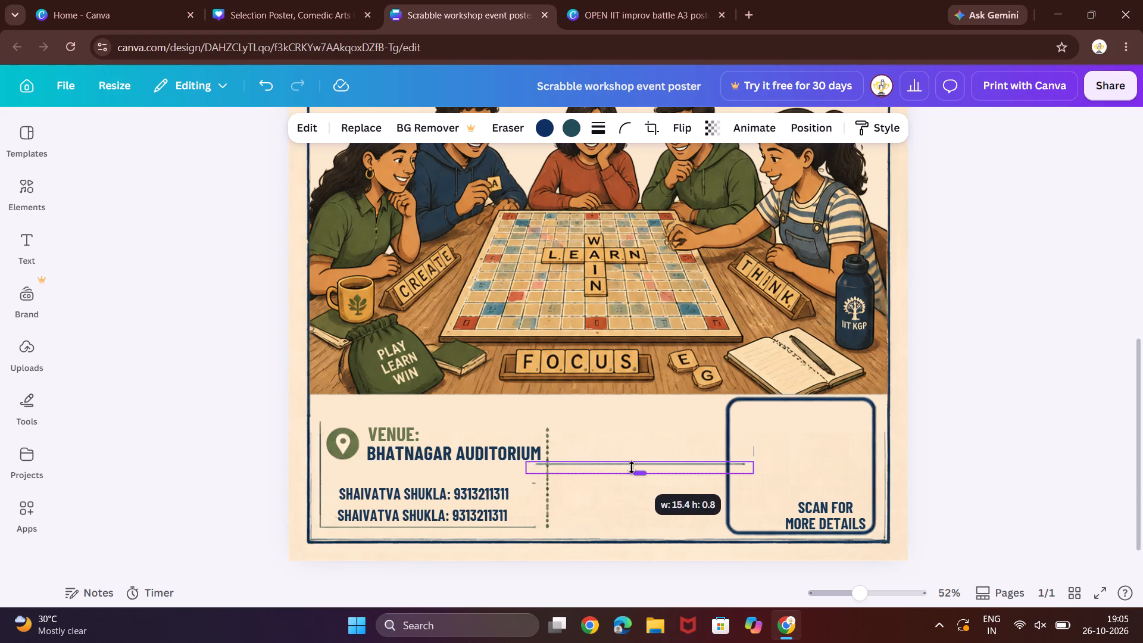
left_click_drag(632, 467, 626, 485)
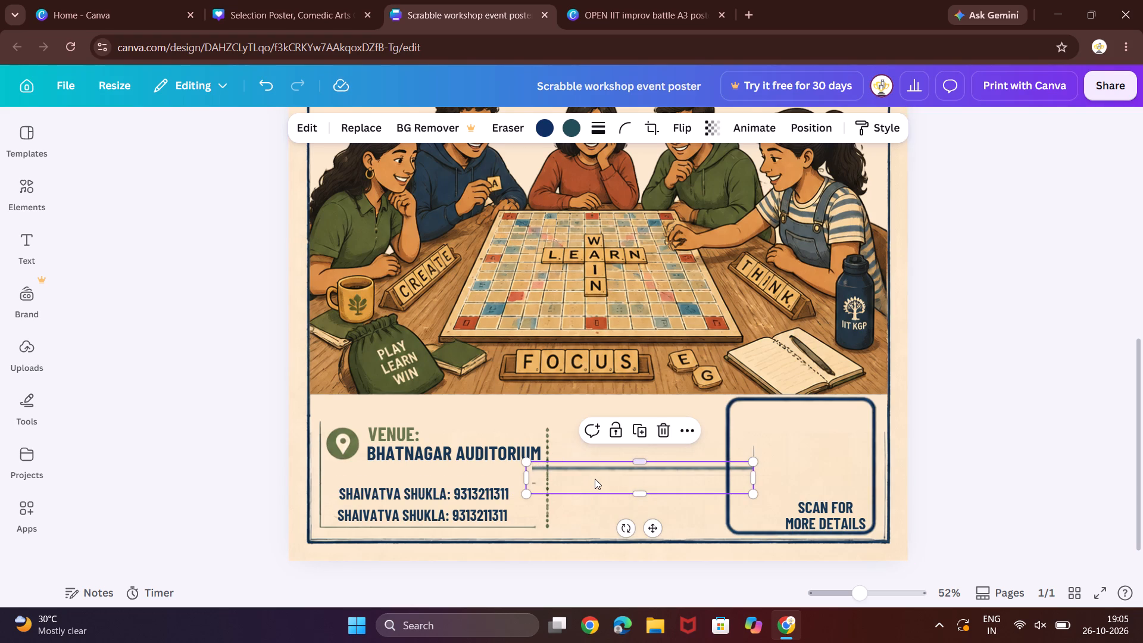
Delete the stretched divider line from the footer.
left_click(595, 479)
key("BackSpace")
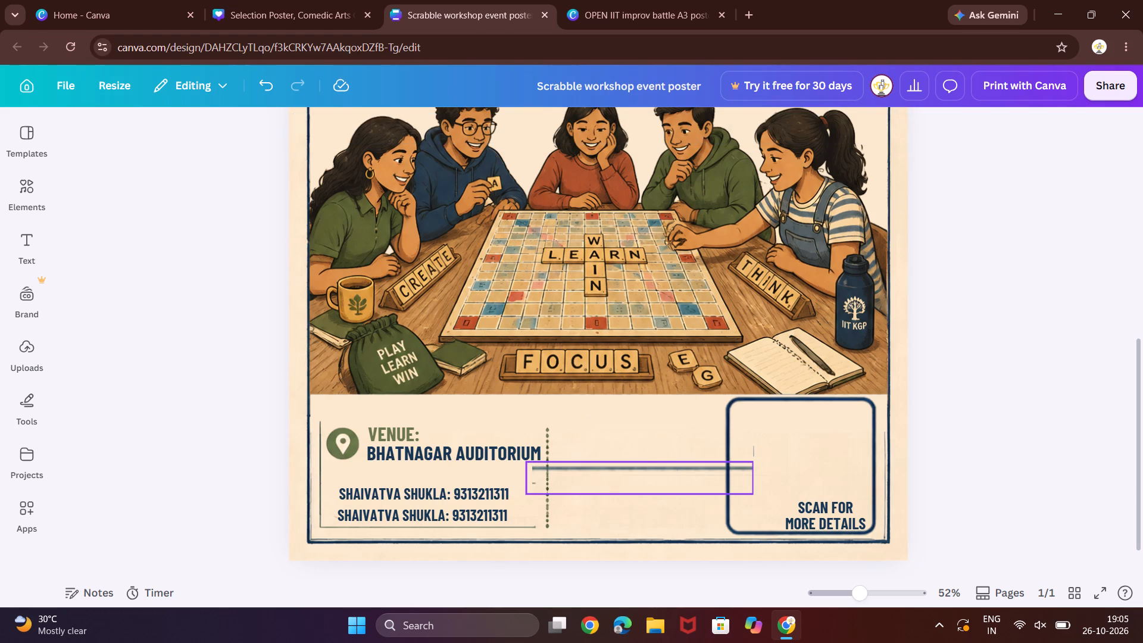
left_click(626, 505)
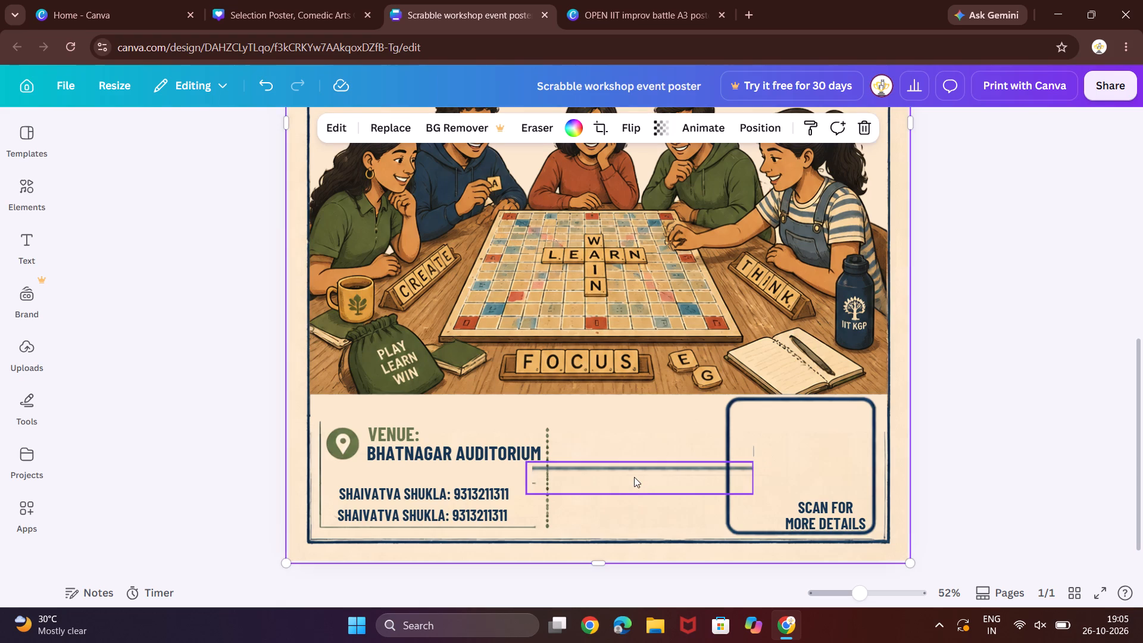
left_click(634, 477)
key("BackSpace")
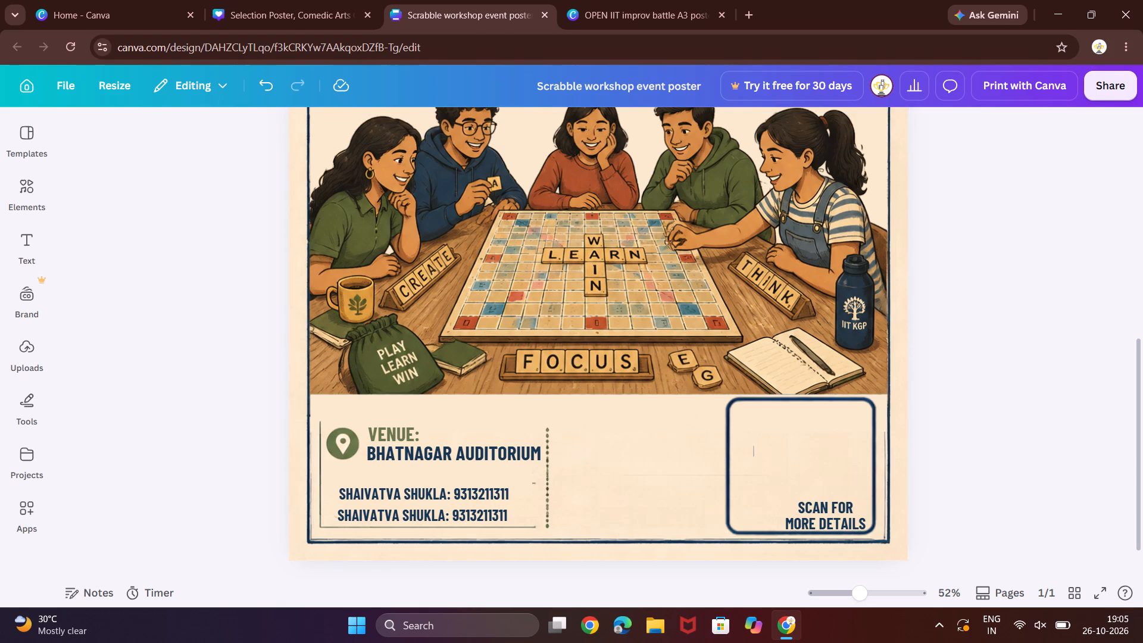
Search the elements for "line" and add the straight Line shape to the poster.
left_click(22, 251)
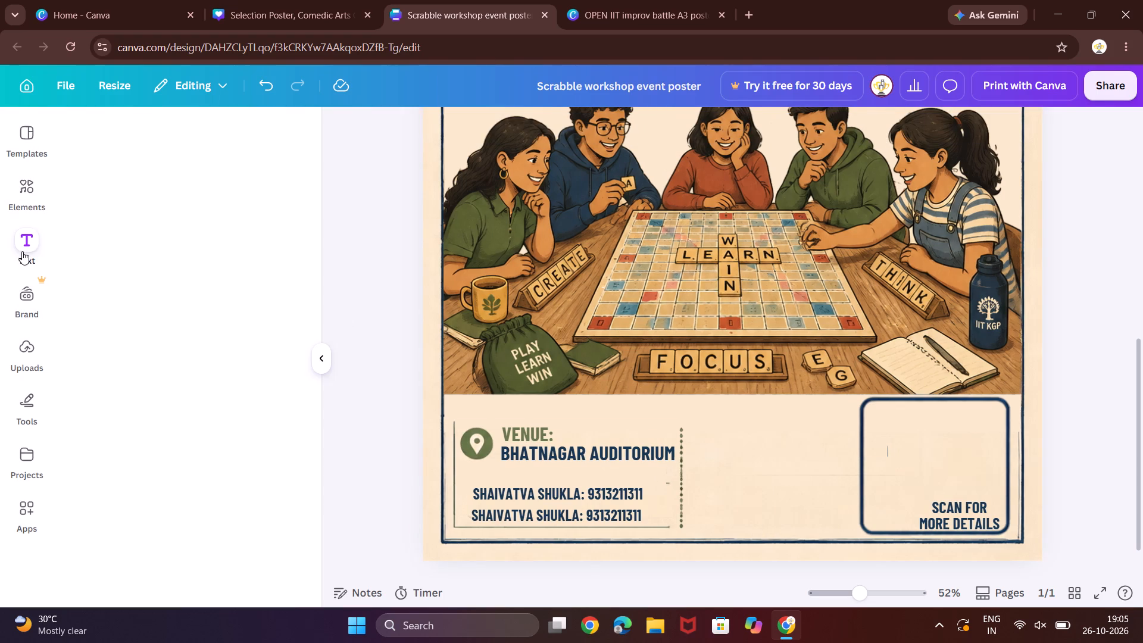
left_click(204, 143)
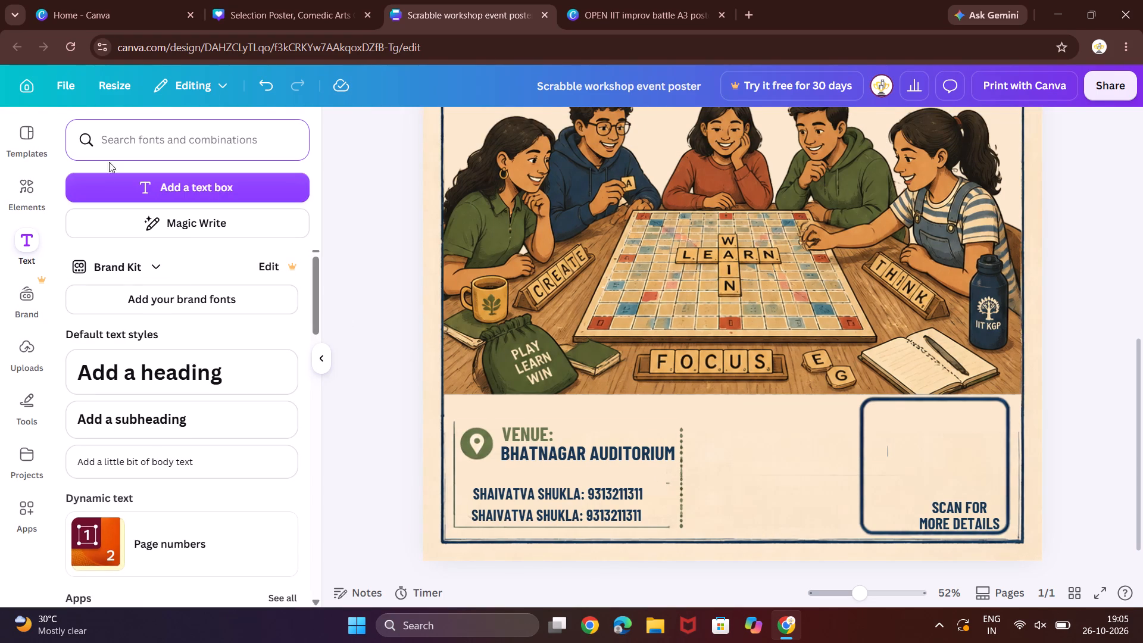
left_click(25, 197)
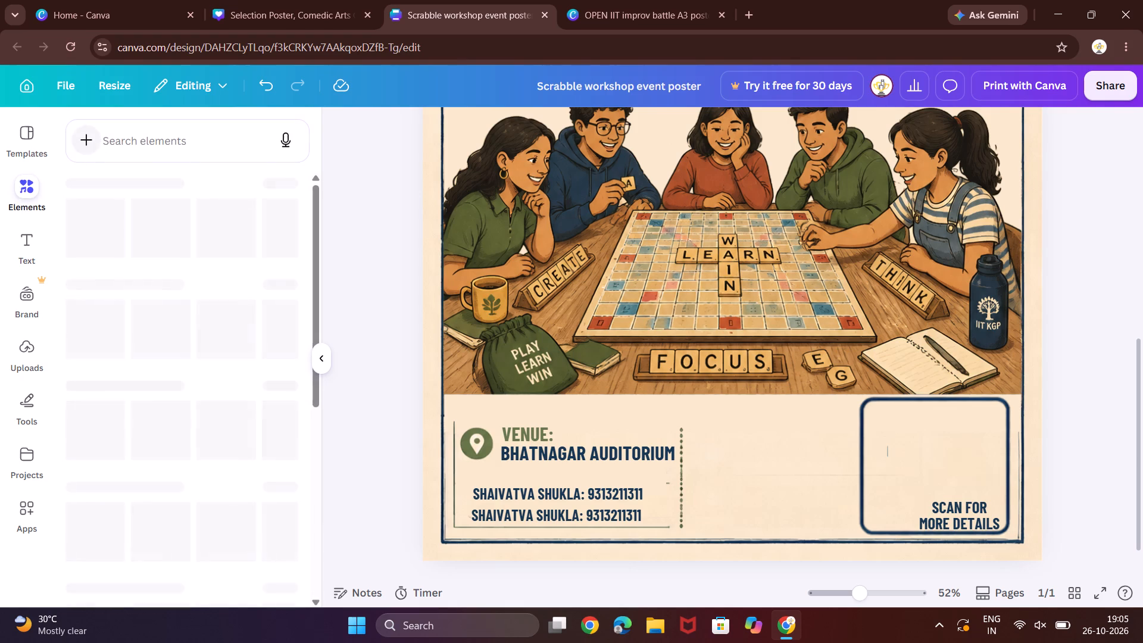
left_click(125, 141)
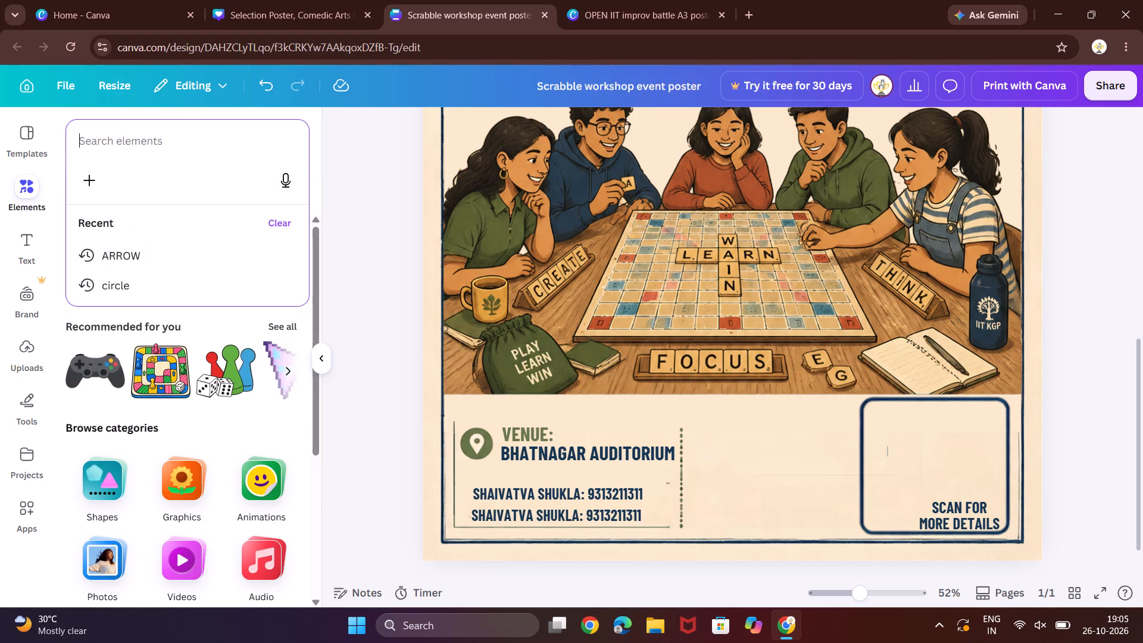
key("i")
key("BackSpace")
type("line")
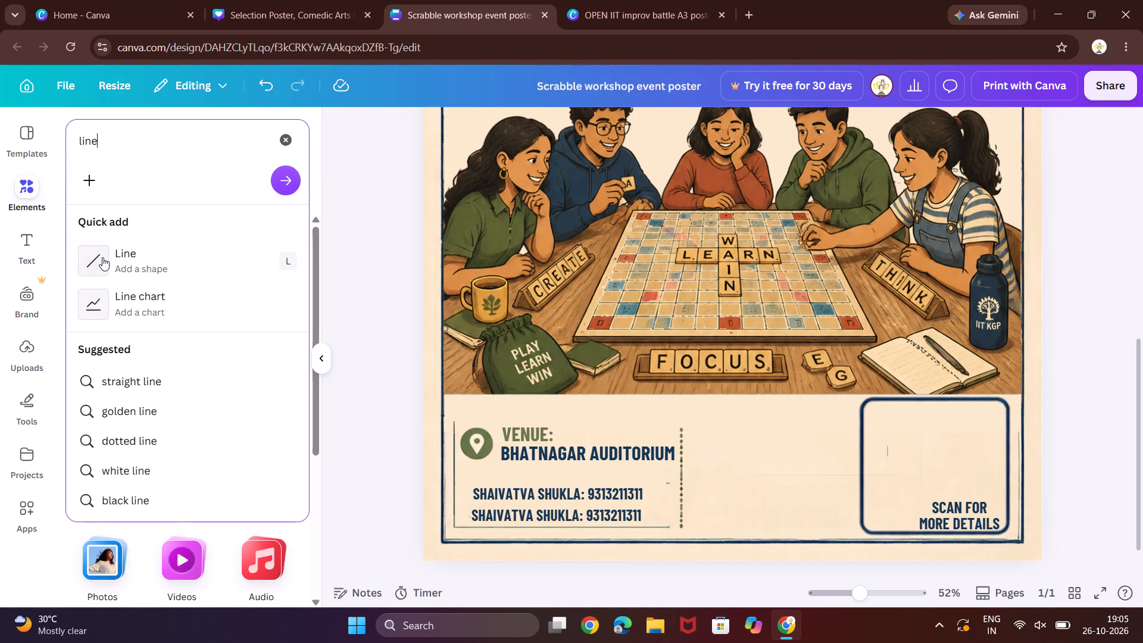
left_click(129, 269)
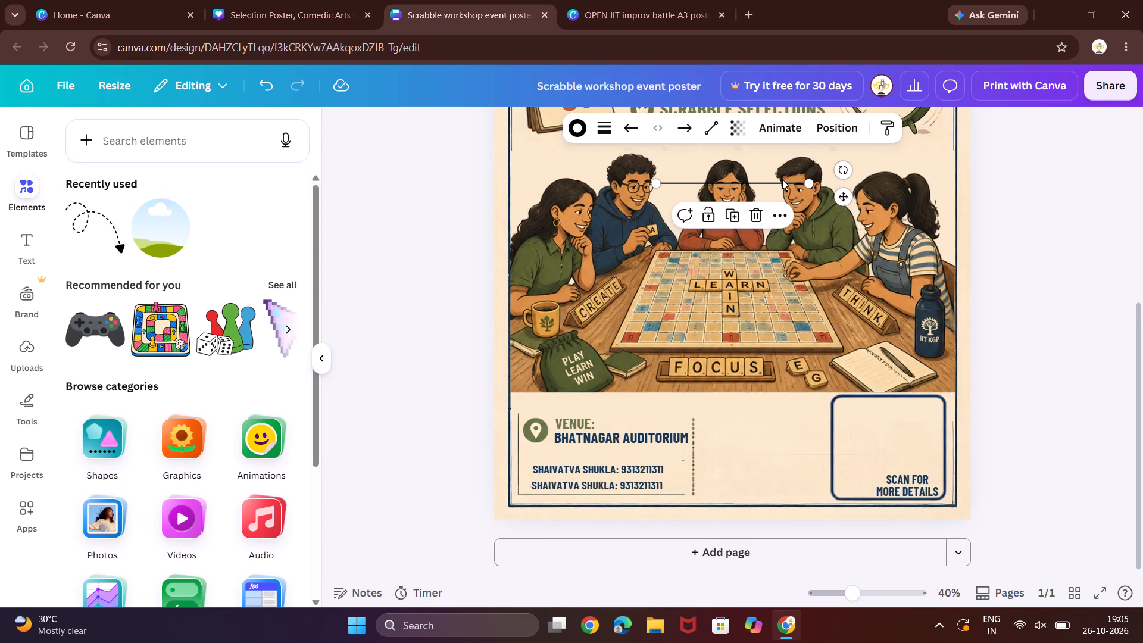
Position the new black line between the venue name and the upper contact line as a divider.
left_click_drag(780, 182, 752, 294)
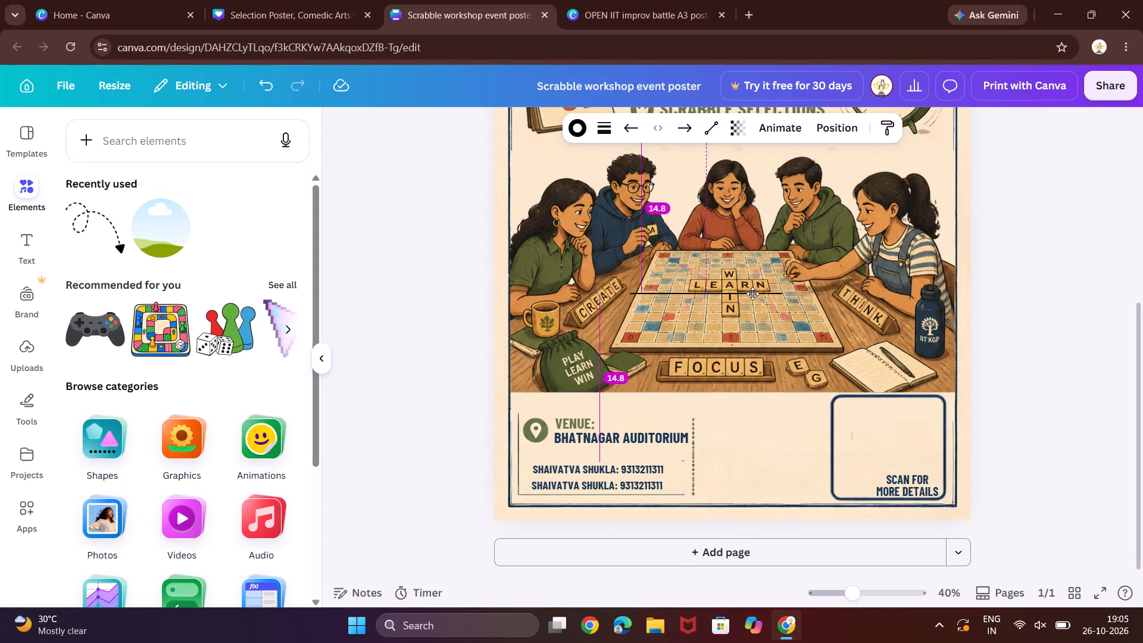
left_click_drag(752, 294, 650, 470)
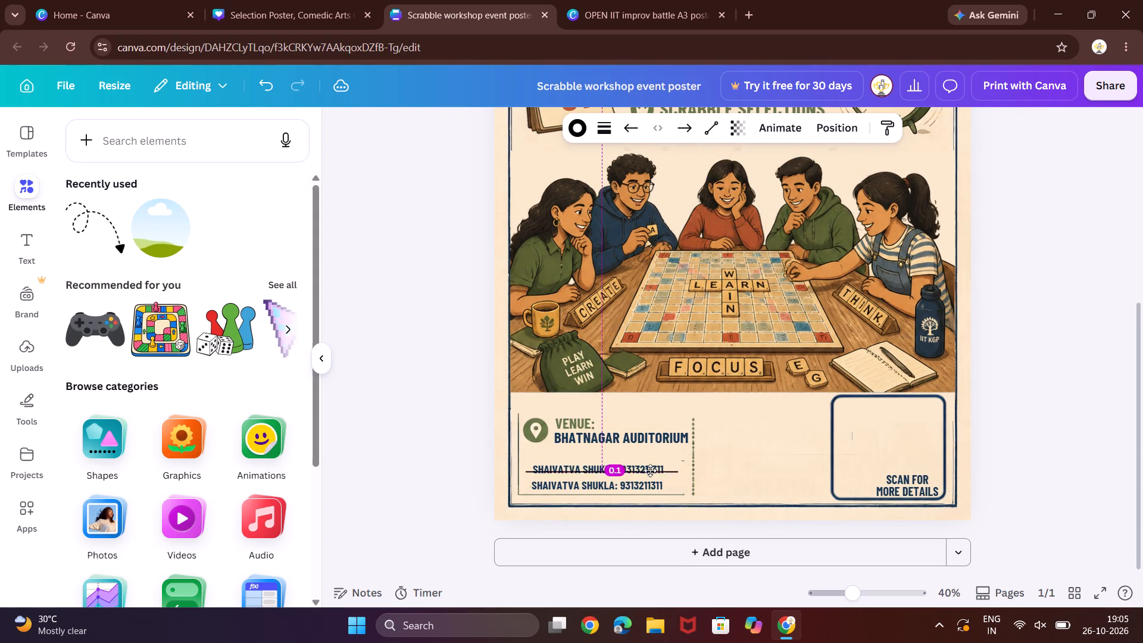
left_click_drag(650, 470, 650, 458)
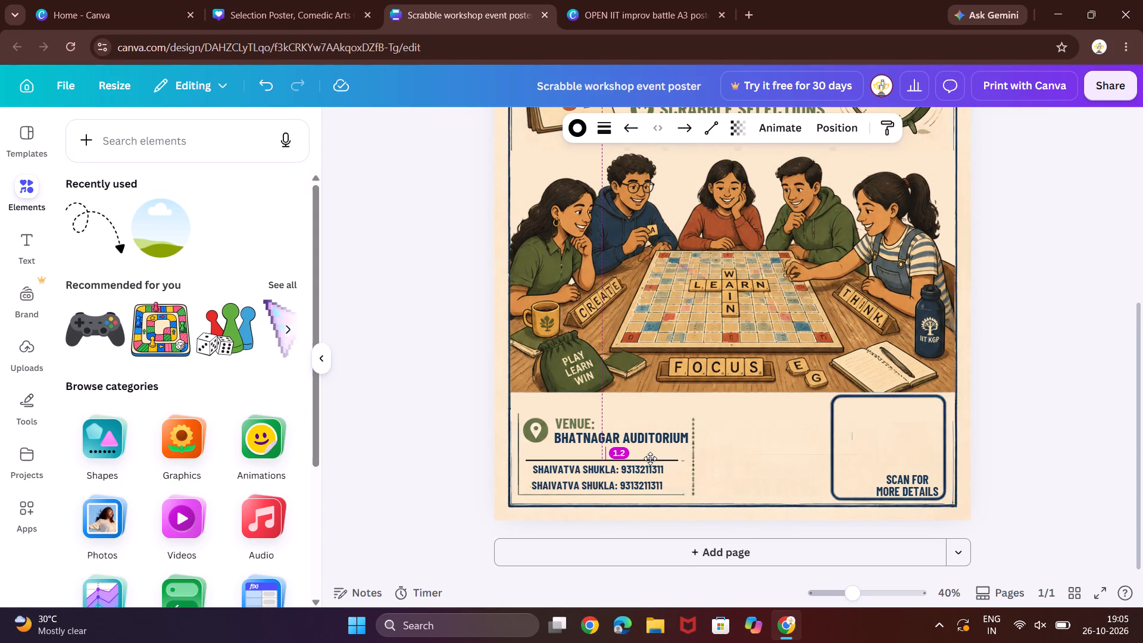
left_click_drag(650, 458, 651, 454)
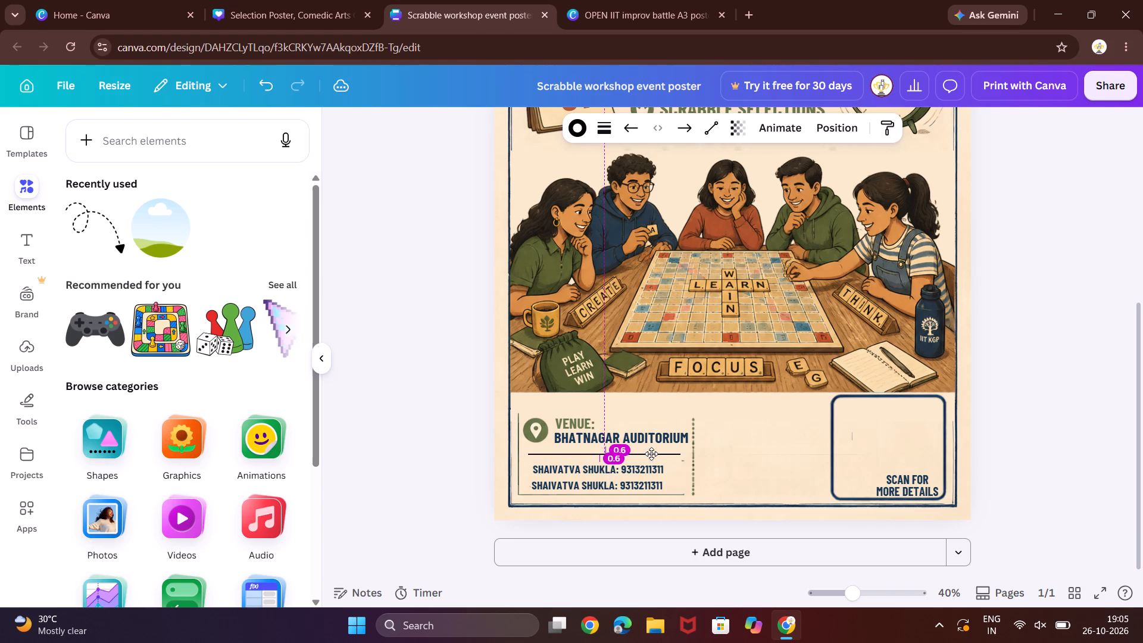
left_click_drag(651, 454, 651, 455)
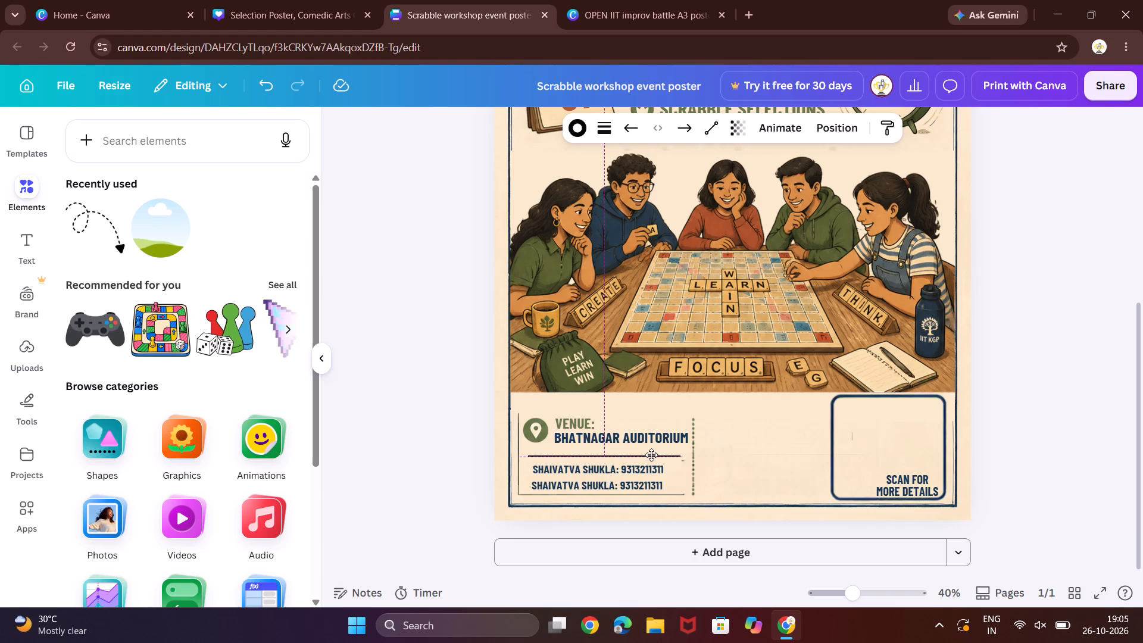
left_click_drag(651, 455, 650, 455)
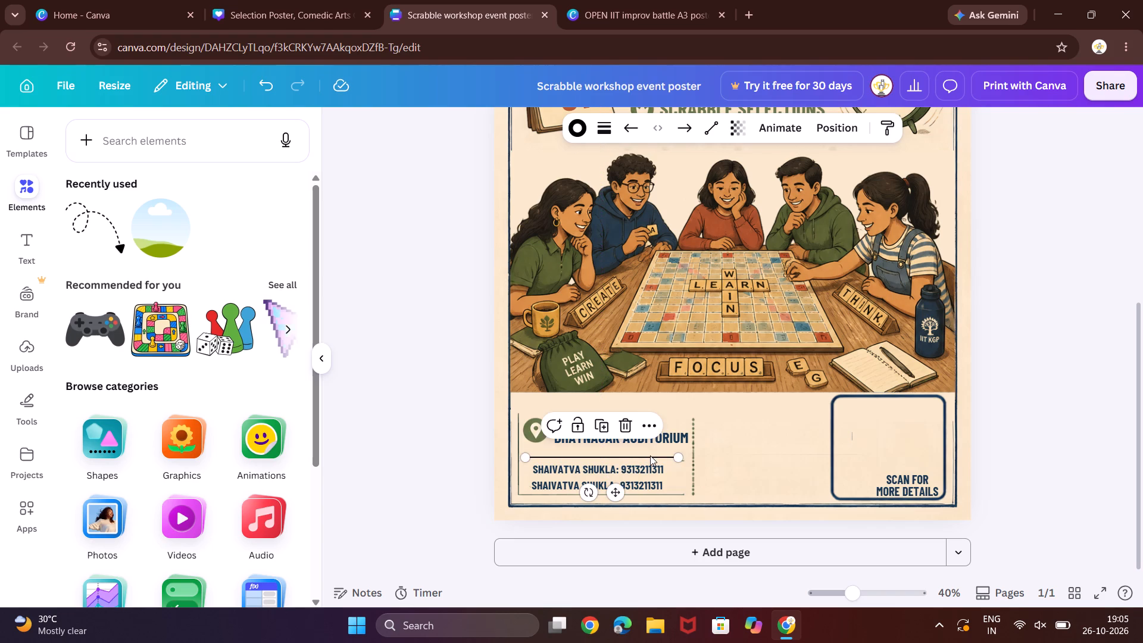
left_click(617, 450)
Change the venue name in the footer to RAMAN AUDITORIUM.
double_click(610, 436)
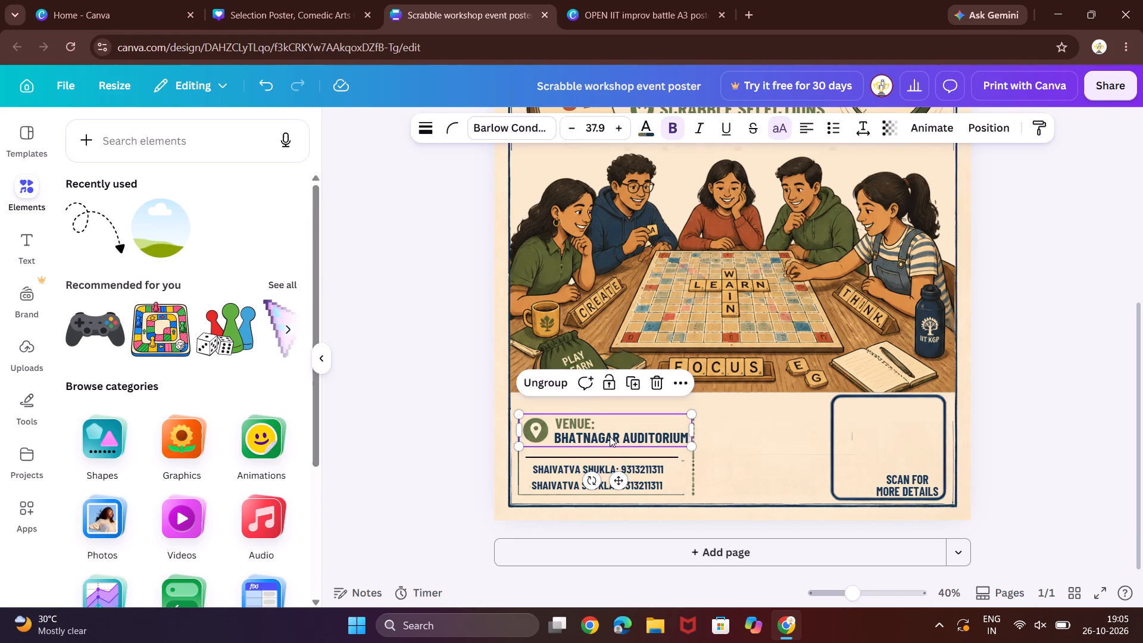
left_click_drag(610, 436, 622, 436)
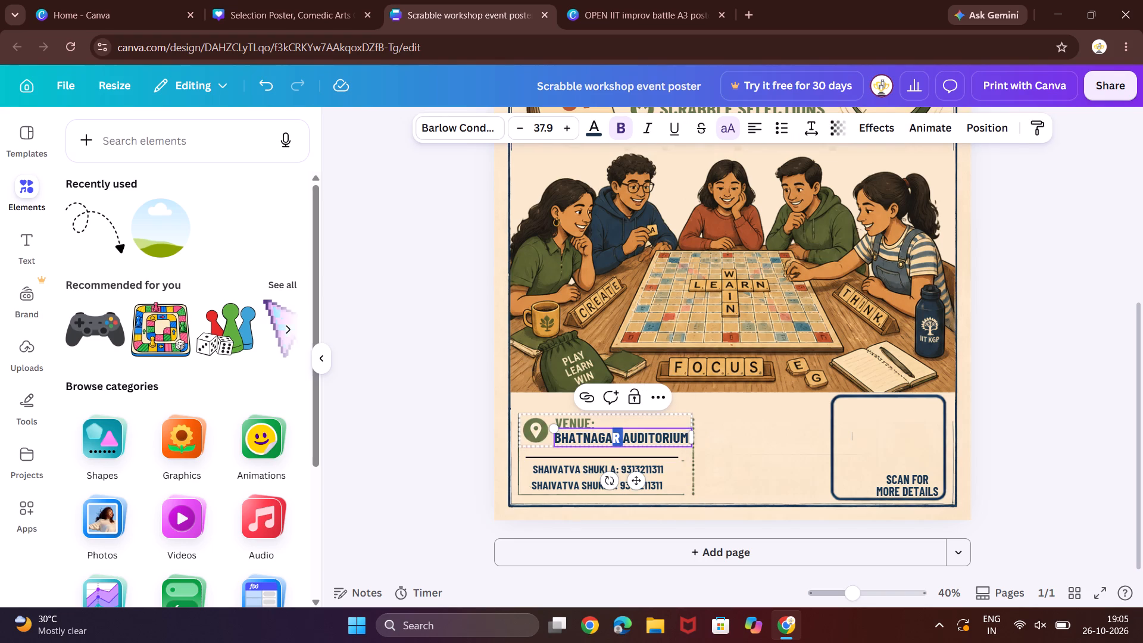
left_click(622, 436)
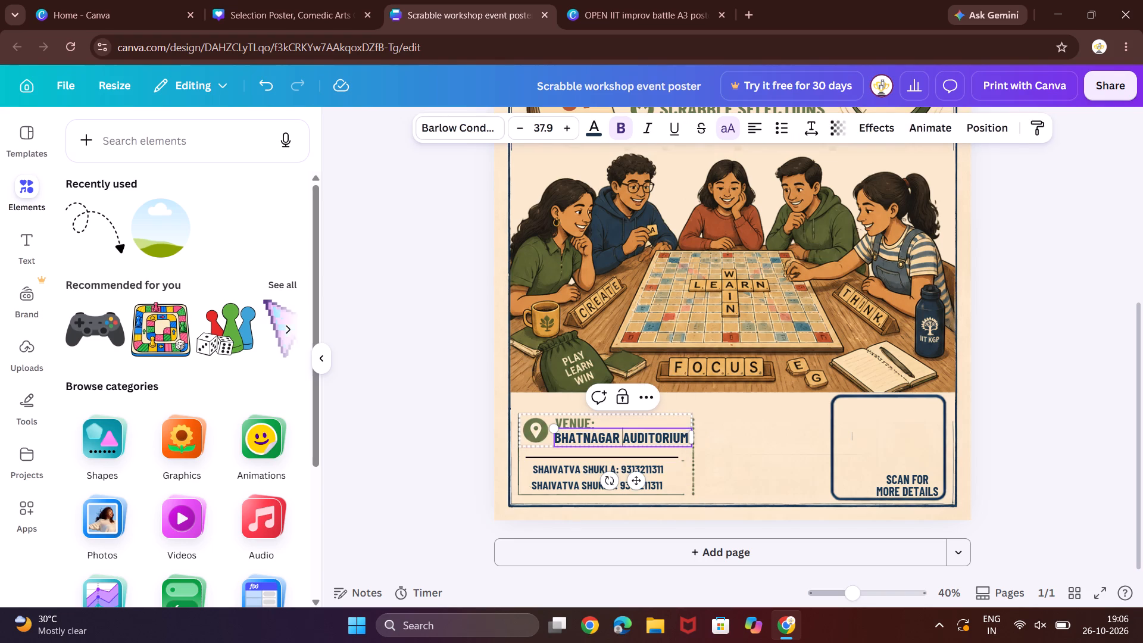
key("Left")
key("BackSpace")
key("BackSpace")
key("BackSpace")
key("BackSpace")
key("BackSpace")
key("BackSpace")
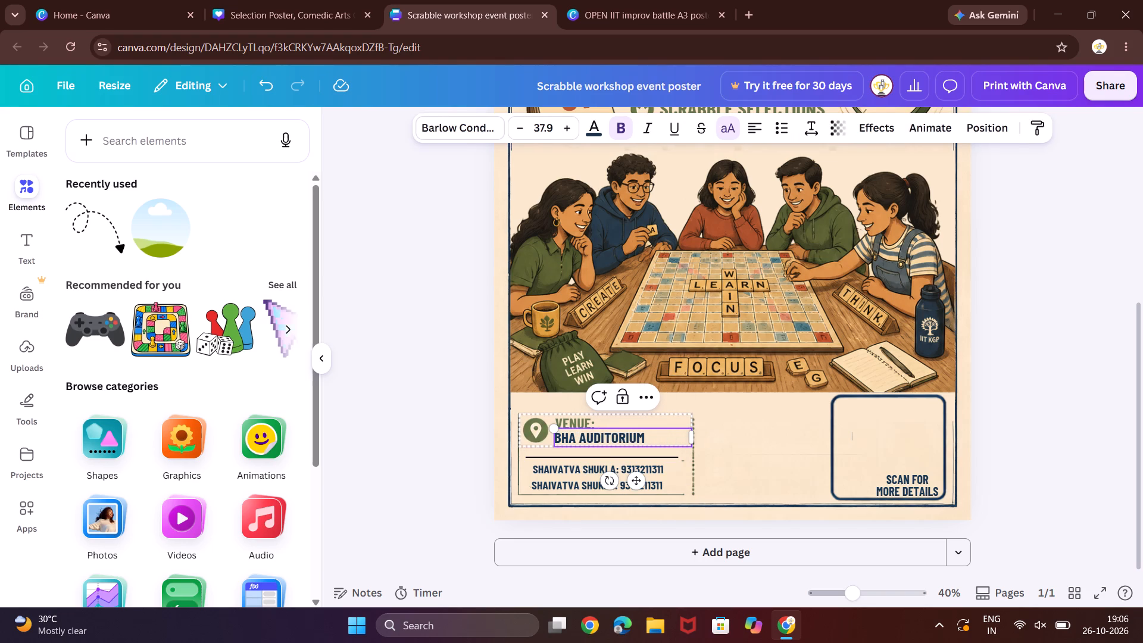
key("BackSpace")
key("BackSpace")
key("BackSpace")
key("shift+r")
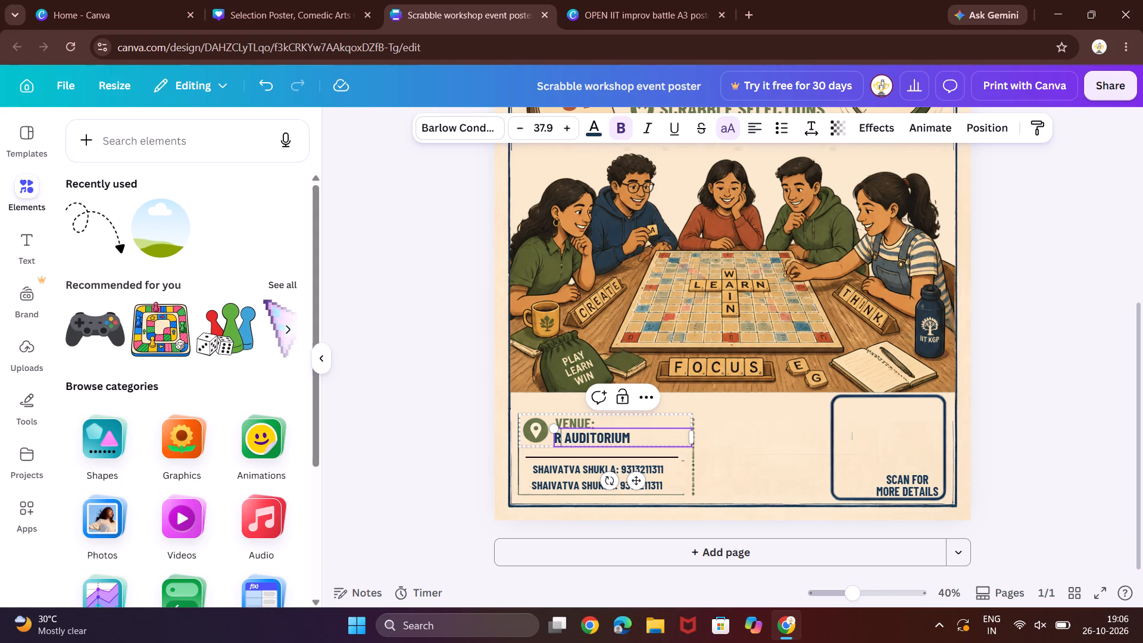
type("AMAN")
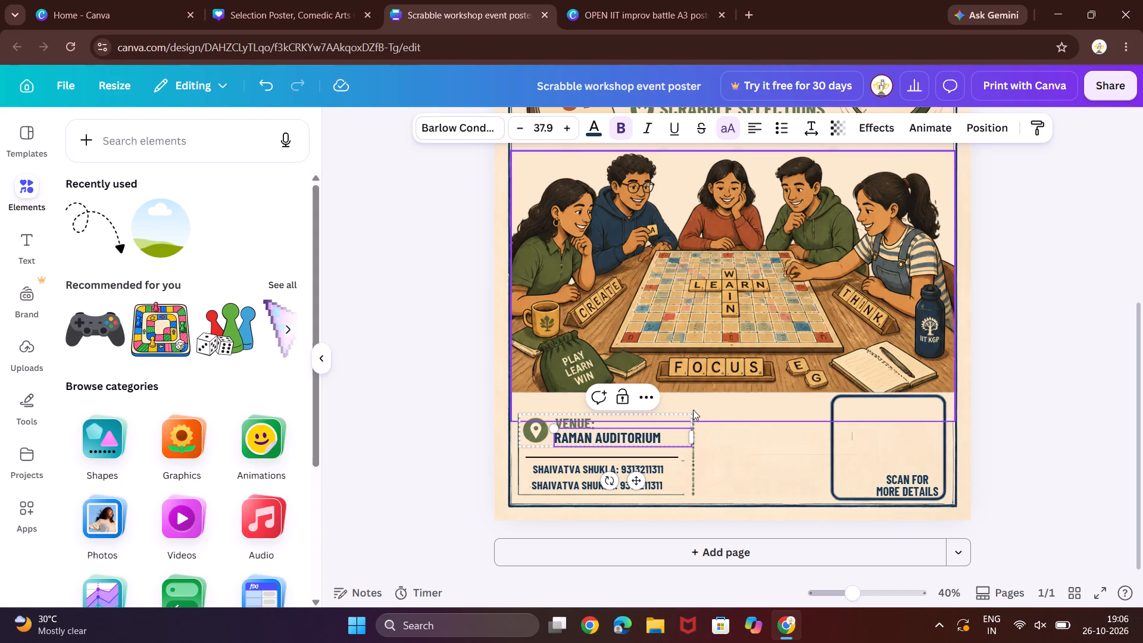
left_click(771, 457)
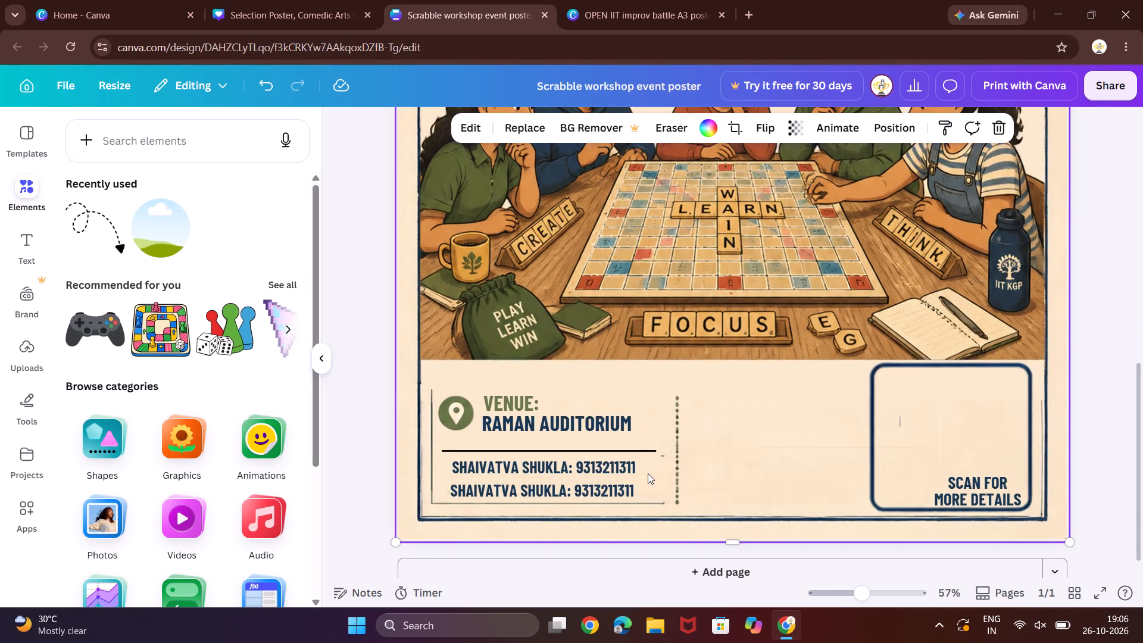
Replace the contact name in the upper contact line with BIJITA, keeping the colon and phone number.
double_click(563, 467)
left_click(563, 467)
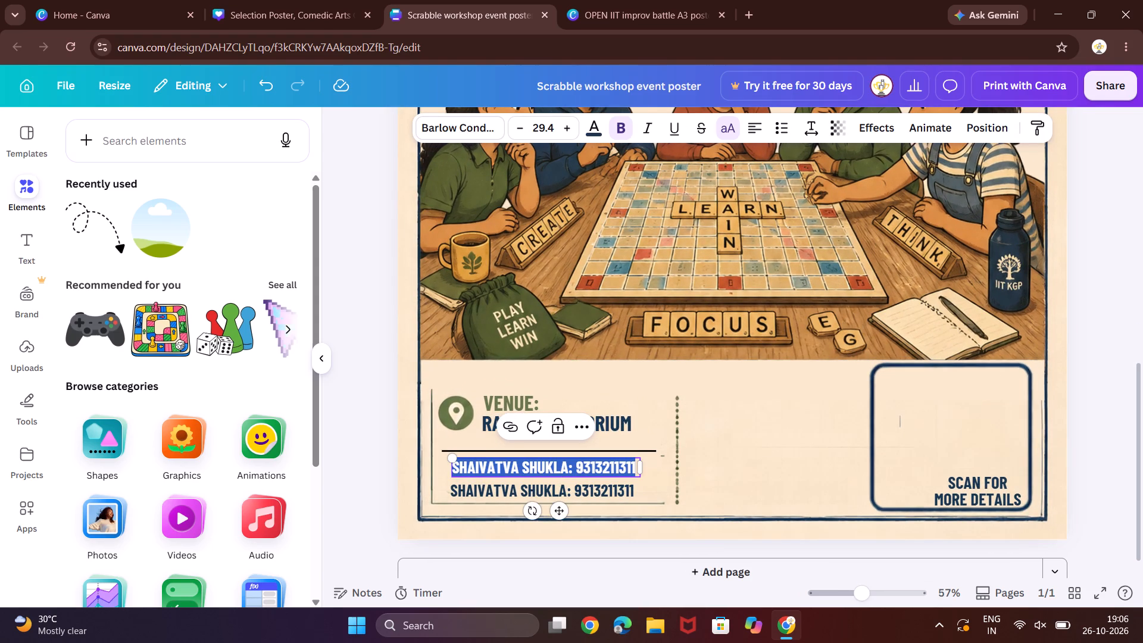
left_click(567, 467)
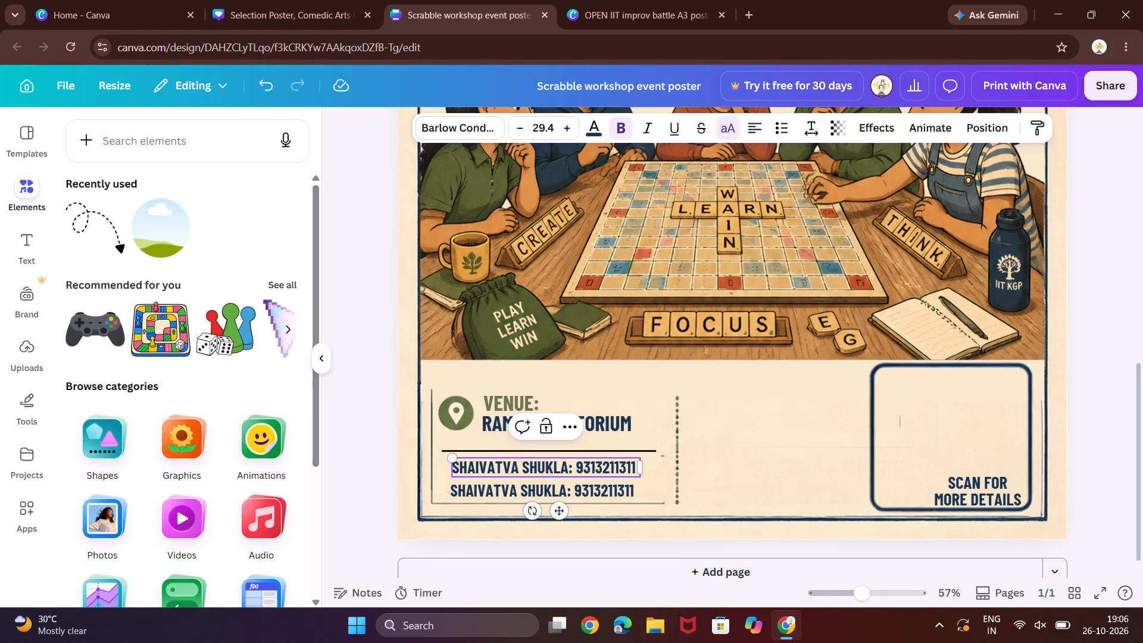
key("BackSpace")
key("BackSpace")
key("BackSpace")
key("BackSpace")
key("BackSpace")
key("BackSpace")
key("BackSpace")
key("BackSpace")
key("BackSpace")
key("BackSpace")
key("BackSpace")
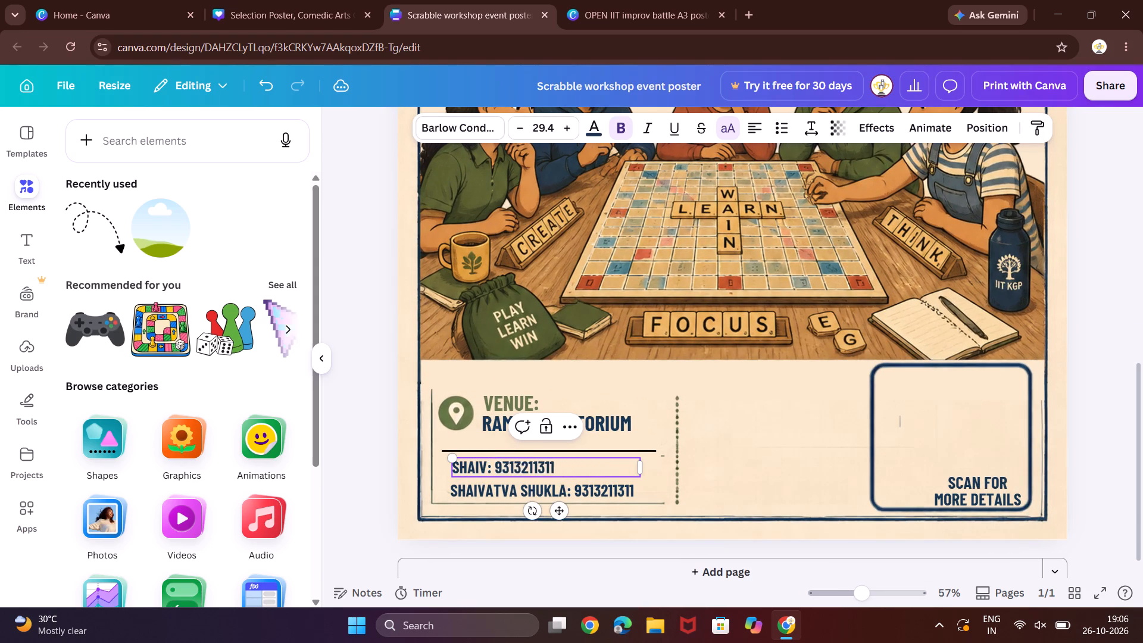
key("BackSpace")
key("BackSpace")
key("BackSpace")
key("BackSpace")
key("BackSpace")
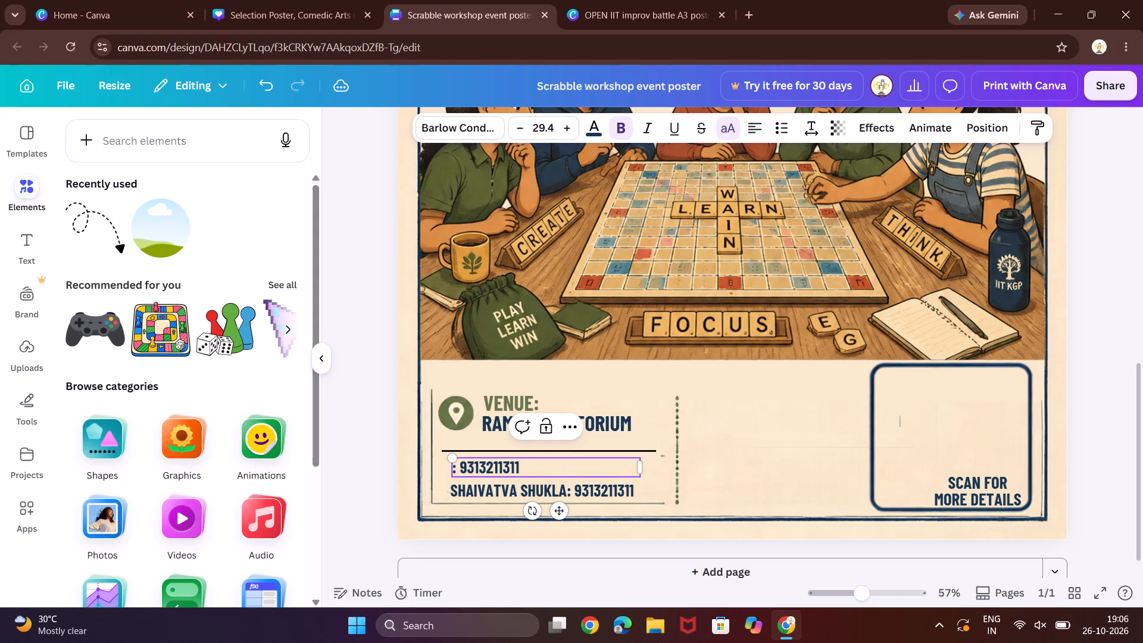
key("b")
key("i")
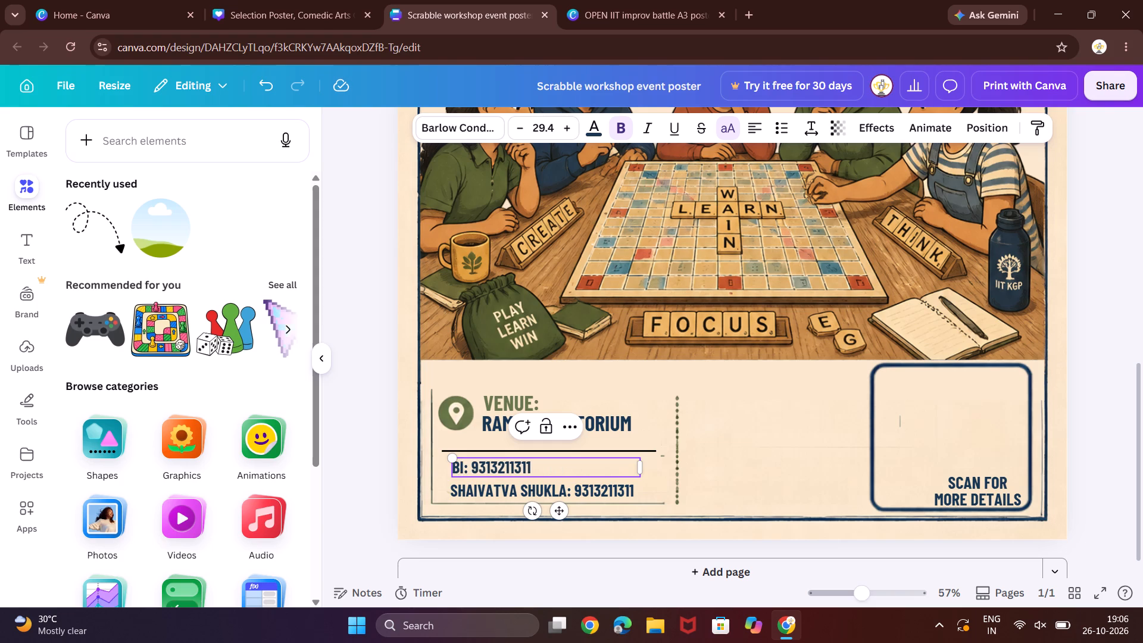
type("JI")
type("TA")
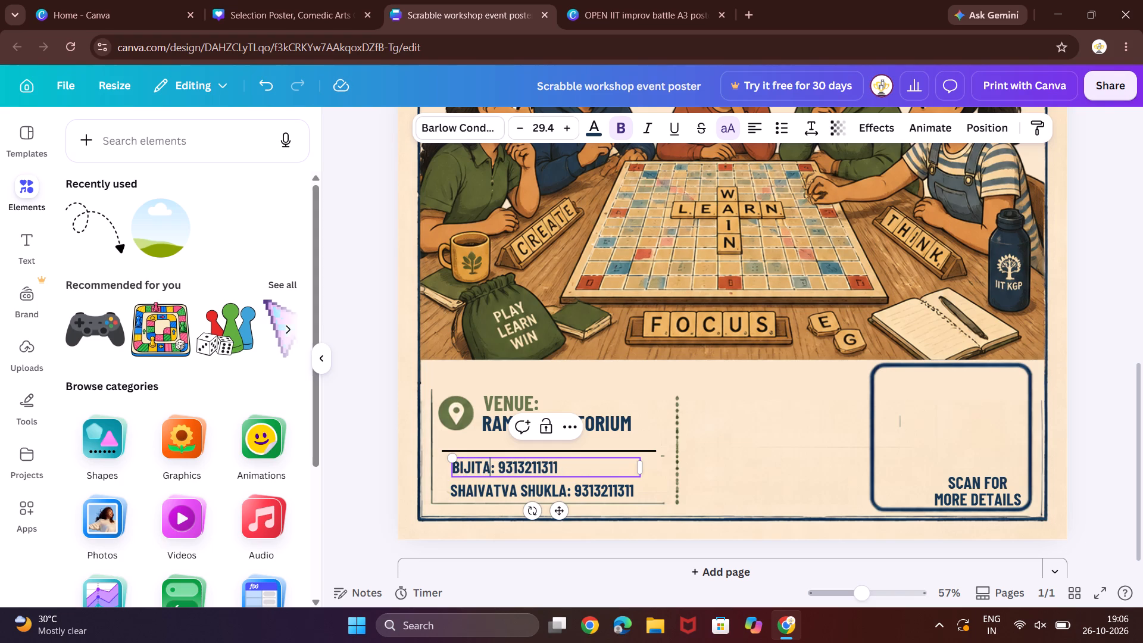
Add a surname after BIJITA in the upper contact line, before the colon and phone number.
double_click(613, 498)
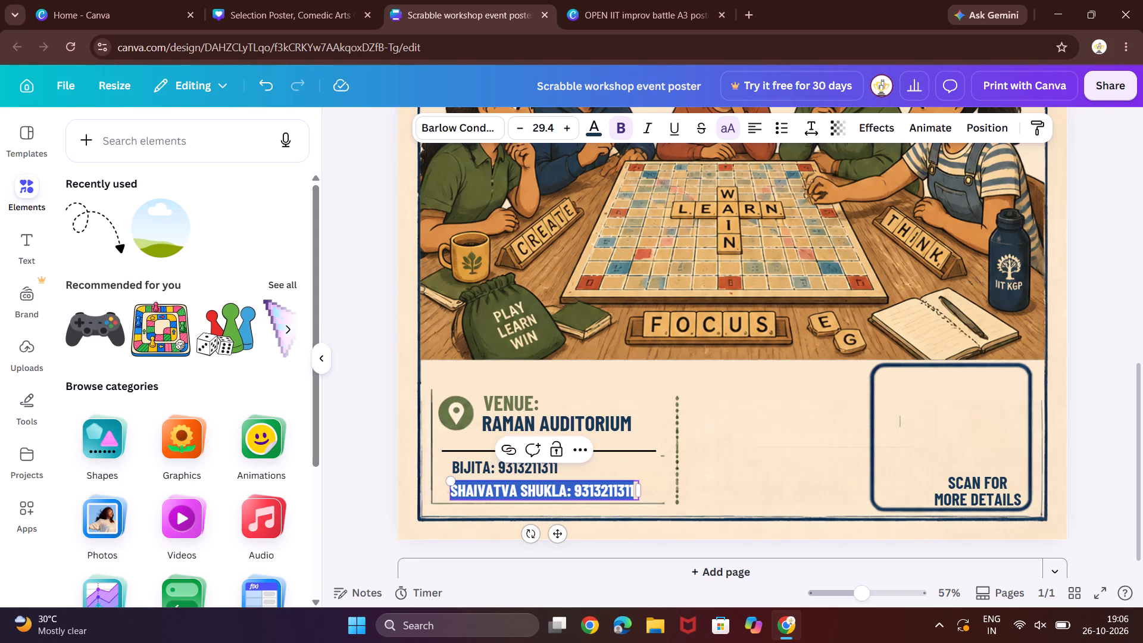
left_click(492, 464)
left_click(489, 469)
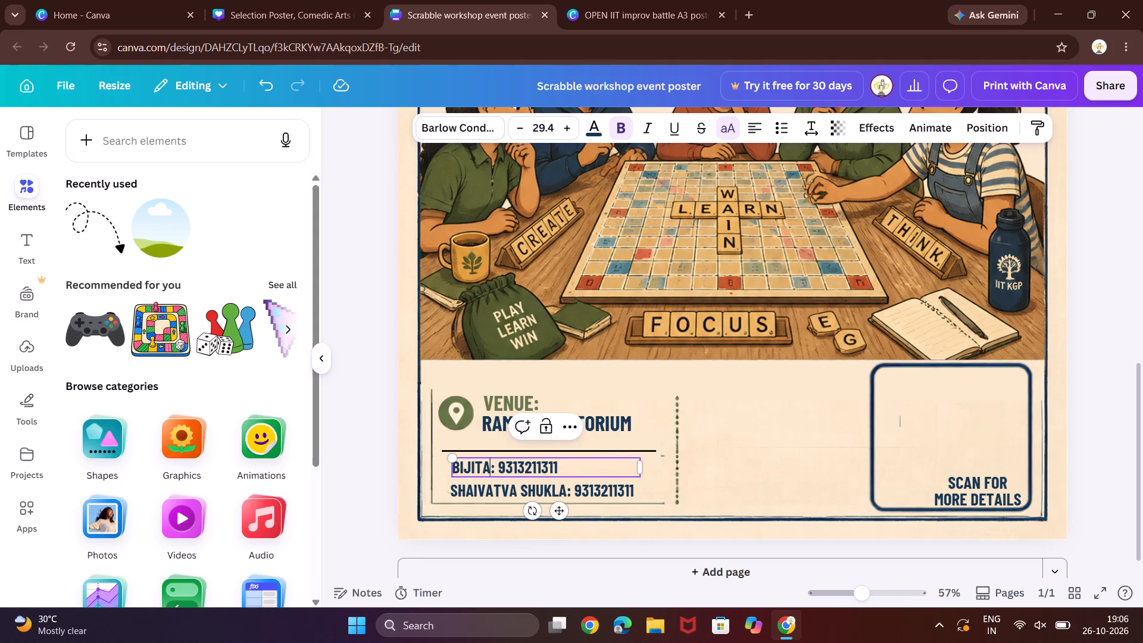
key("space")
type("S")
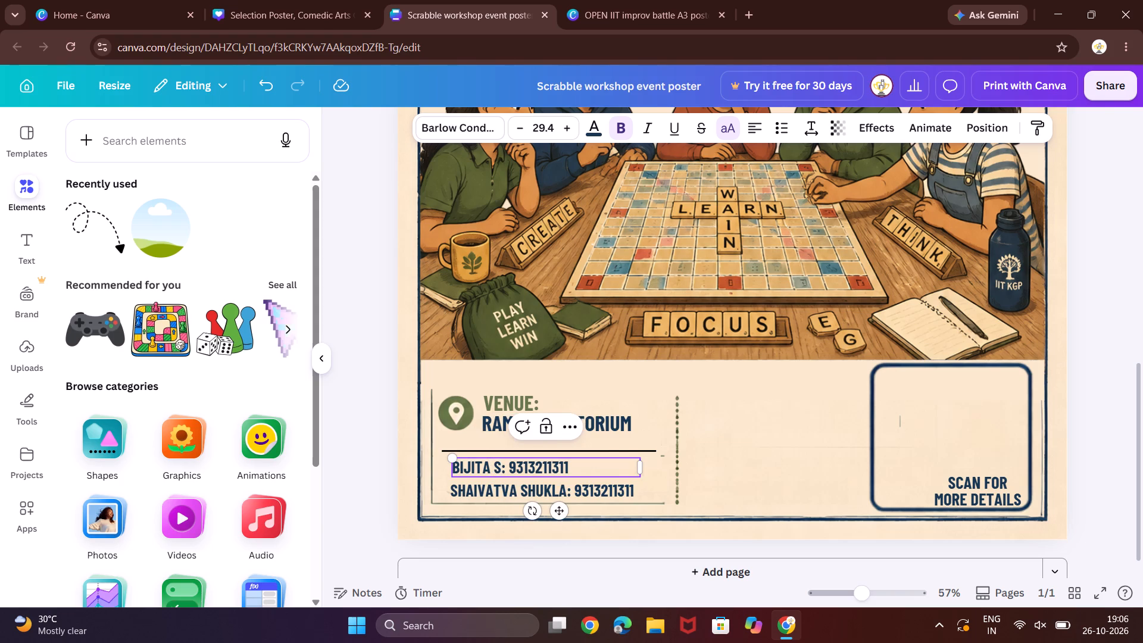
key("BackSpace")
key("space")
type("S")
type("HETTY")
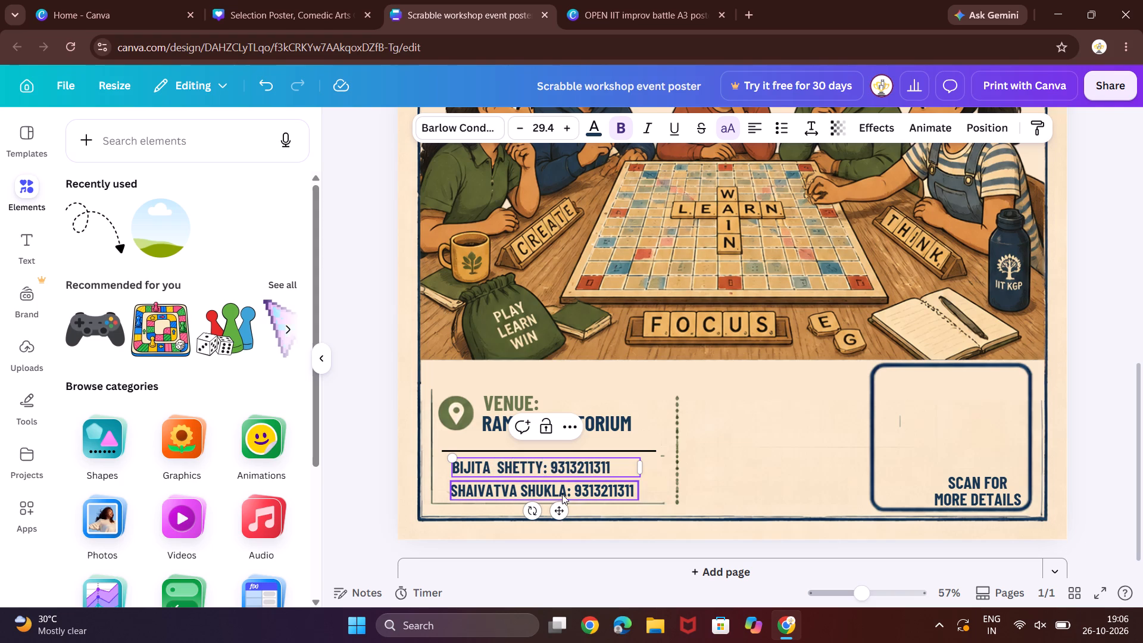
Replace the contact name in the lower contact line with CHANCHAL and a space before the colon, keeping the phone number.
left_click(576, 495)
double_click(567, 494)
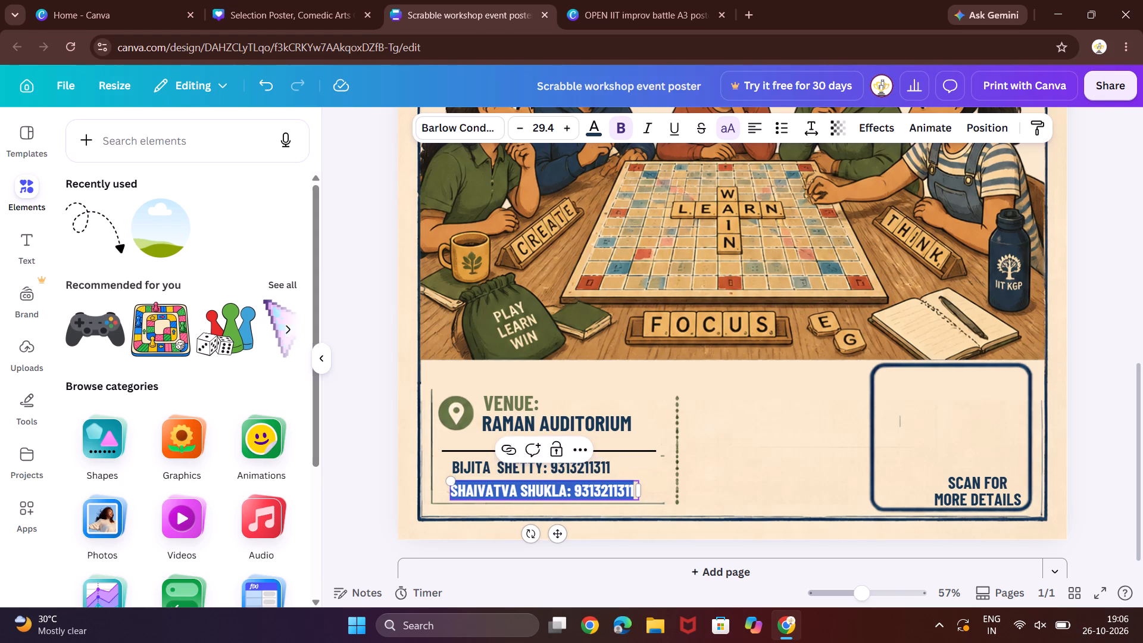
left_click(567, 494)
key("BackSpace")
key("BackSpace")
key("BackSpace")
key("BackSpace")
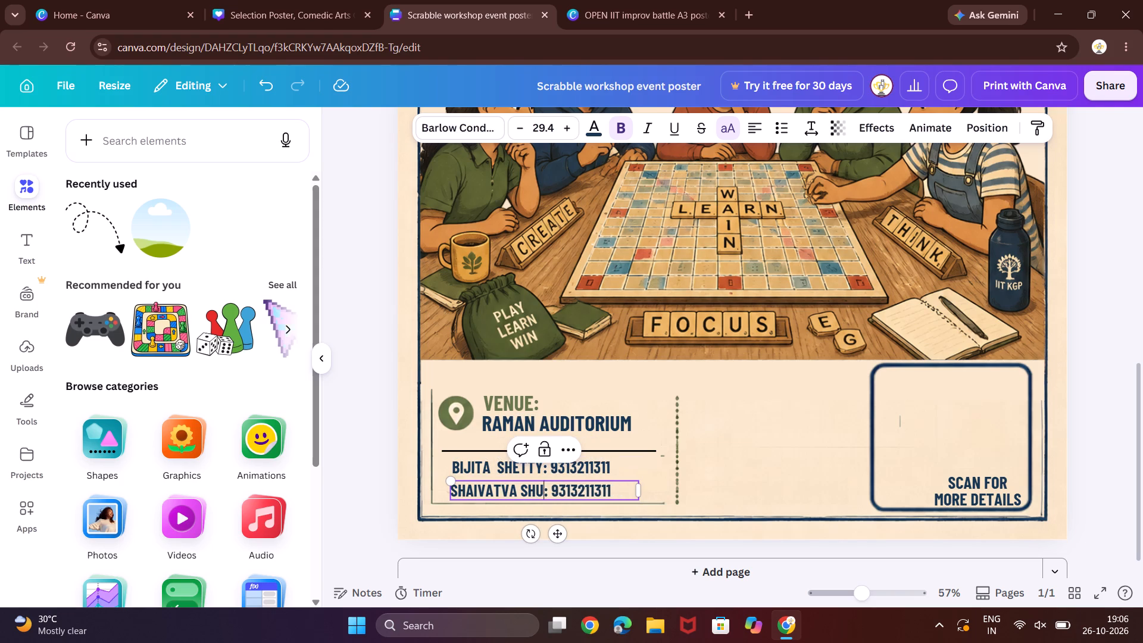
key("BackSpace")
key("BackSpace")
key("BackSpace")
key("BackSpace")
key("BackSpace")
key("BackSpace")
key("BackSpace")
key("BackSpace")
key("BackSpace")
key("BackSpace")
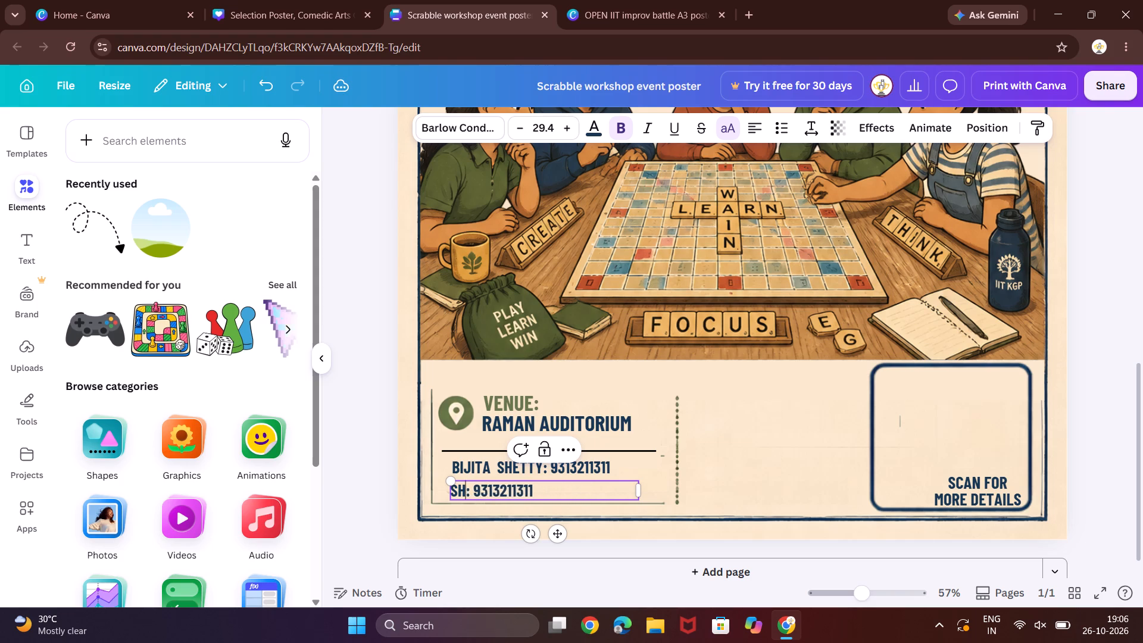
key("BackSpace")
key("BackSpace")
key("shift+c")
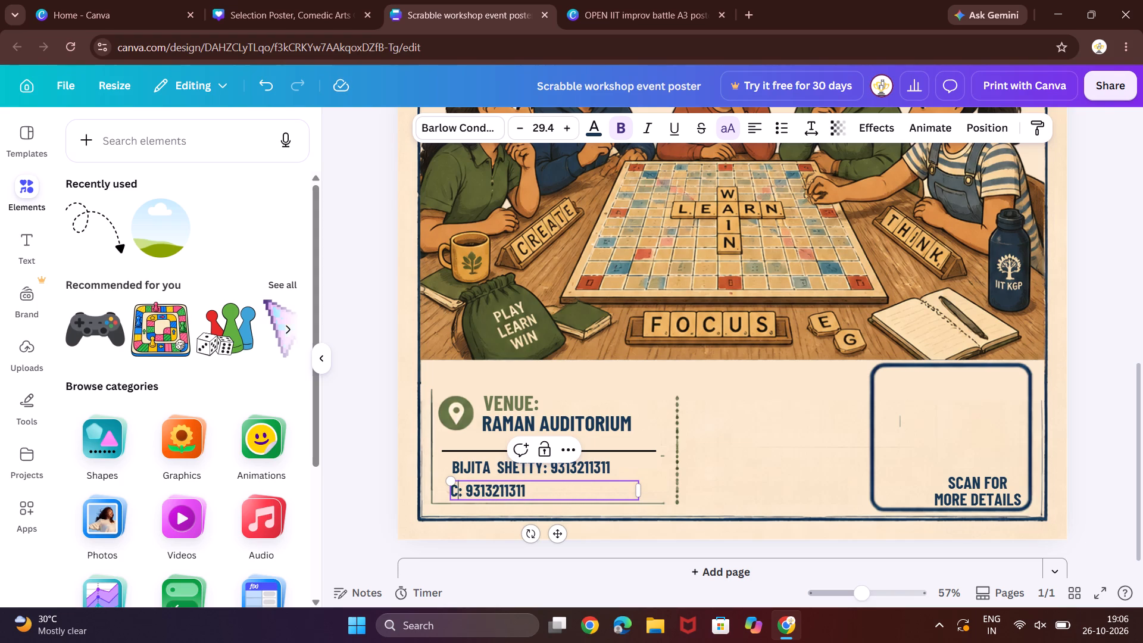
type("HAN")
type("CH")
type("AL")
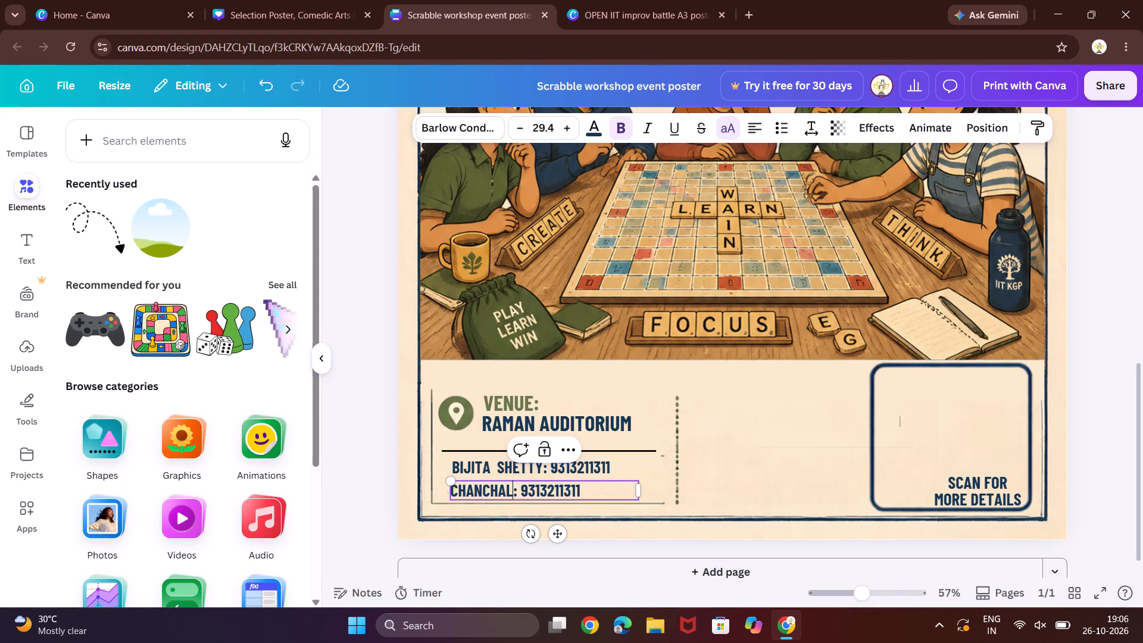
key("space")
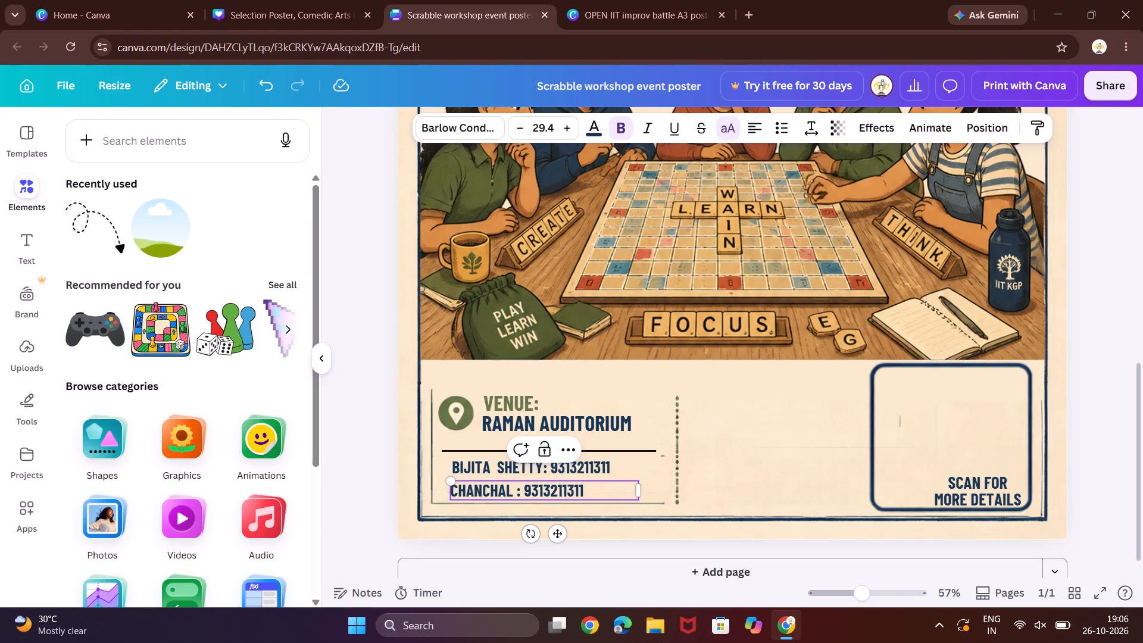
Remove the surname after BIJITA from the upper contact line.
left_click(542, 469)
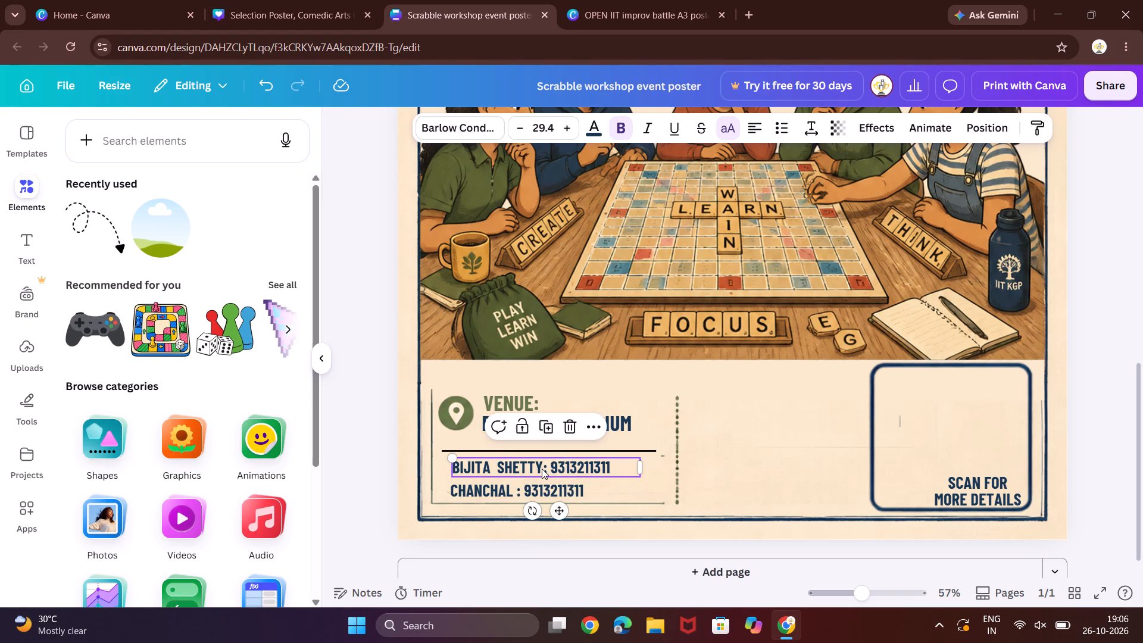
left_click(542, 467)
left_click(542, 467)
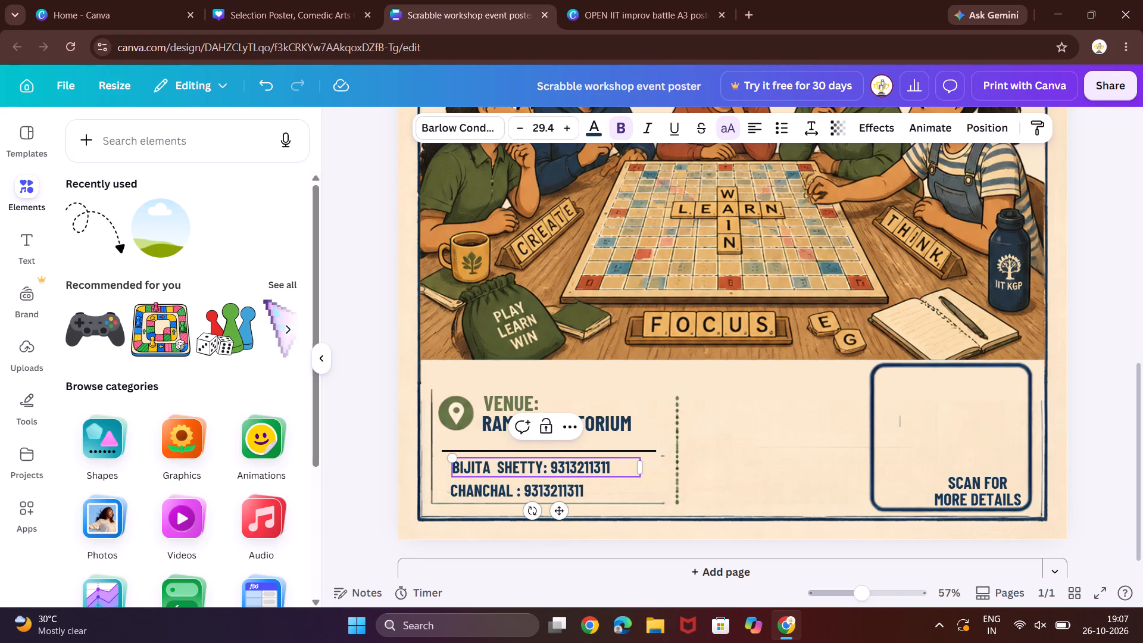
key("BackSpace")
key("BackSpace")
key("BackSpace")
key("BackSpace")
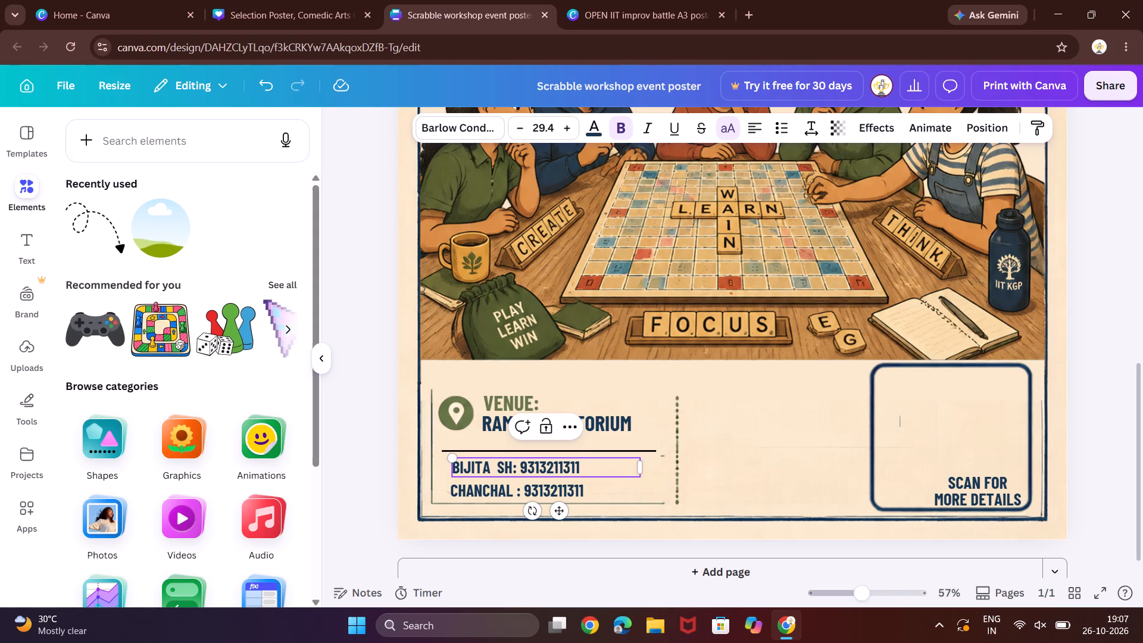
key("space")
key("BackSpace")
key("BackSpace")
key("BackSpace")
Insert spaces between BIJITA and the colon to line up the phone number with the one in the lower contact line.
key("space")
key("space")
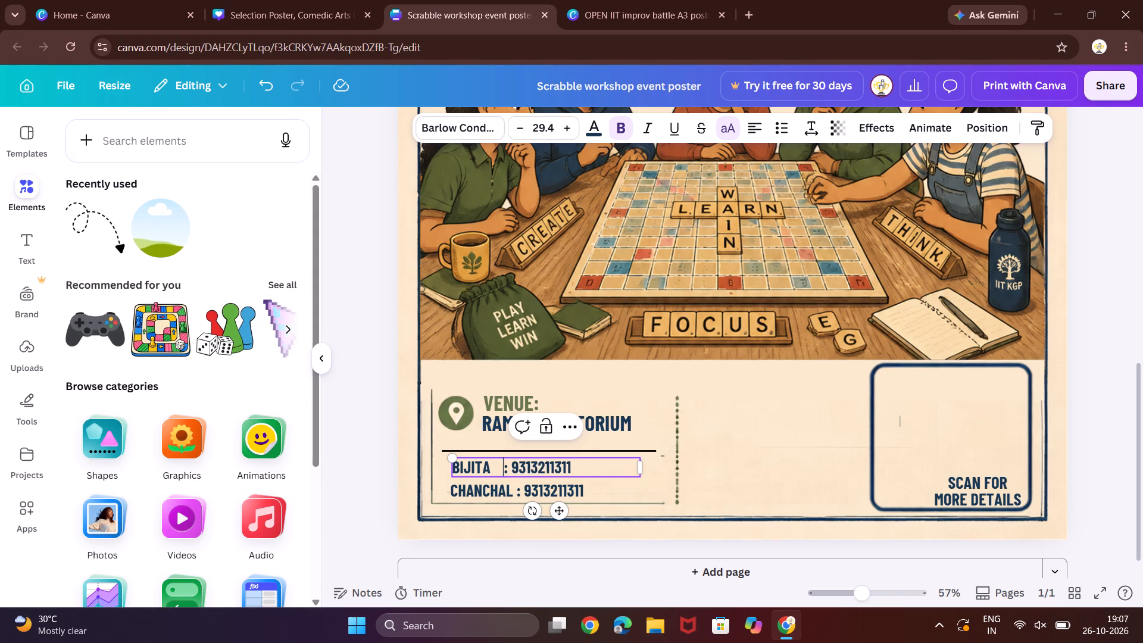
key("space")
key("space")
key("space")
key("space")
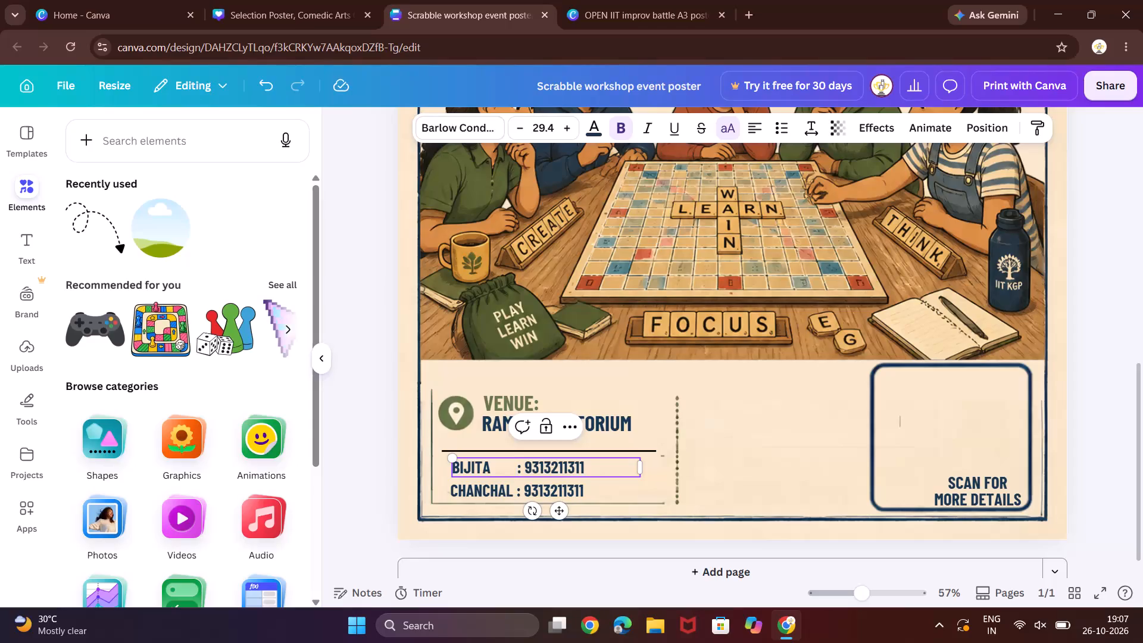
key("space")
Add another space between CHANCHAL and the colon to align the lower contact line with the upper one.
key("Down")
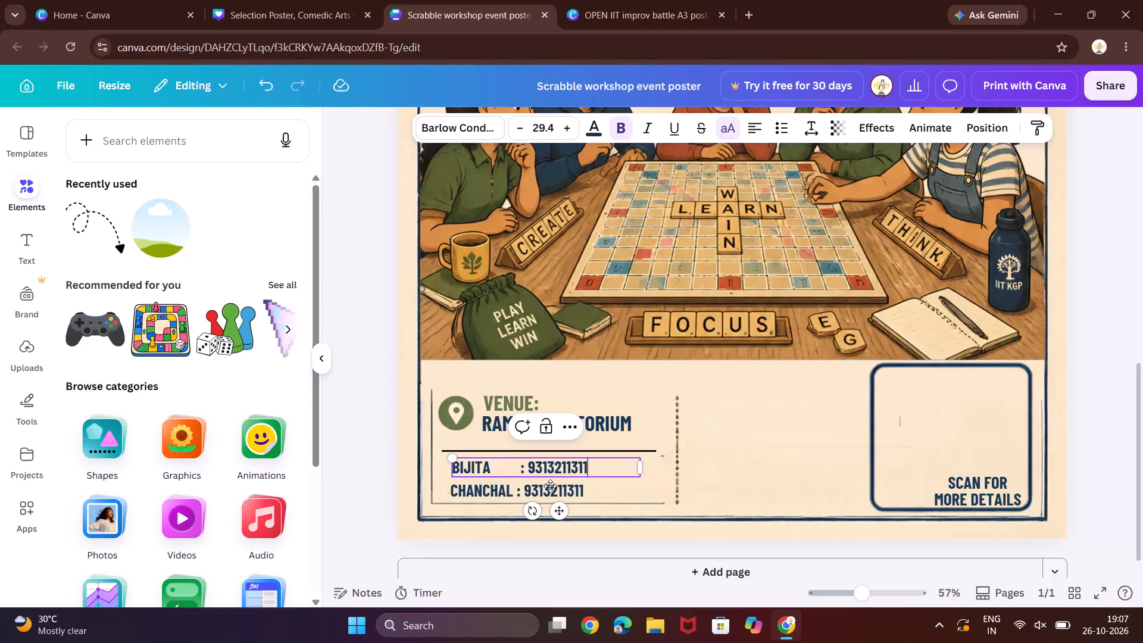
left_click(553, 491)
left_click(541, 489)
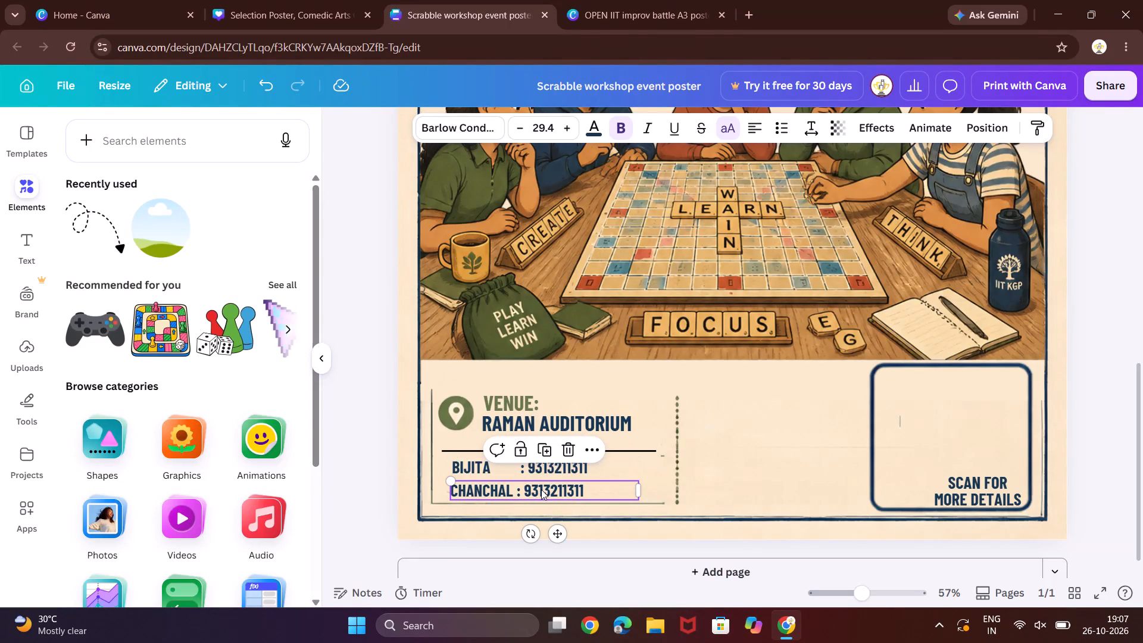
double_click(541, 489)
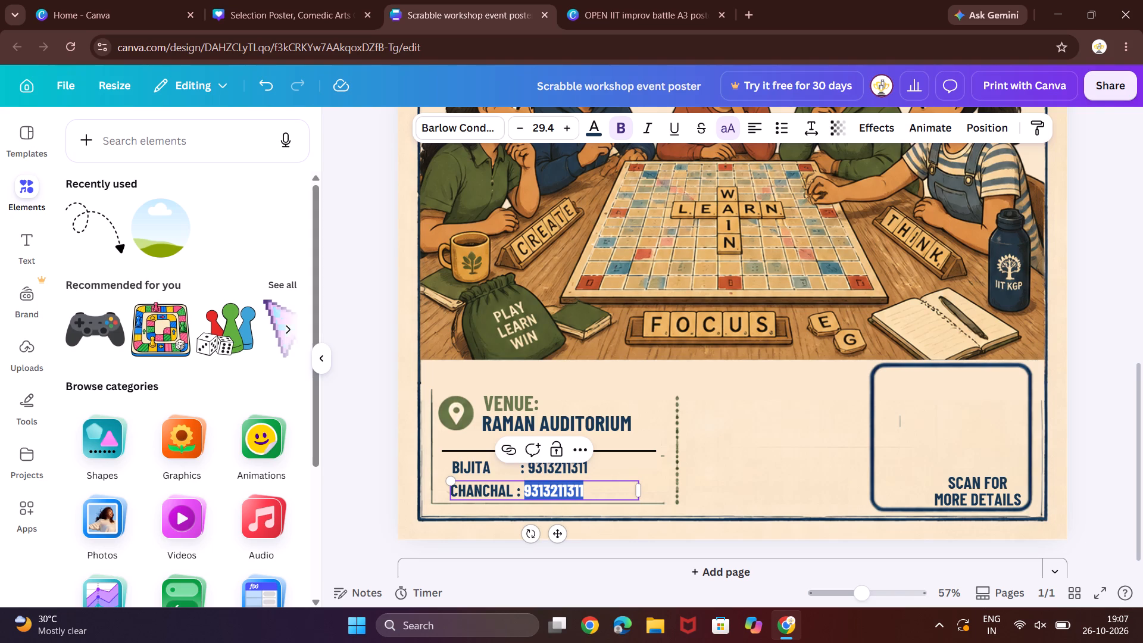
key("Left")
key("Left")
key("Left")
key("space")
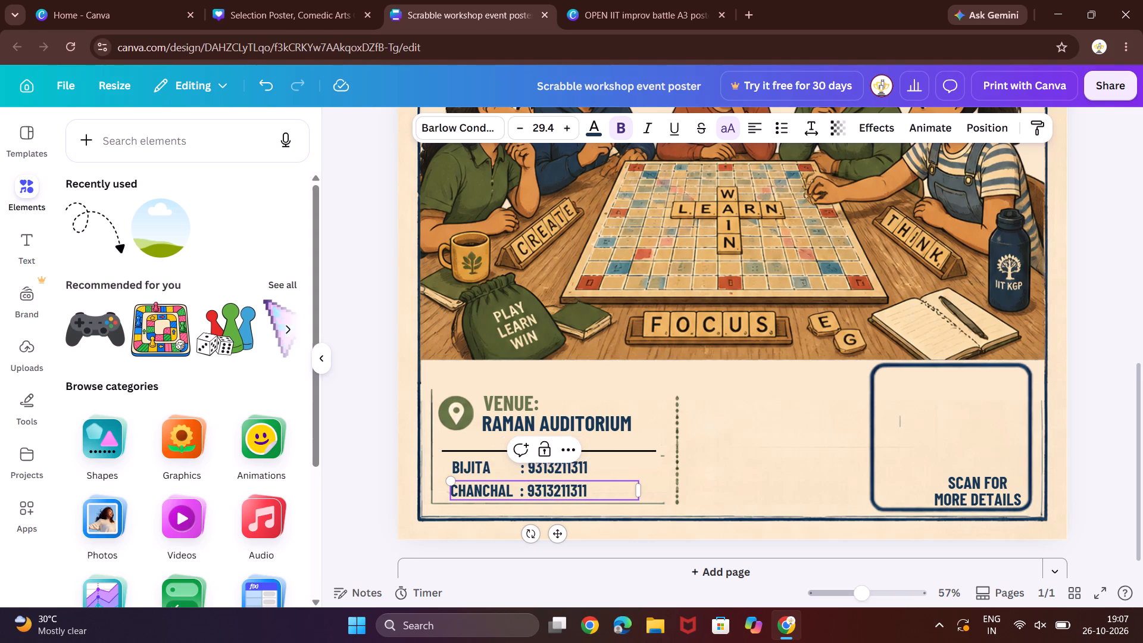
Delete the last digits of the phone number in the lower contact line.
left_click(585, 491)
key("BackSpace")
key("BackSpace")
key("BackSpace")
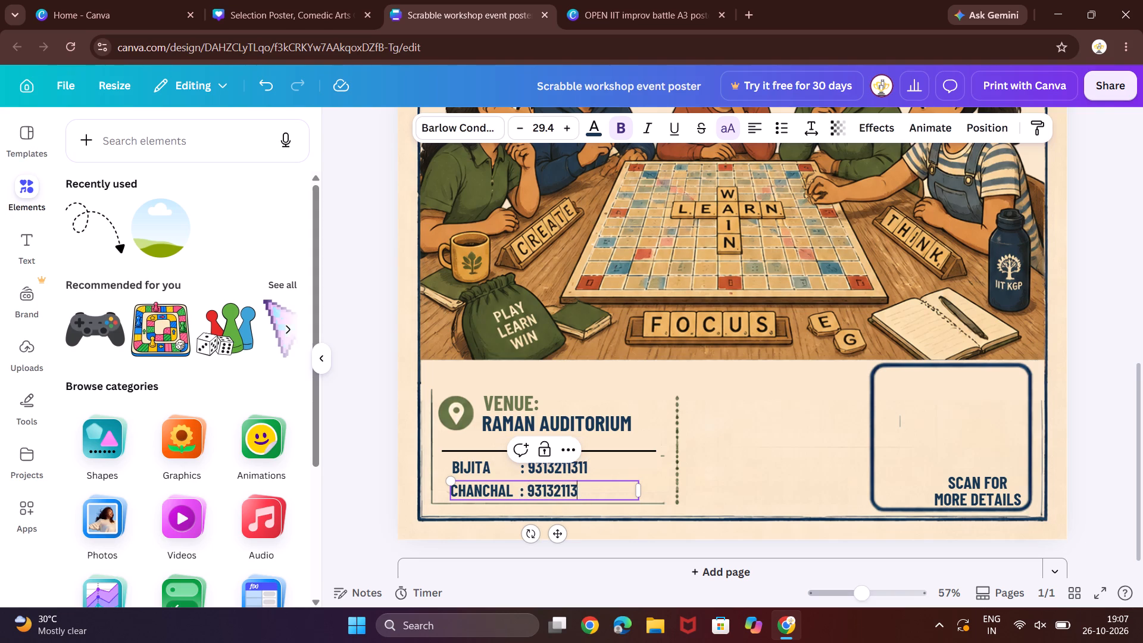
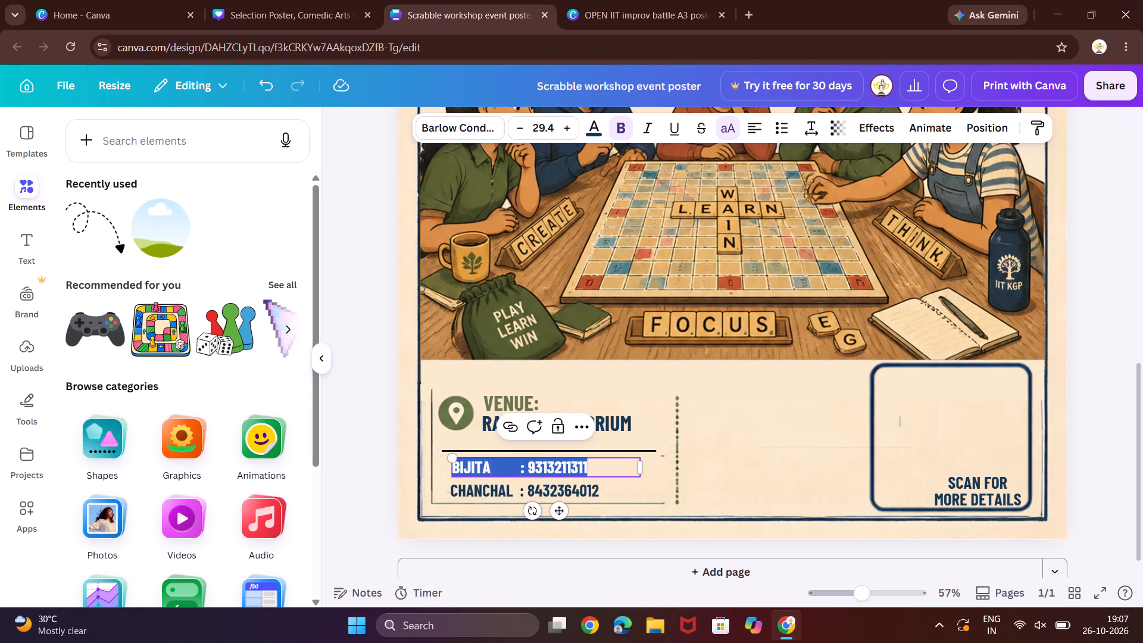
Delete the entire phone number after the colon in the upper contact line, keeping BIJITA and the colon.
key("BackSpace")
key("BackSpace")
key("BackSpace")
key("BackSpace")
key("BackSpace")
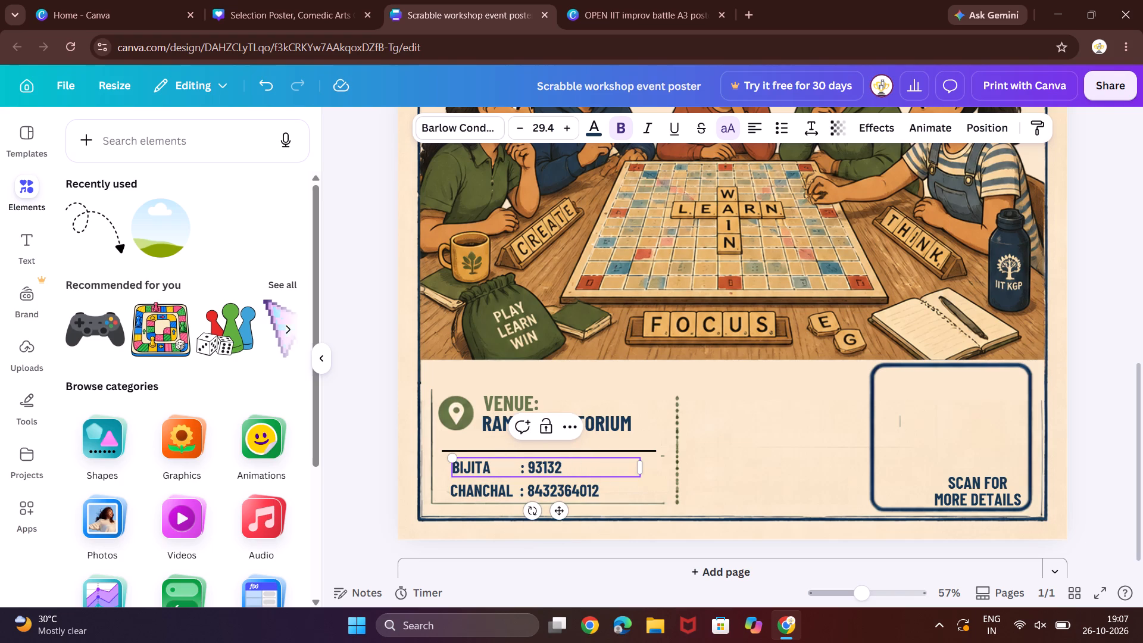
key("BackSpace")
key("BackSpace")
key("BackSpace")
key("BackSpace")
key("BackSpace")
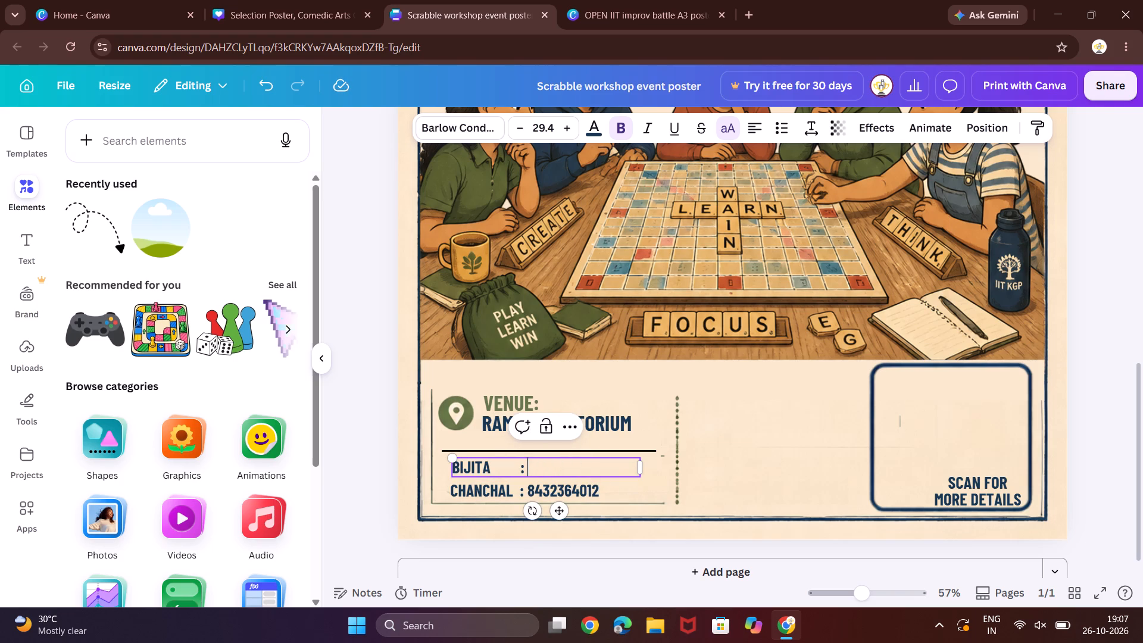
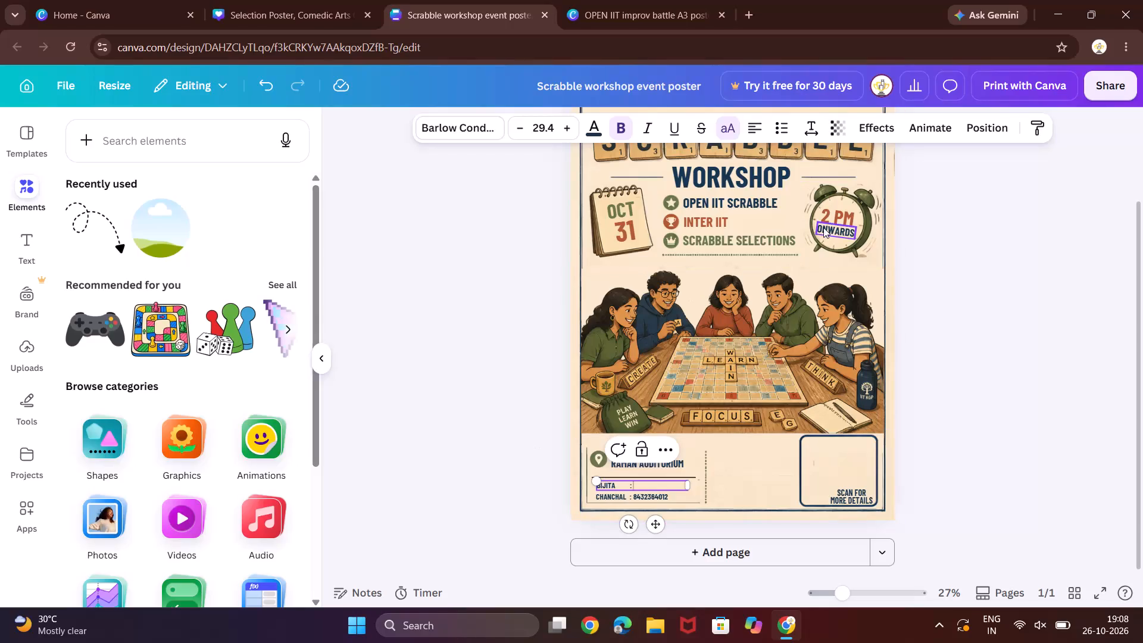
Change the start time on the alarm clock to 11 AM, leaving ONWARDS as it is.
double_click(823, 221)
left_click(833, 221)
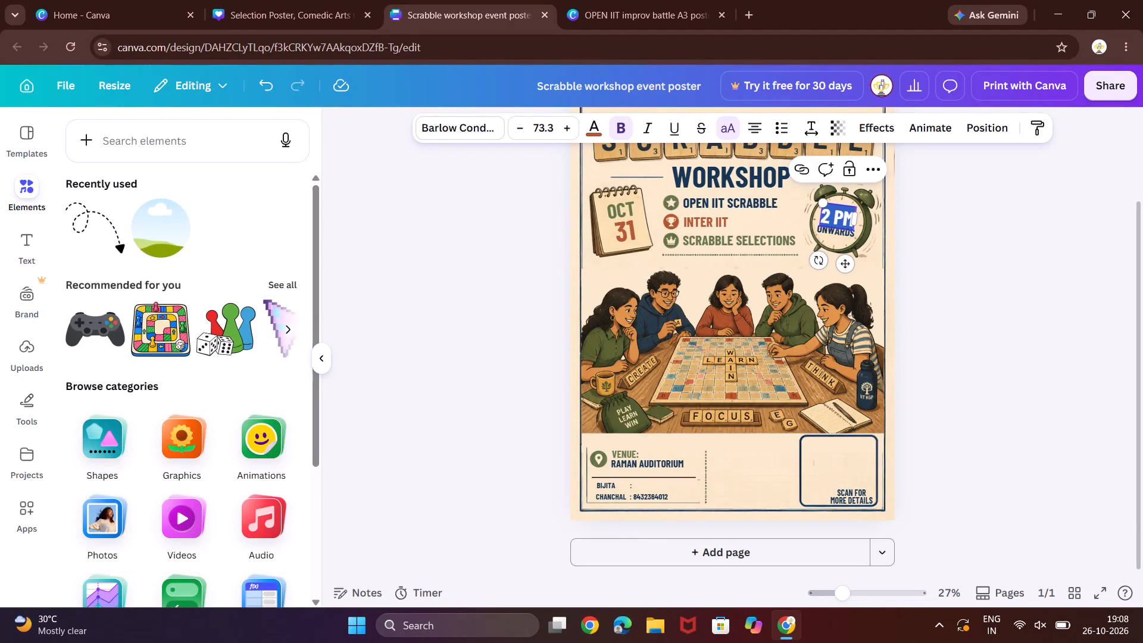
key("Right")
key("Right")
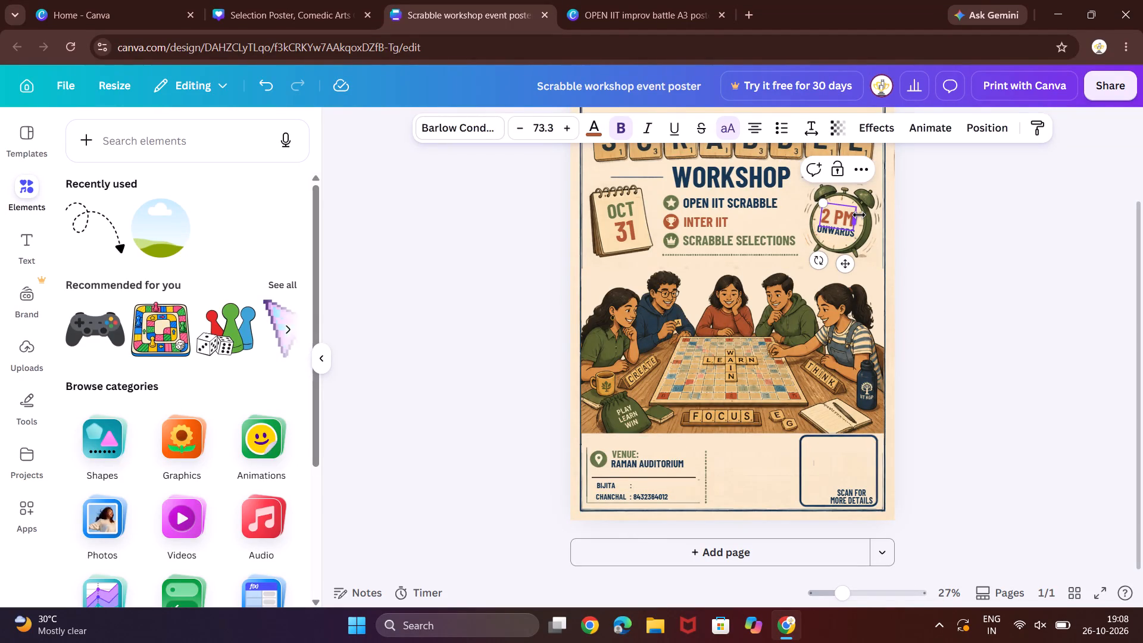
key("Right")
key("BackSpace")
key("BackSpace")
key("BackSpace")
key("BackSpace")
type("11")
key("space")
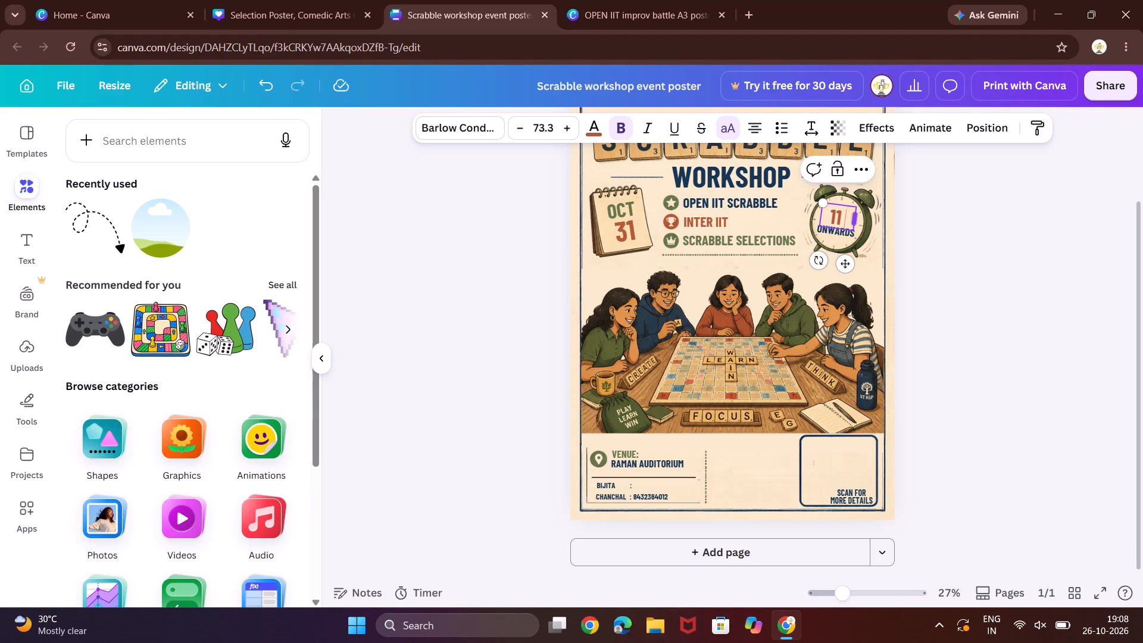
type("AM")
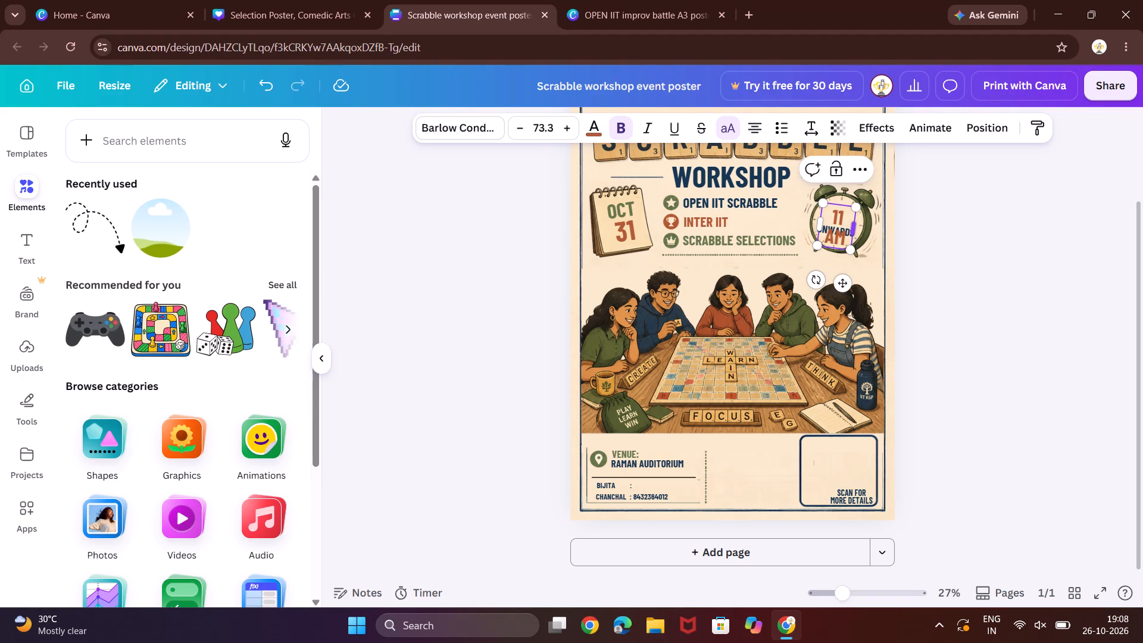
Widen the 11 AM text box to about 5.6 so it fits on one line, and nudge it slightly left within the clock face.
left_click_drag(858, 225, 863, 226)
left_click_drag(863, 226, 866, 226)
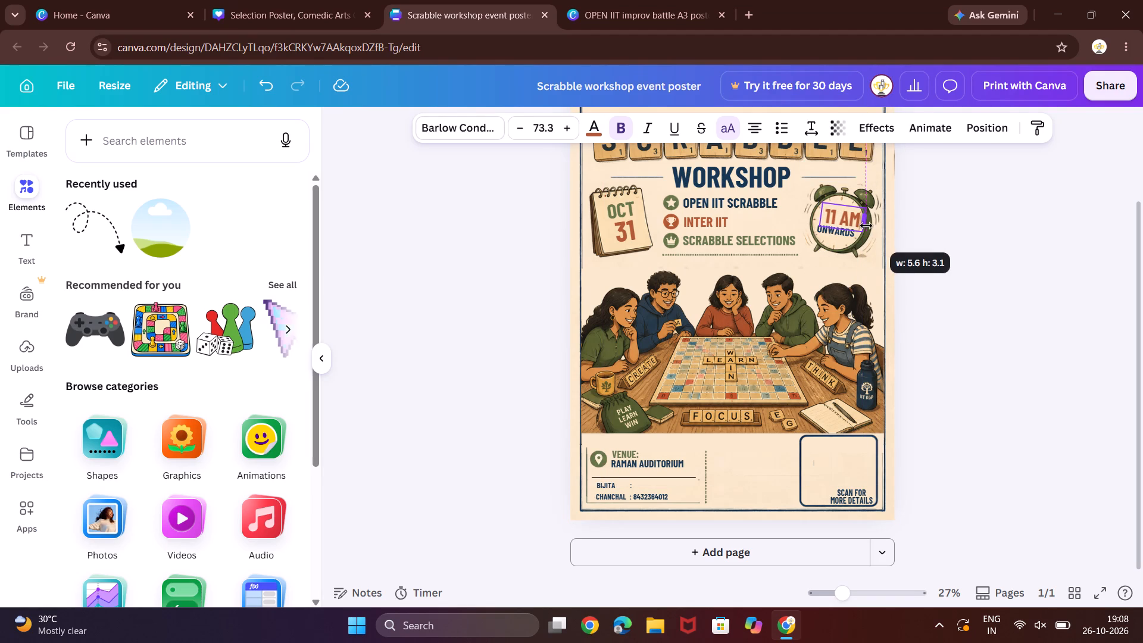
left_click(939, 218)
left_click(858, 221)
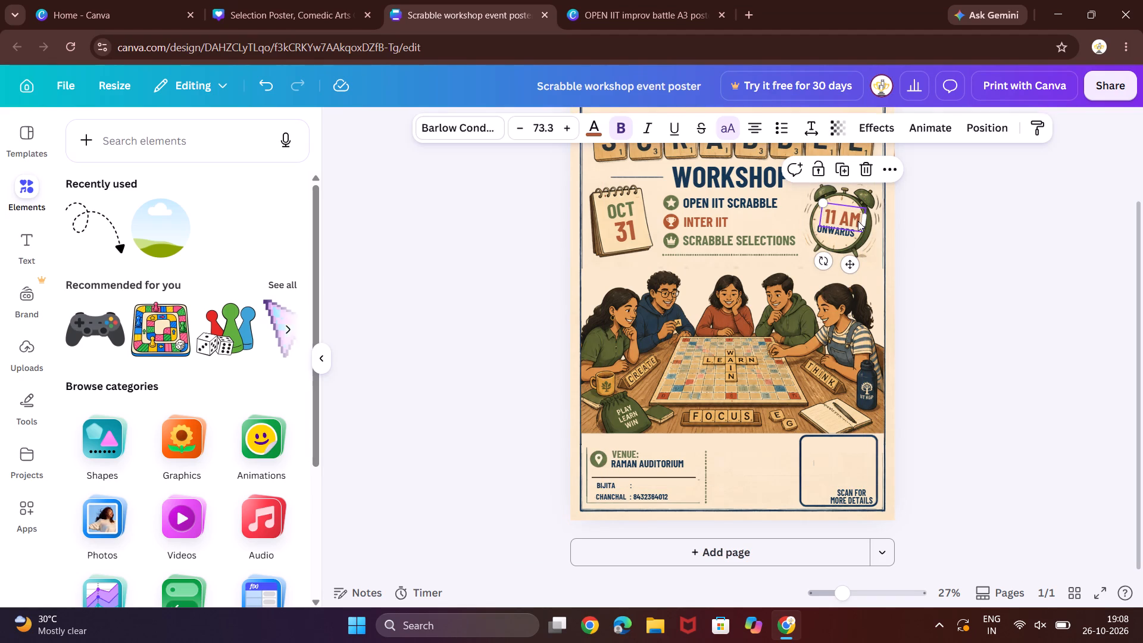
key("Left")
key("Left")
key("Left")
key("Left")
key("Left")
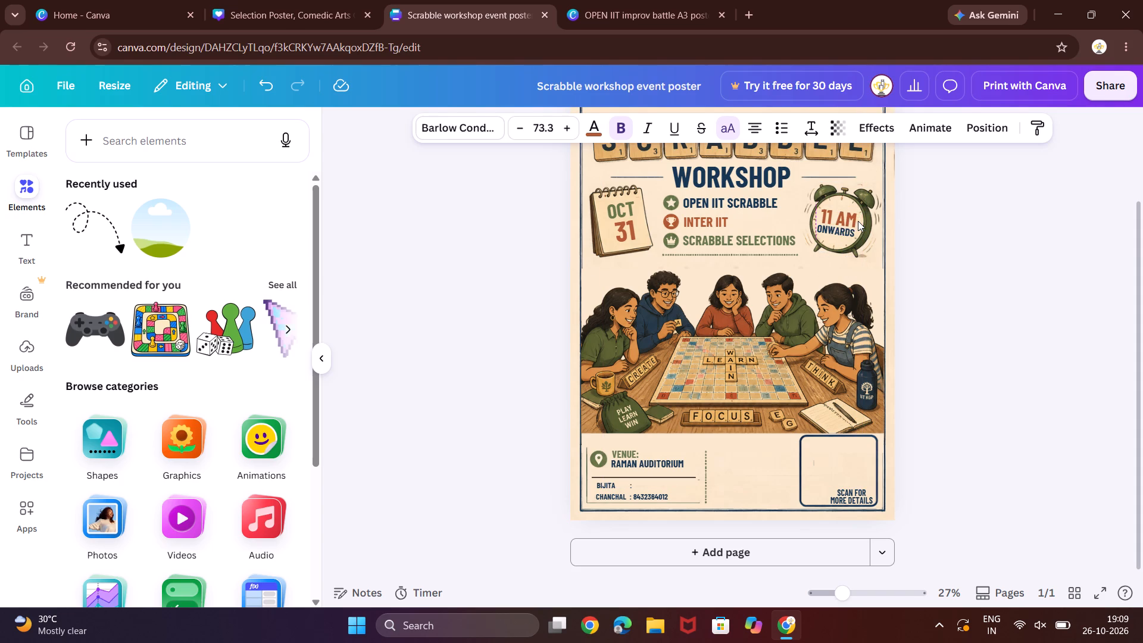
left_click(961, 271)
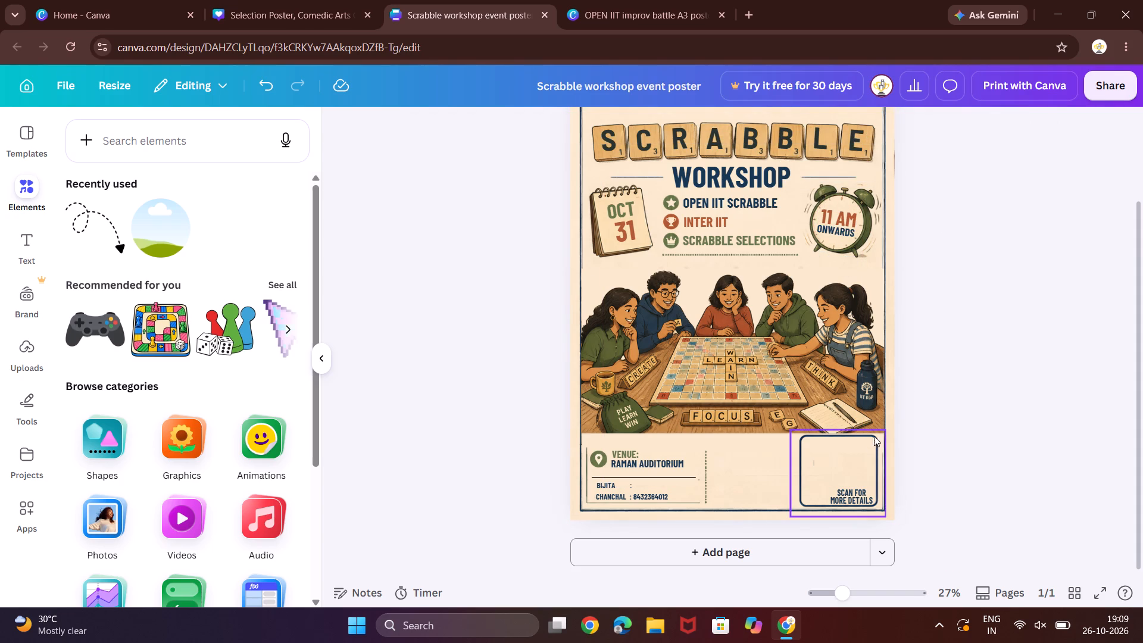
Delete the SCAN FOR MORE DETAILS text from the empty rounded frame in the footer.
double_click(848, 486)
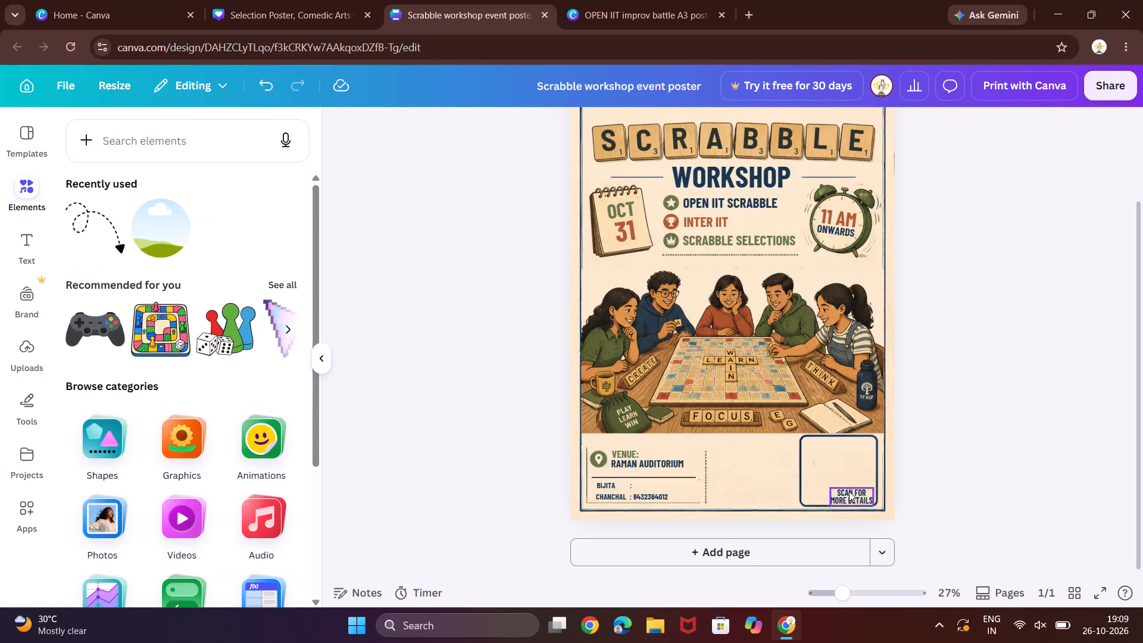
left_click(849, 491)
key("BackSpace")
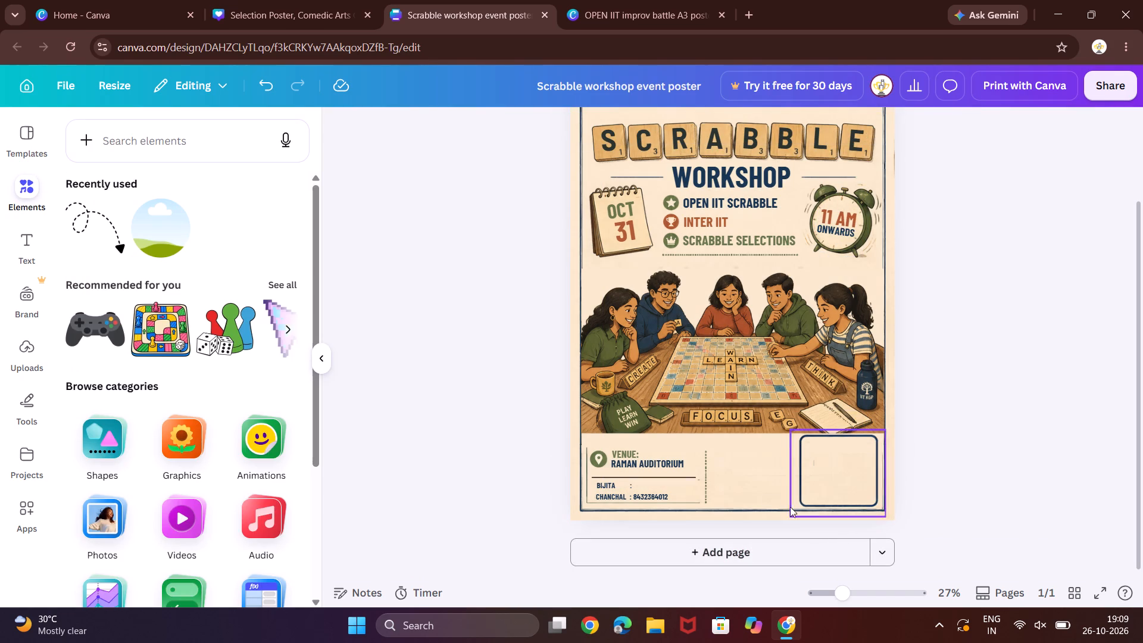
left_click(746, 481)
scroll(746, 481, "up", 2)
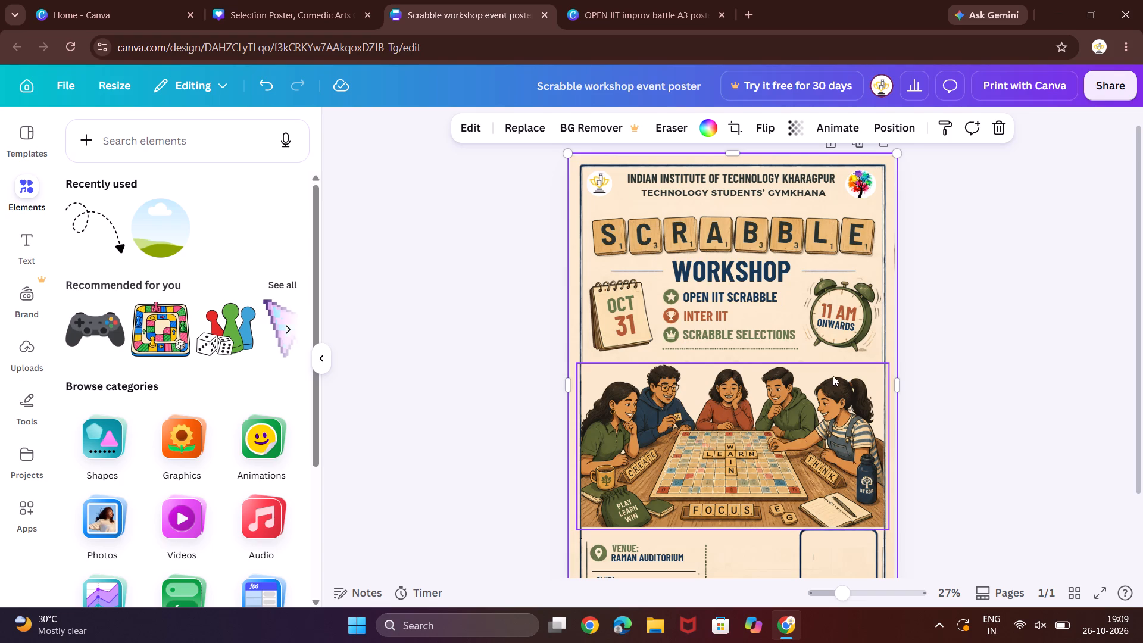
Switch to Microsoft Edge and start entering a web search beginning with WH.
left_click(611, 626)
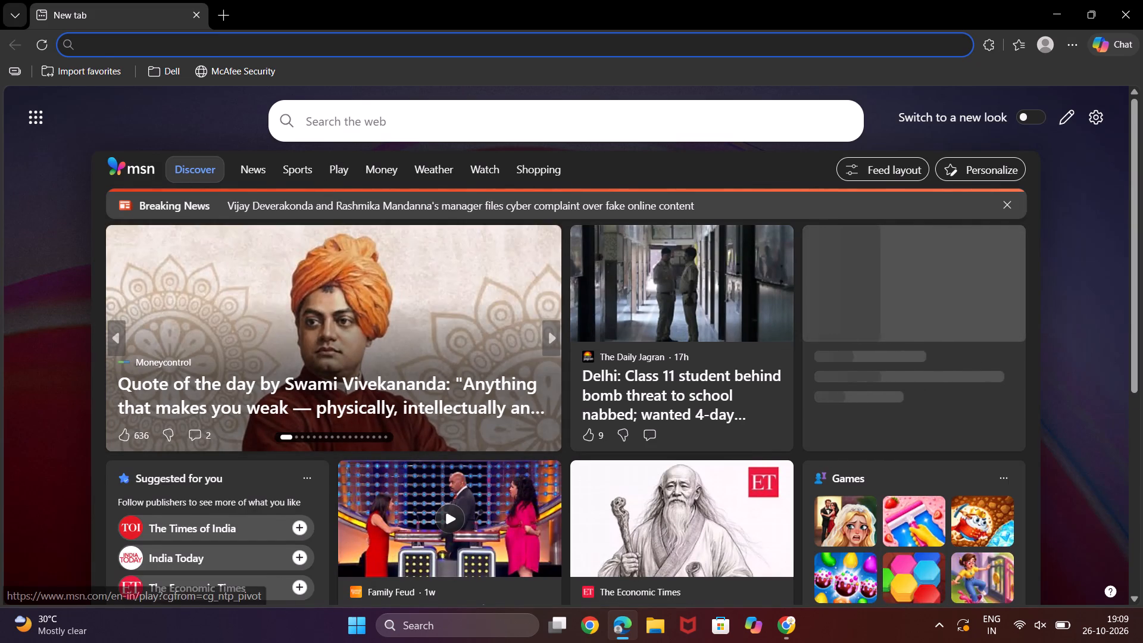
left_click(367, 133)
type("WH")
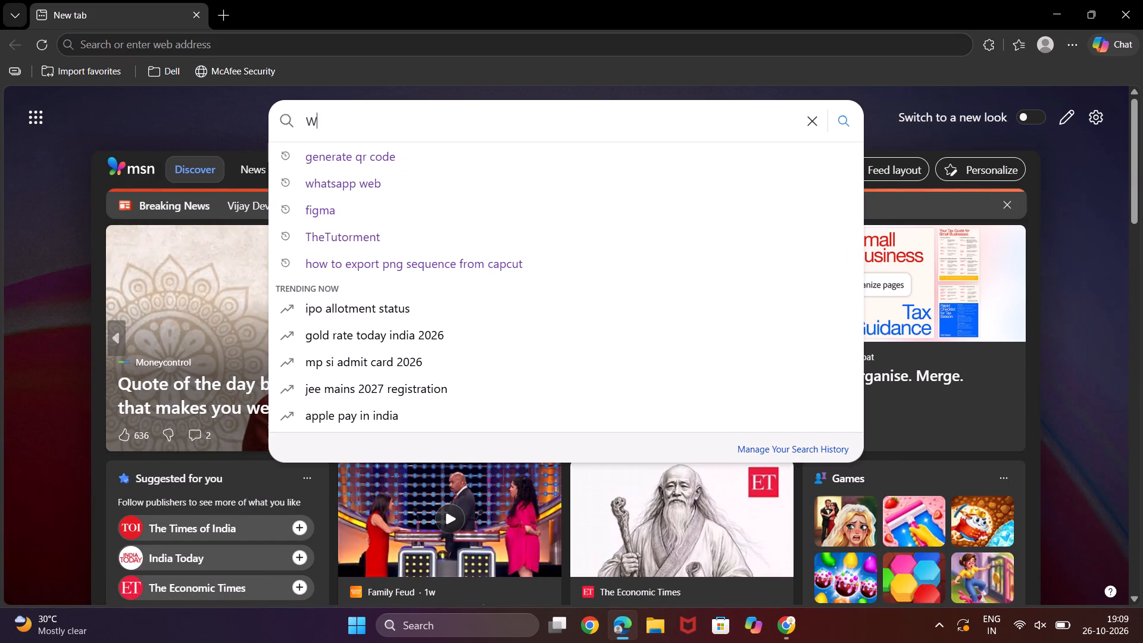
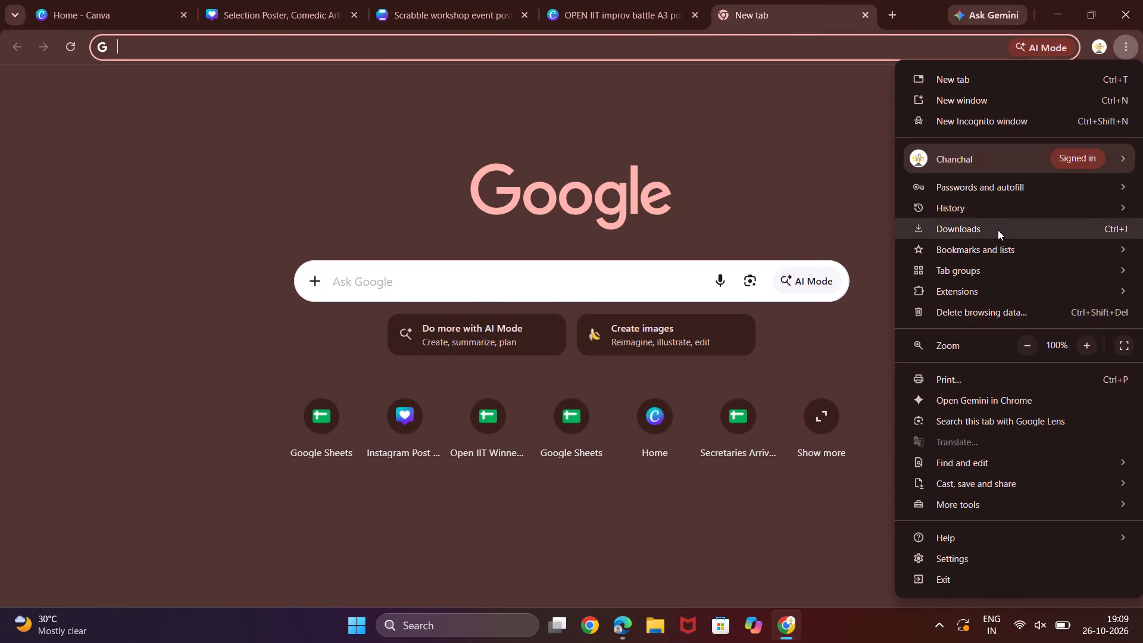
Open the full browsing history page and look through the entries from today and yesterday.
left_click(998, 210)
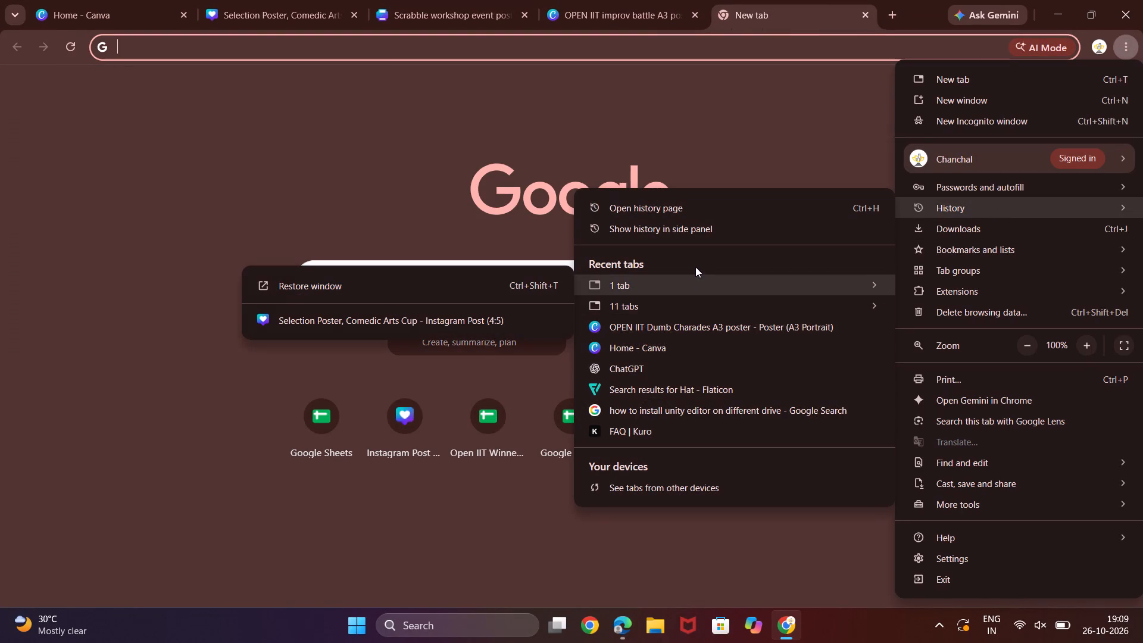
left_click(721, 208)
scroll(630, 382, "down", 2)
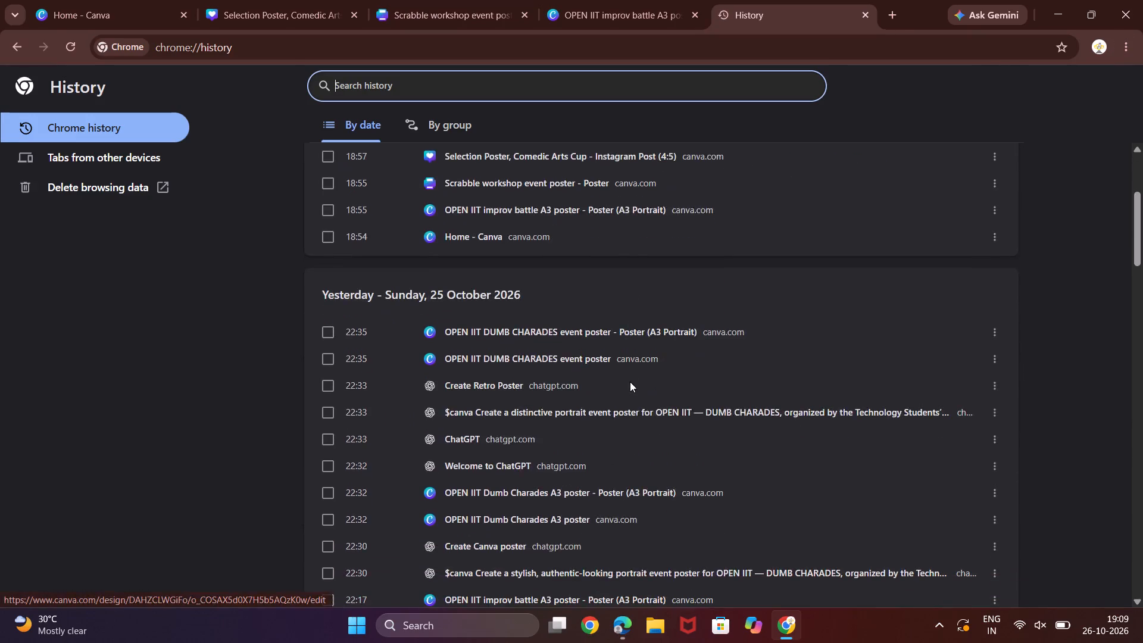
Look through this profile's browsing history for the event schedule, and close the history page.
scroll(630, 382, "down", 4)
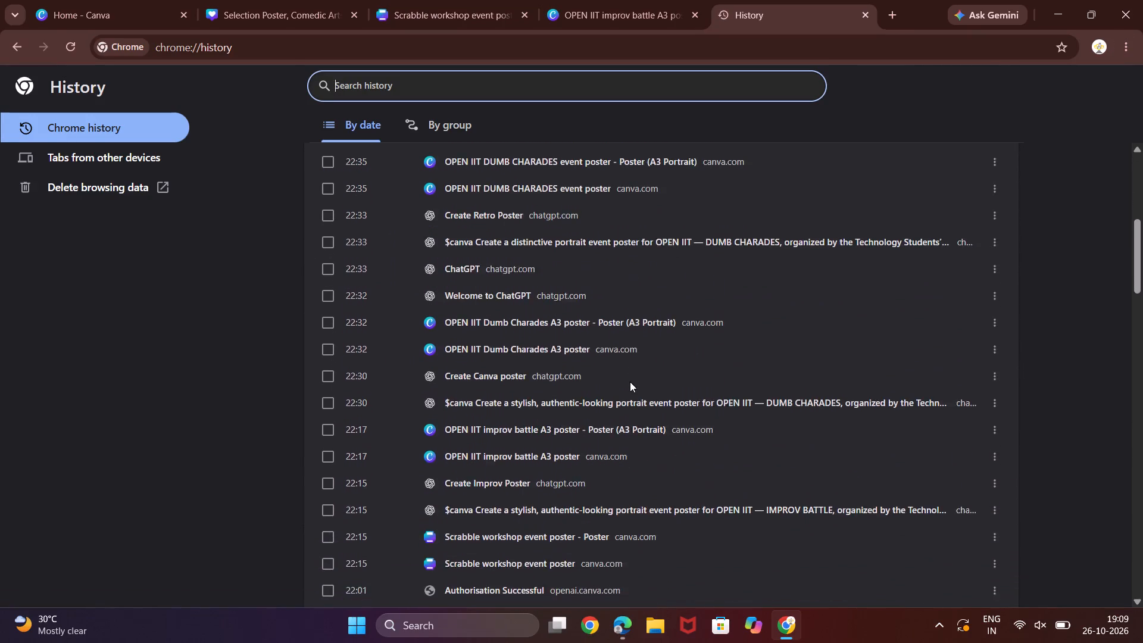
scroll(630, 382, "down", 4)
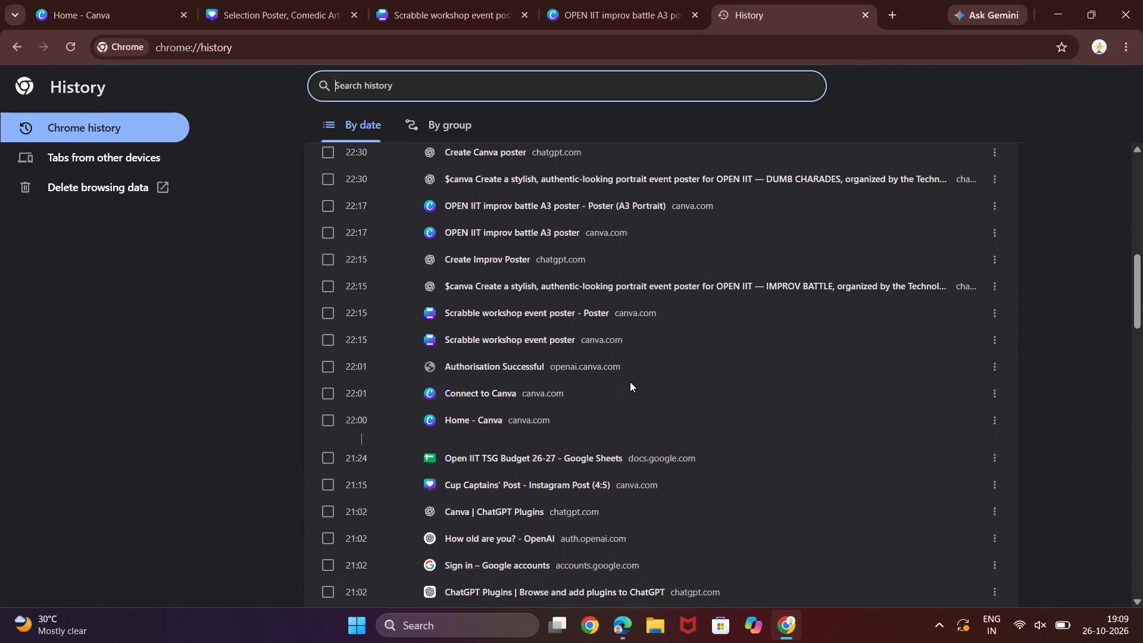
scroll(630, 382, "down", 2)
scroll(630, 382, "up", 1)
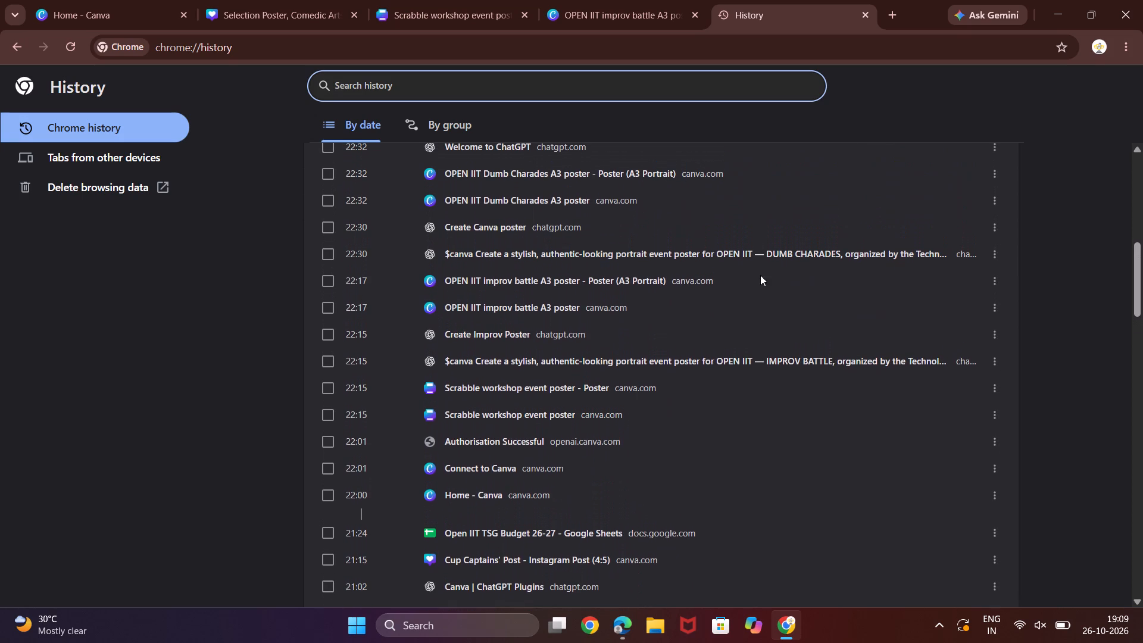
left_click(865, 11)
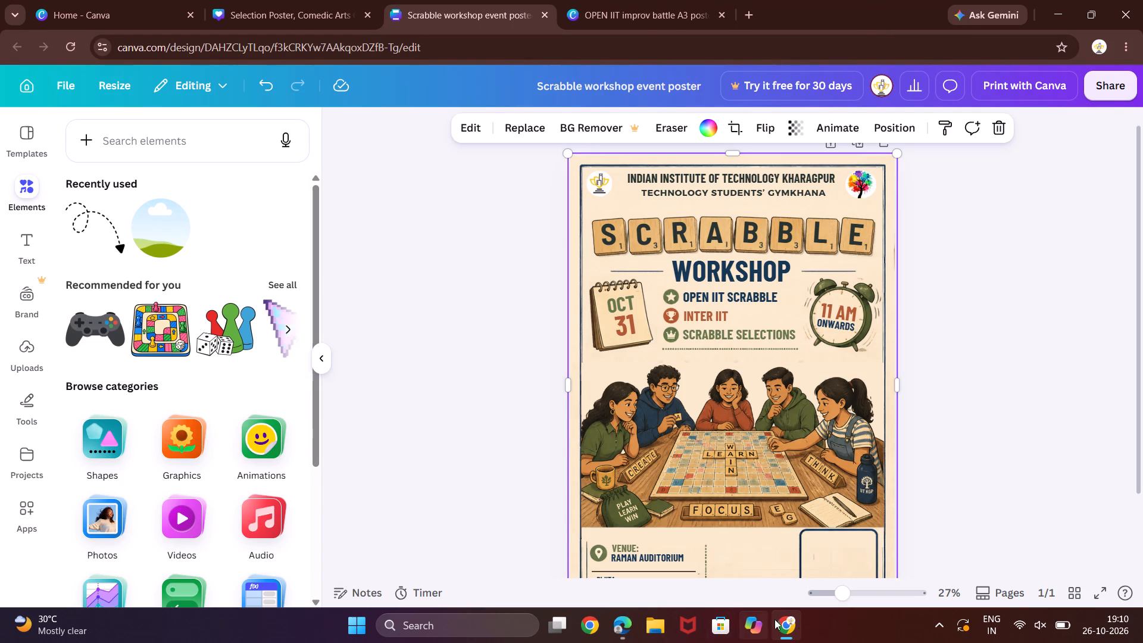
Open a browser window under the Literary Secretary profile and bring up its full browsing history.
left_click(589, 636)
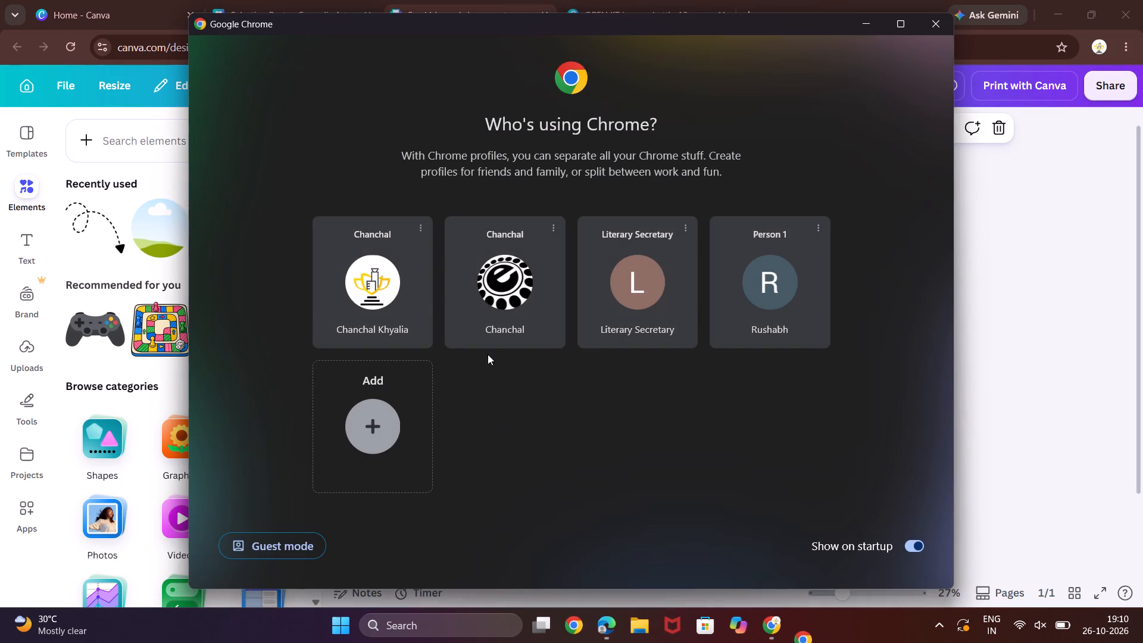
left_click(618, 335)
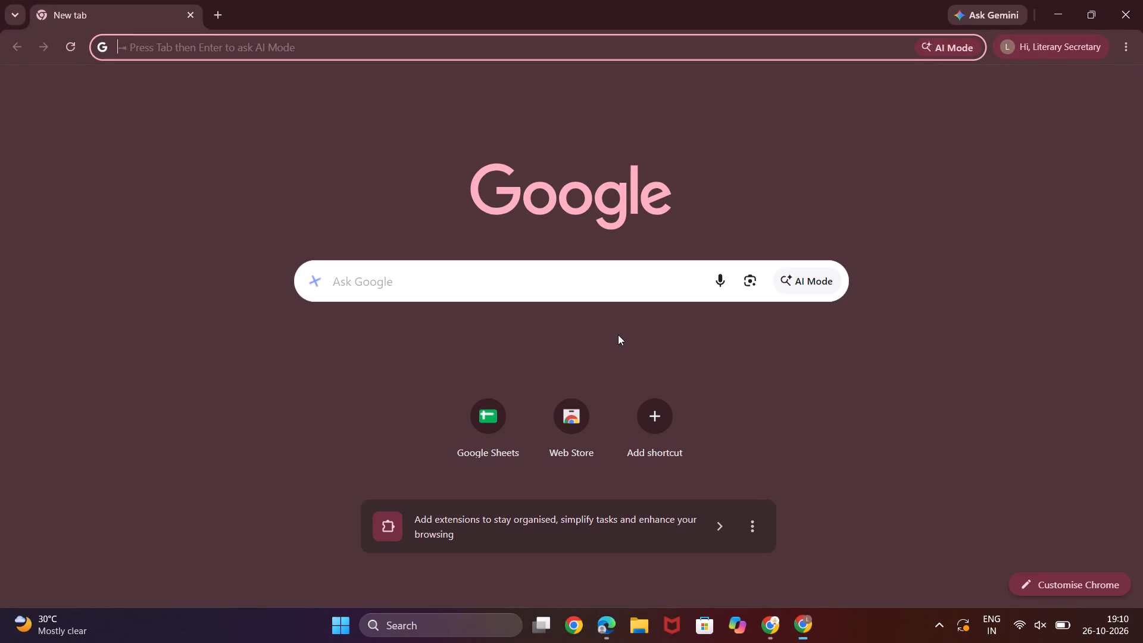
left_click(510, 291)
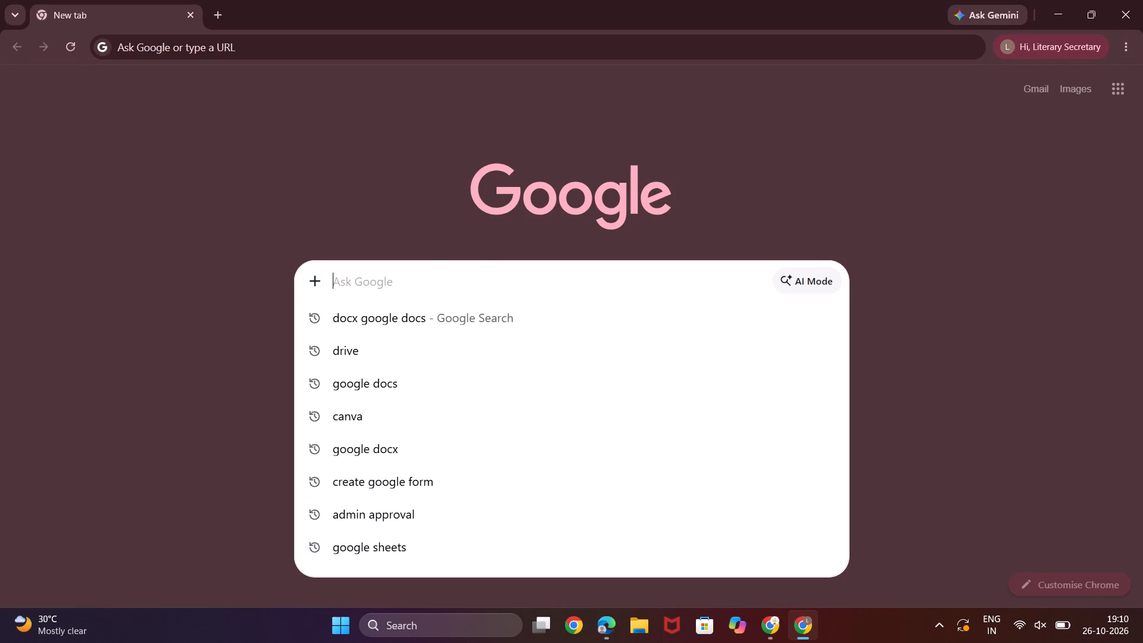
left_click(1127, 36)
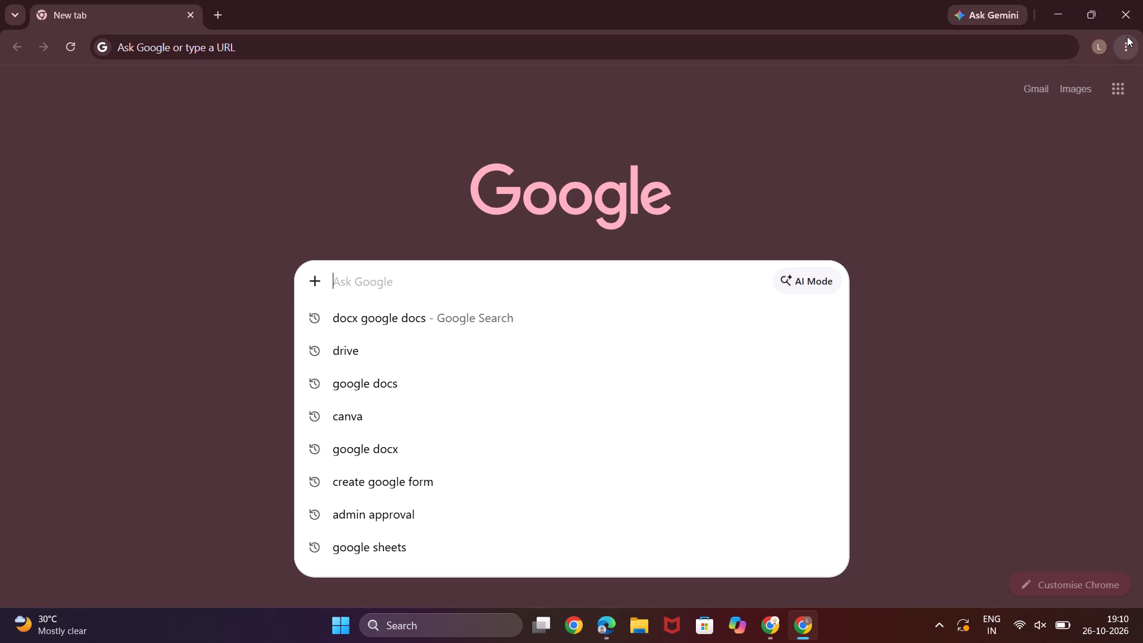
left_click(1013, 216)
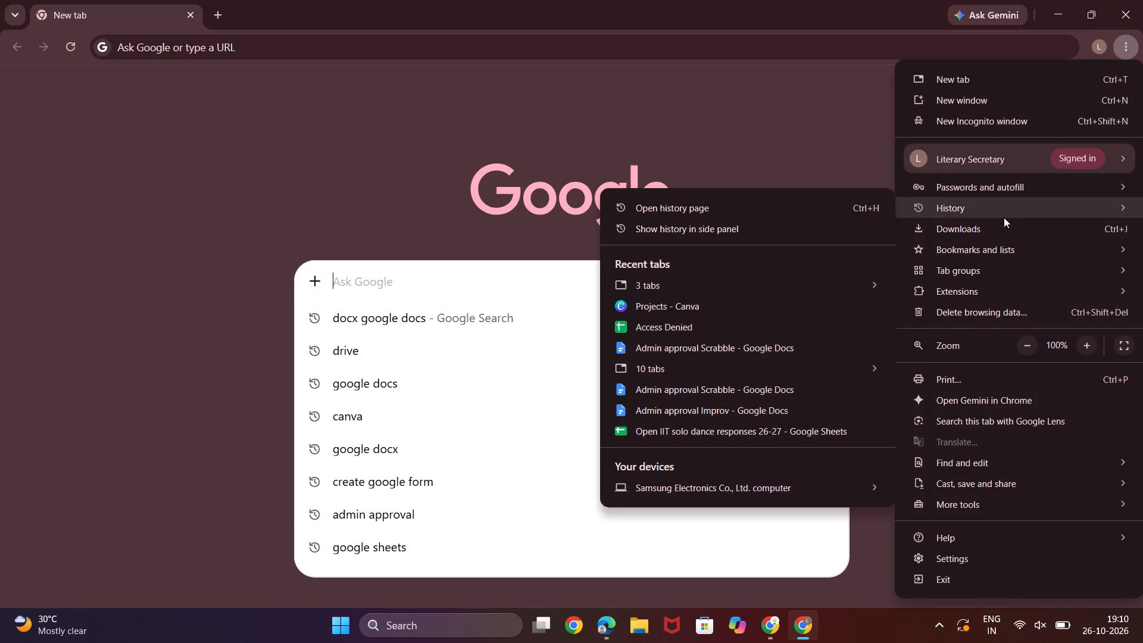
left_click(763, 205)
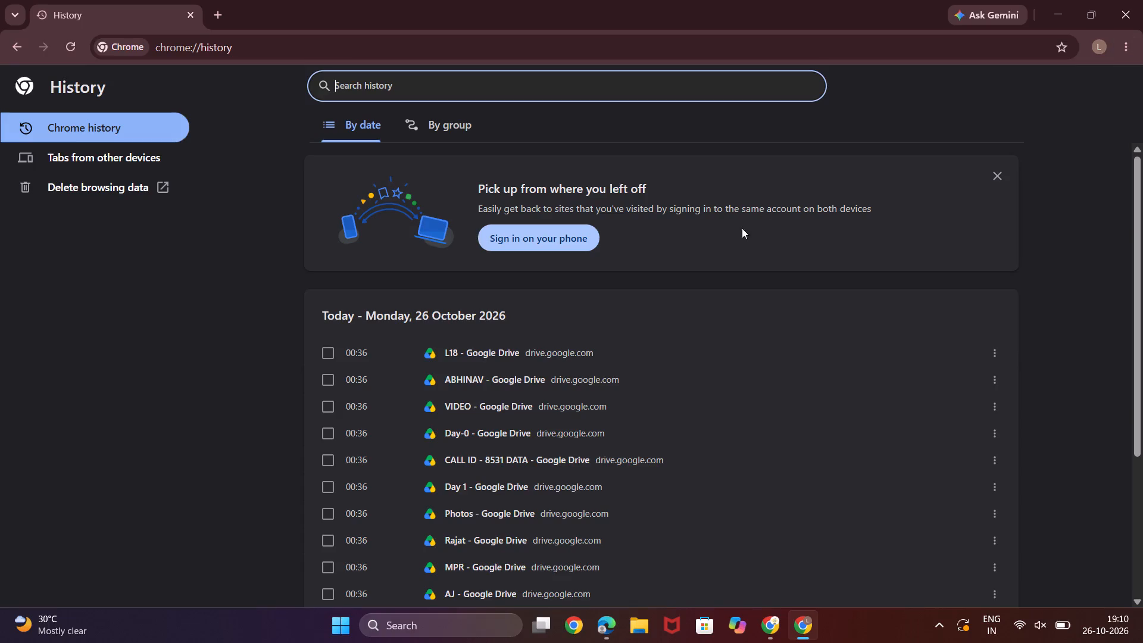
Find the Open IIT 2026 Master Schedule spreadsheet in the history entries for 25 October 2026 and open it.
scroll(563, 393, "down", 5)
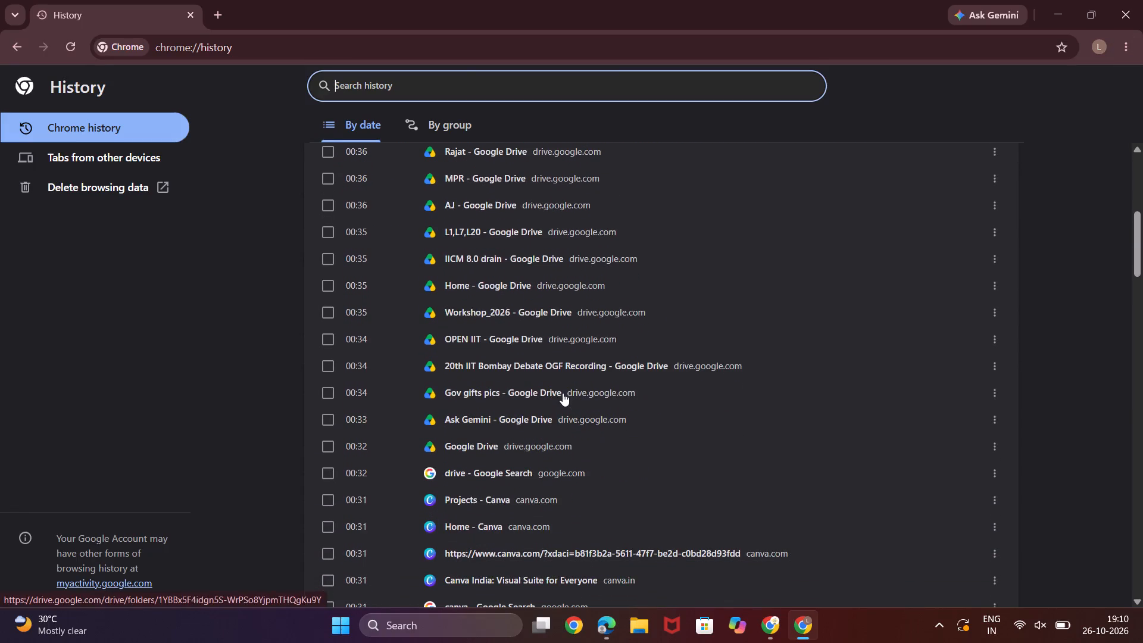
scroll(563, 393, "down", 3)
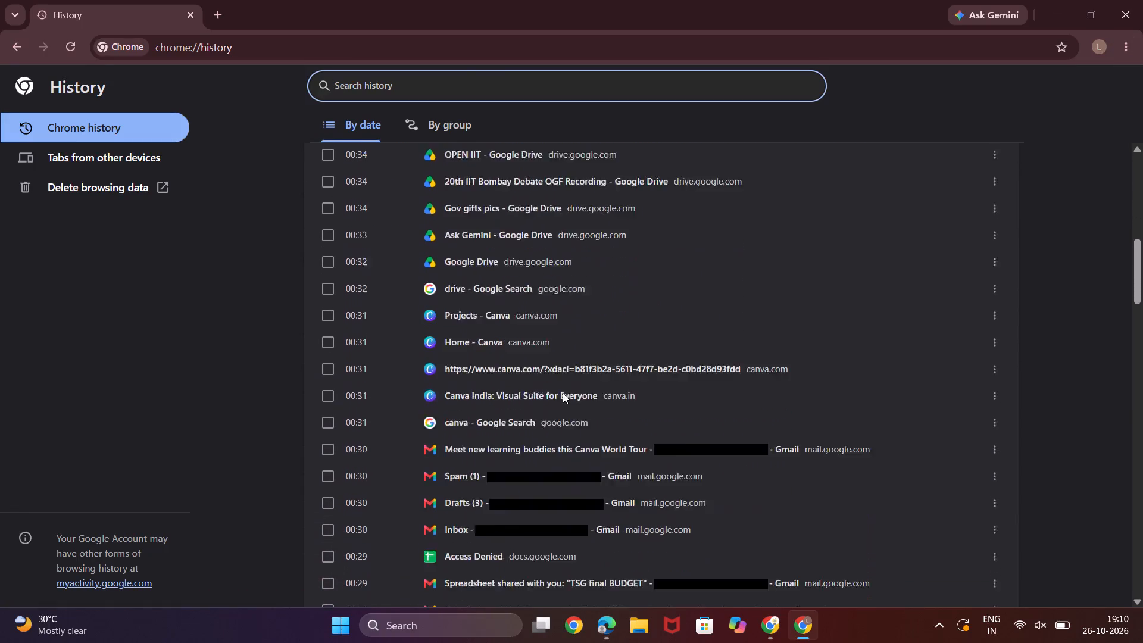
scroll(563, 393, "down", 3)
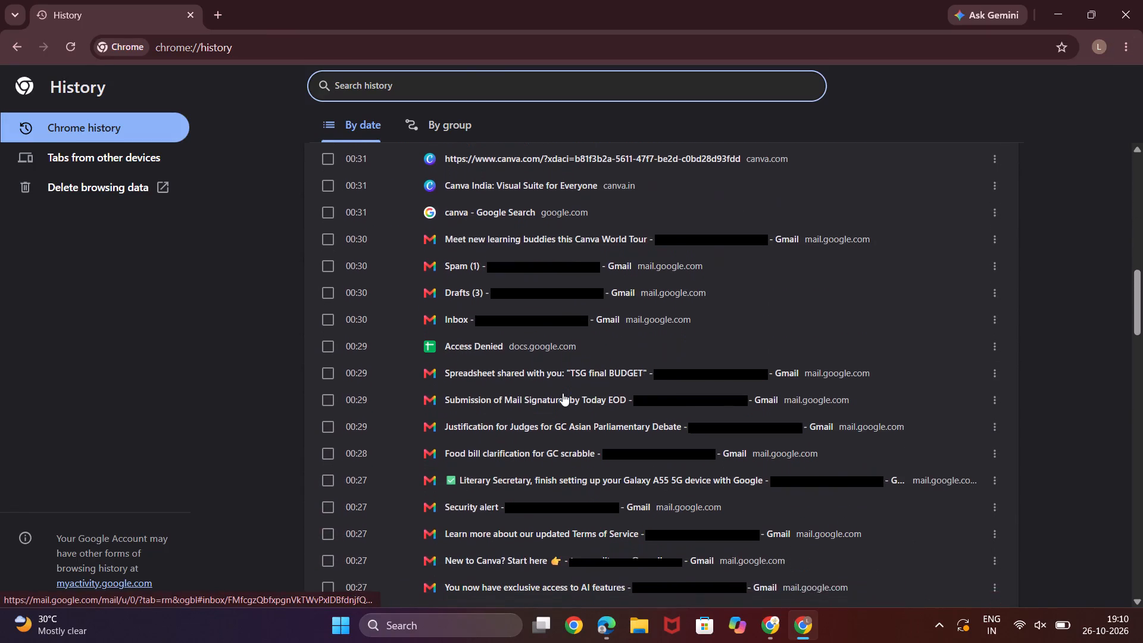
scroll(563, 393, "down", 3)
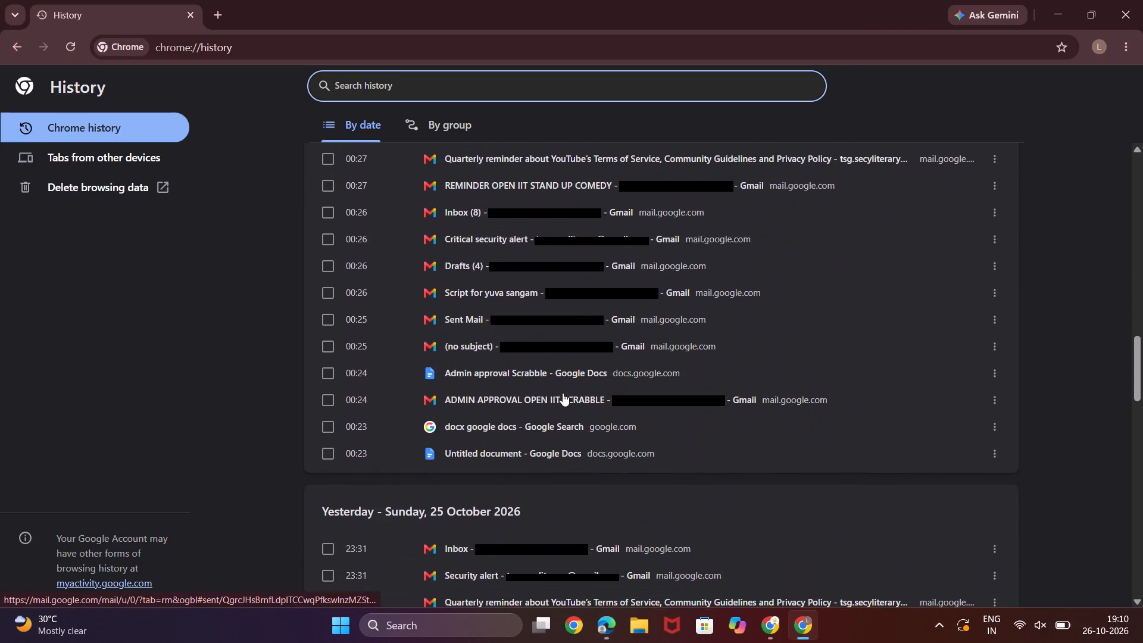
scroll(563, 393, "down", 3)
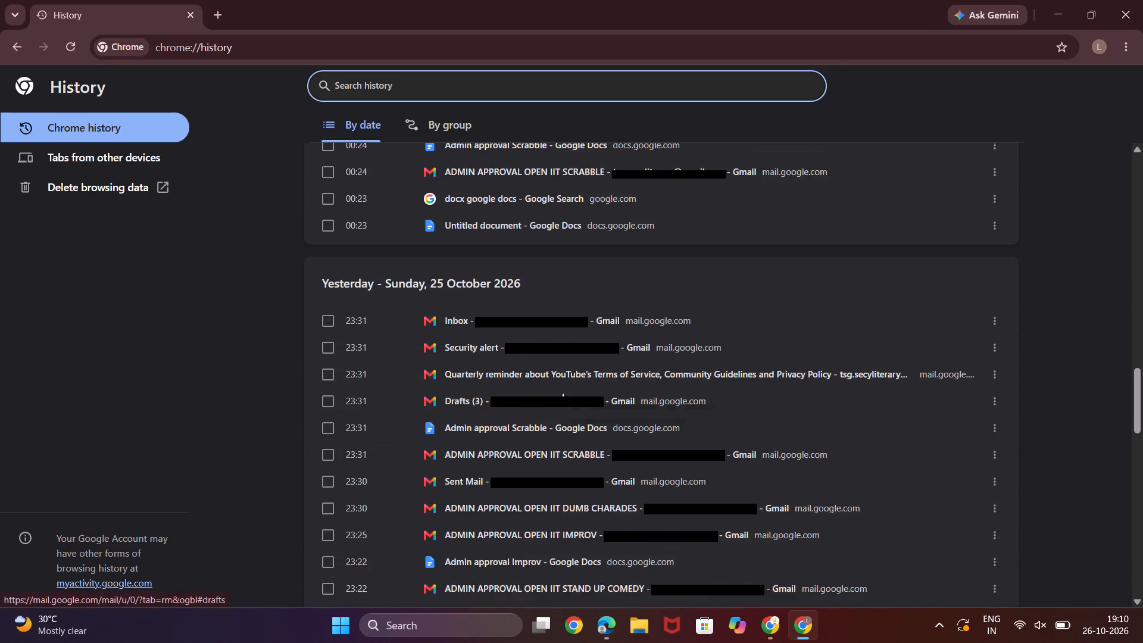
scroll(563, 393, "down", 2)
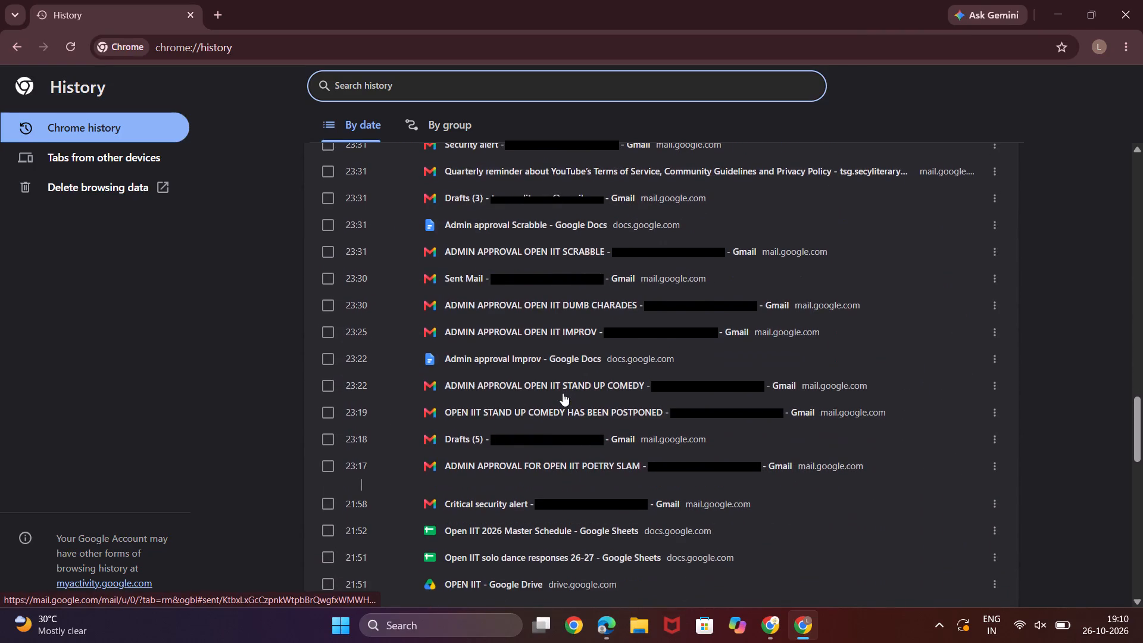
double_click(525, 530)
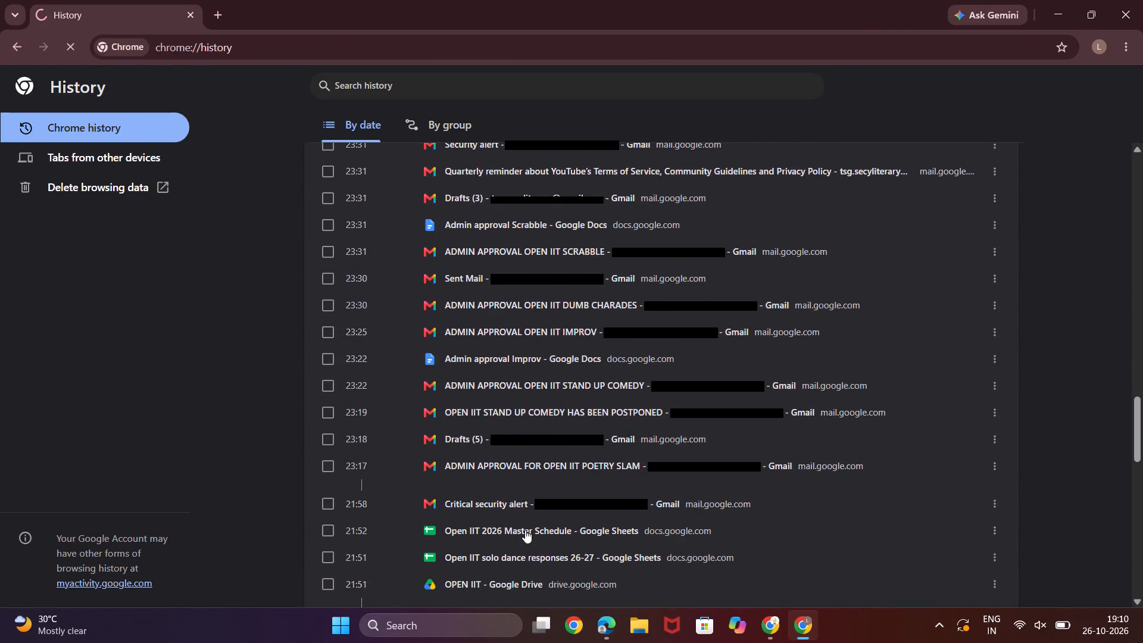
Check the Scrabble row of the master schedule, reading the full note on what the poster must mention.
scroll(525, 530, "down", 2)
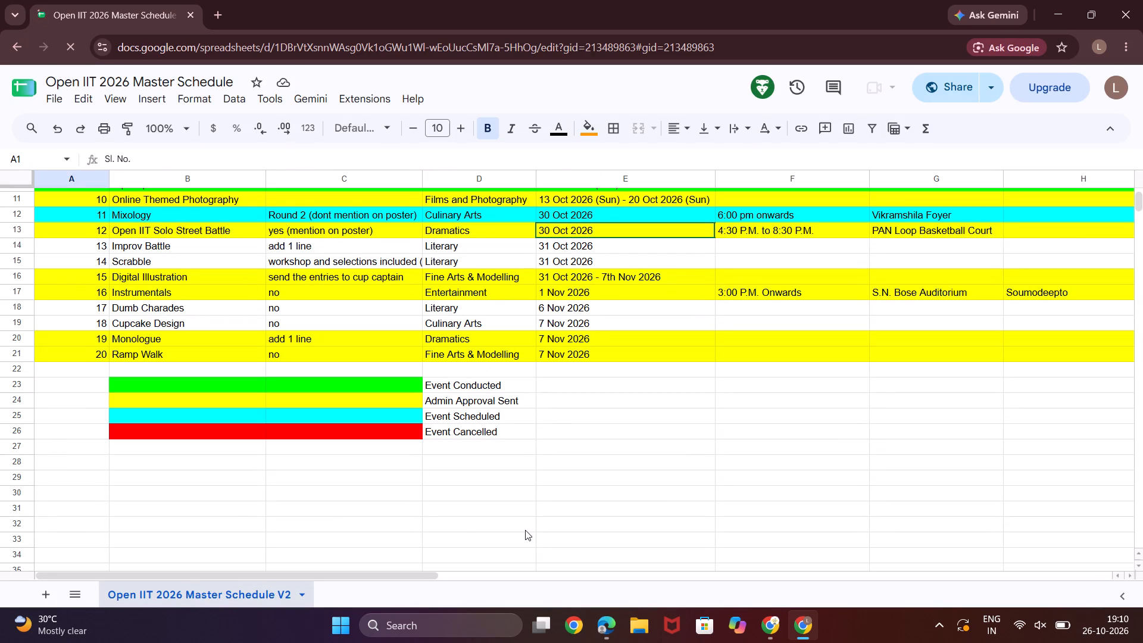
left_click(398, 266)
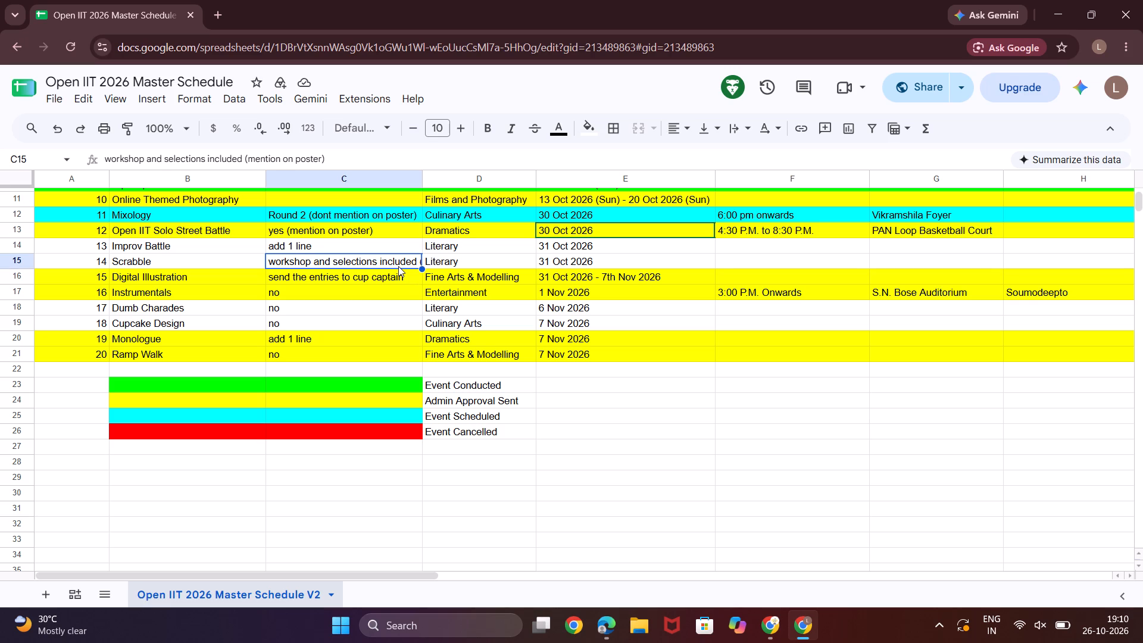
key("Right")
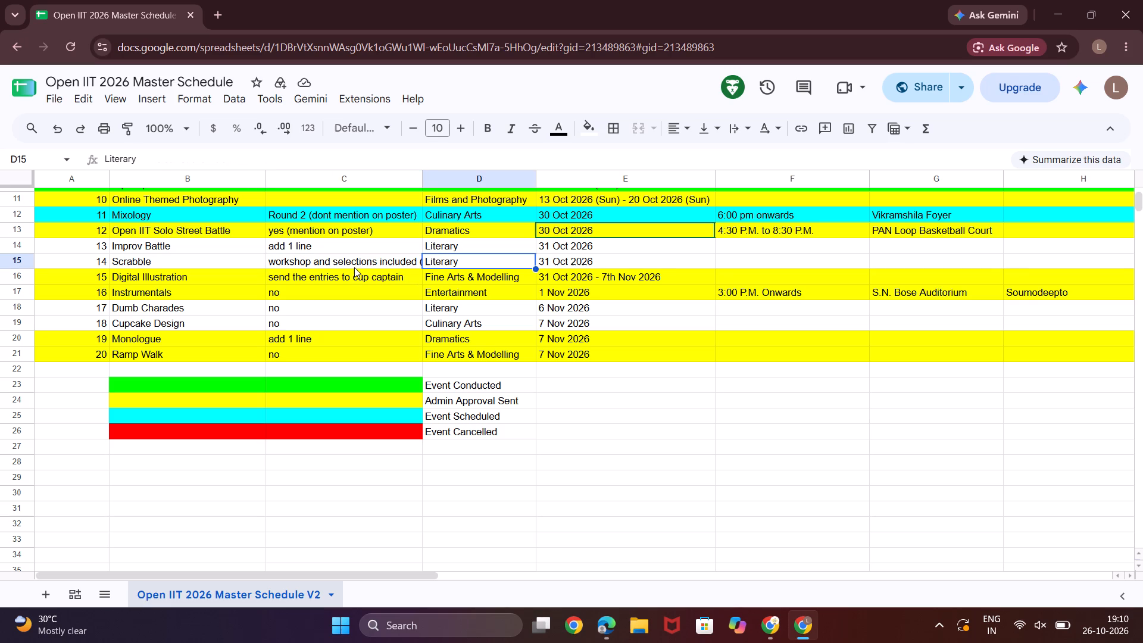
left_click(355, 267)
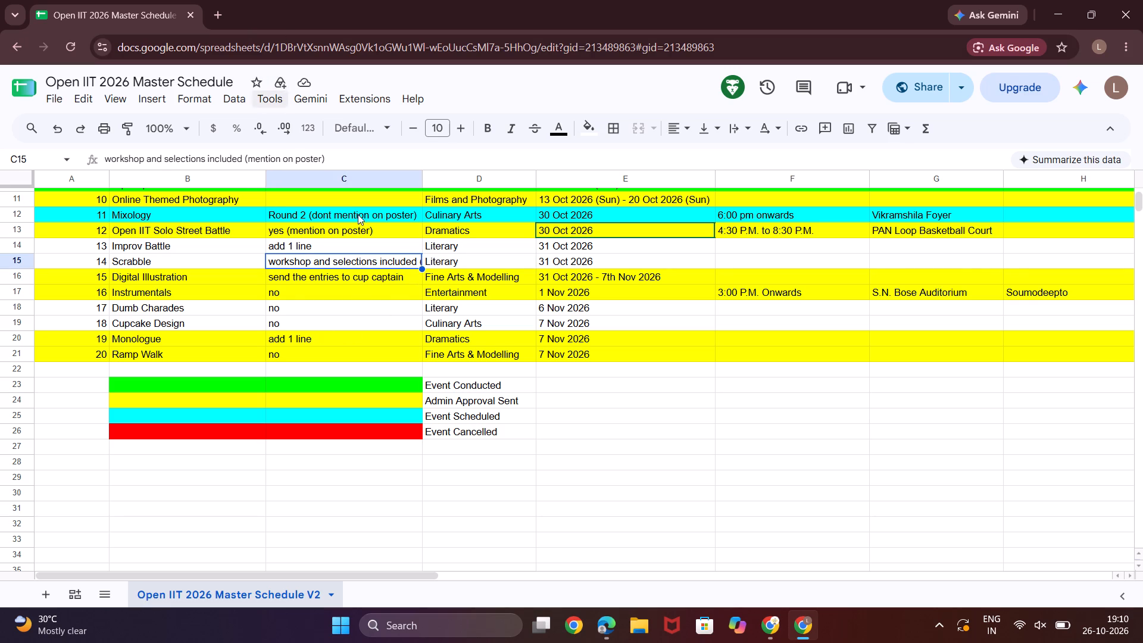
Switch back to Canva and copy the small logo and Social and Cultural text from page 2 of the Comedic Arts Cup selection poster.
left_click(760, 626)
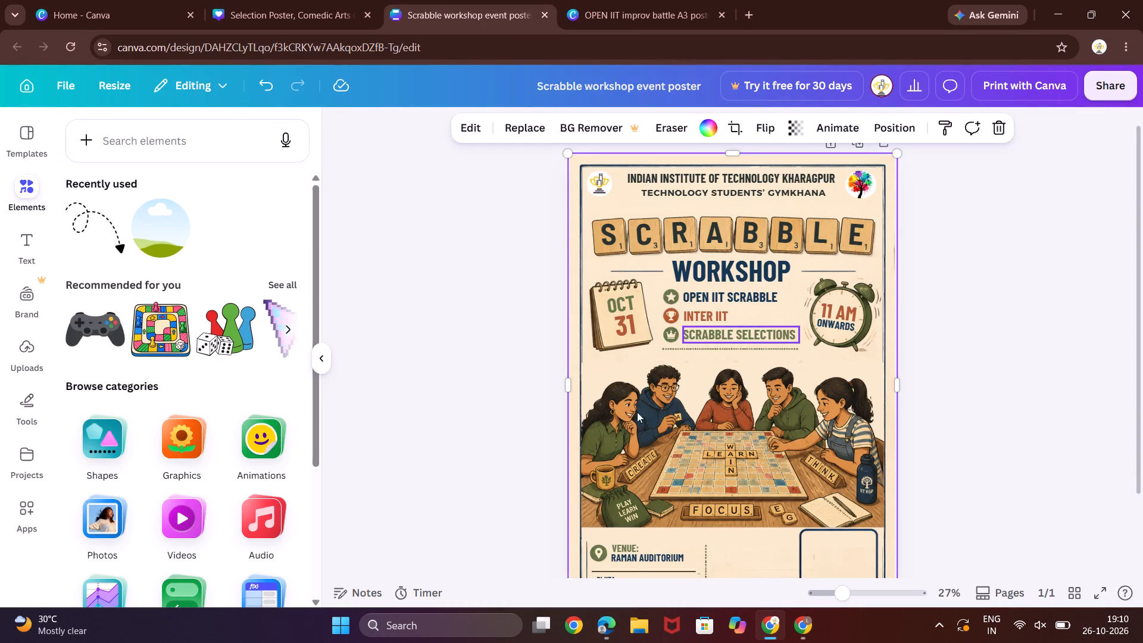
scroll(588, 505, "down", 1)
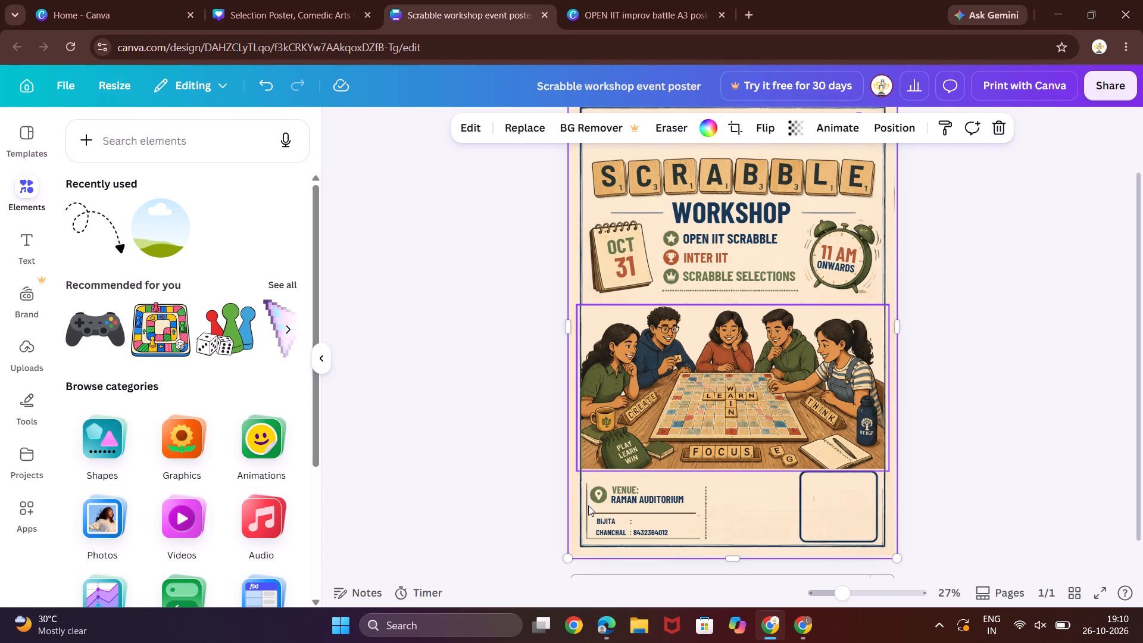
scroll(588, 505, "down", 1)
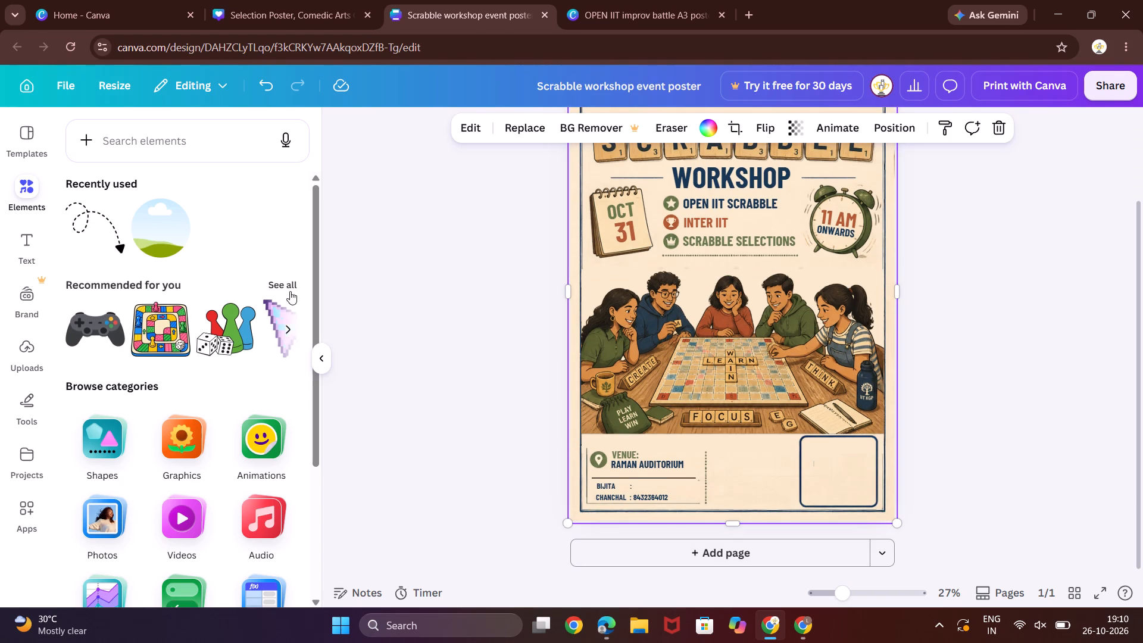
left_click(264, 0)
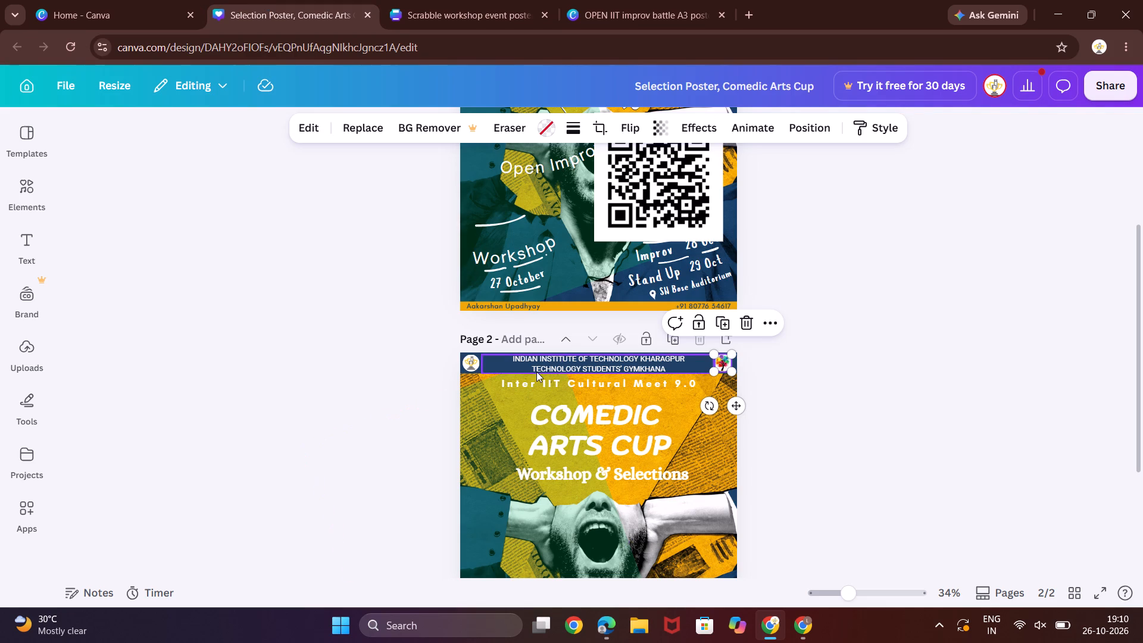
scroll(536, 372, "down", 2)
left_click(577, 471)
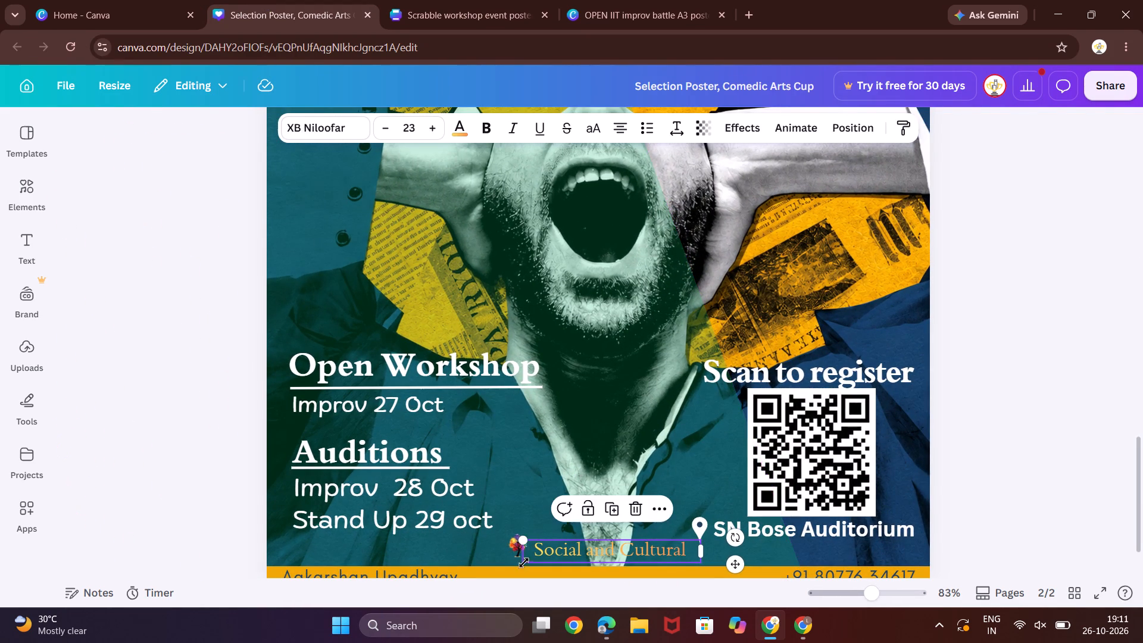
left_click(497, 564)
left_click(516, 553)
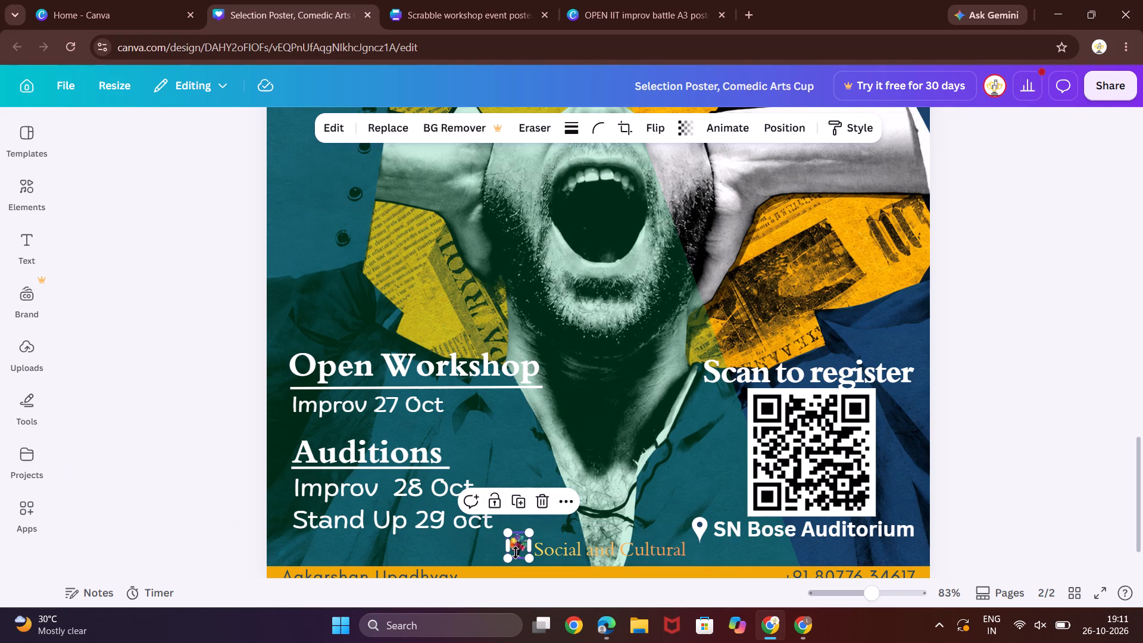
left_click(552, 553, "shift")
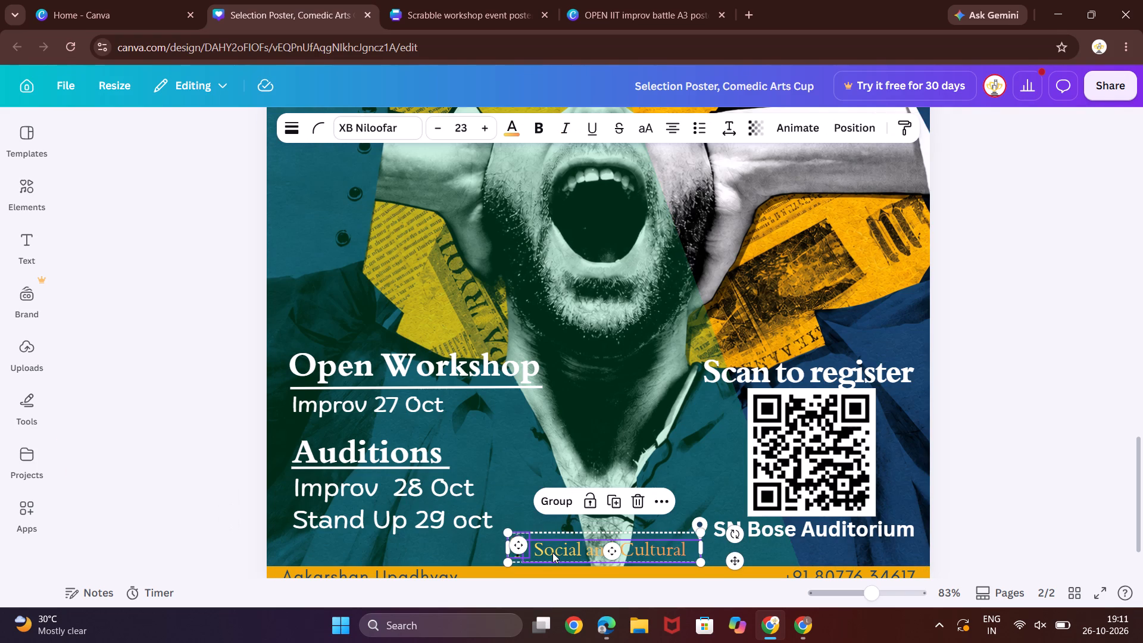
key("ctrl+c")
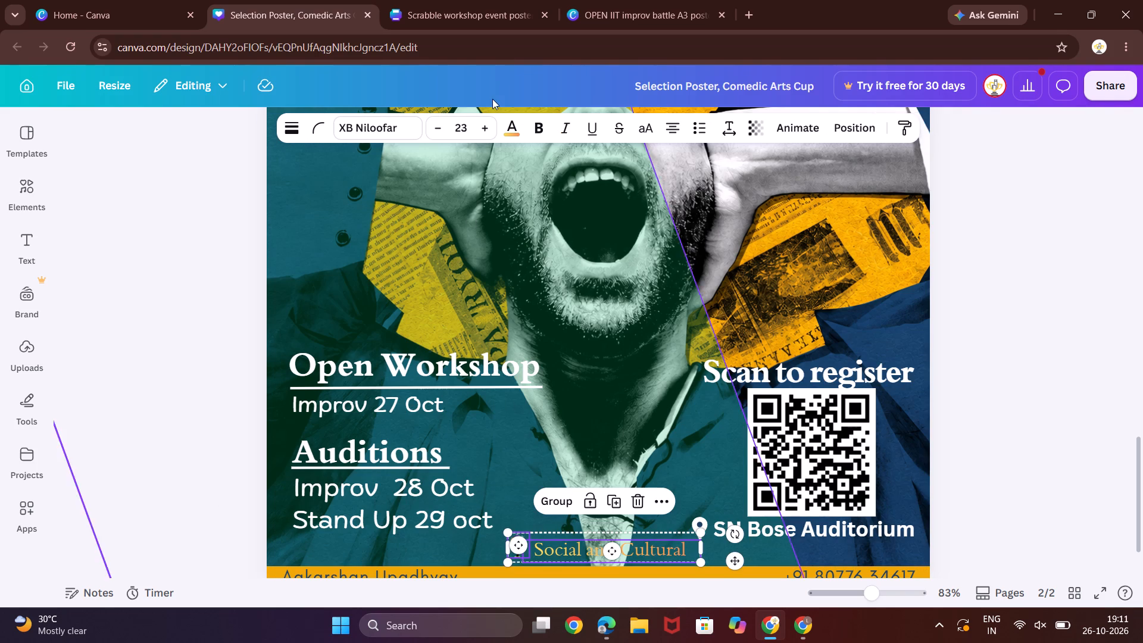
Paste the logo and Social and Cultural text into the Scrabble poster, placing them in the footer between the dotted divider and the empty frame.
left_click(459, 0)
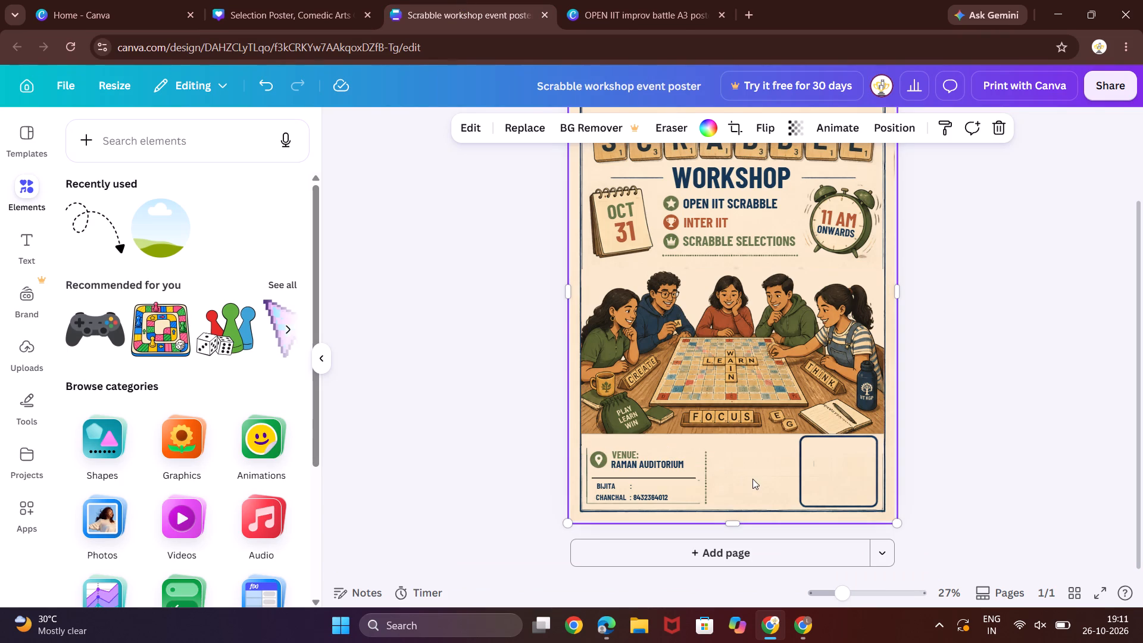
key("ctrl+v")
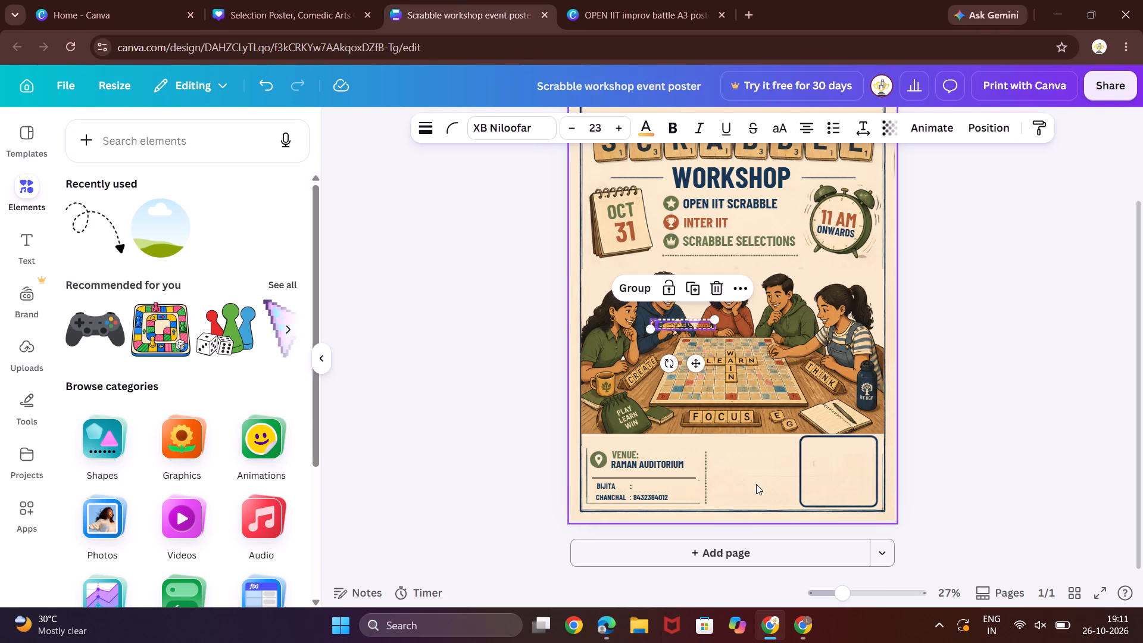
left_click_drag(702, 324, 774, 453)
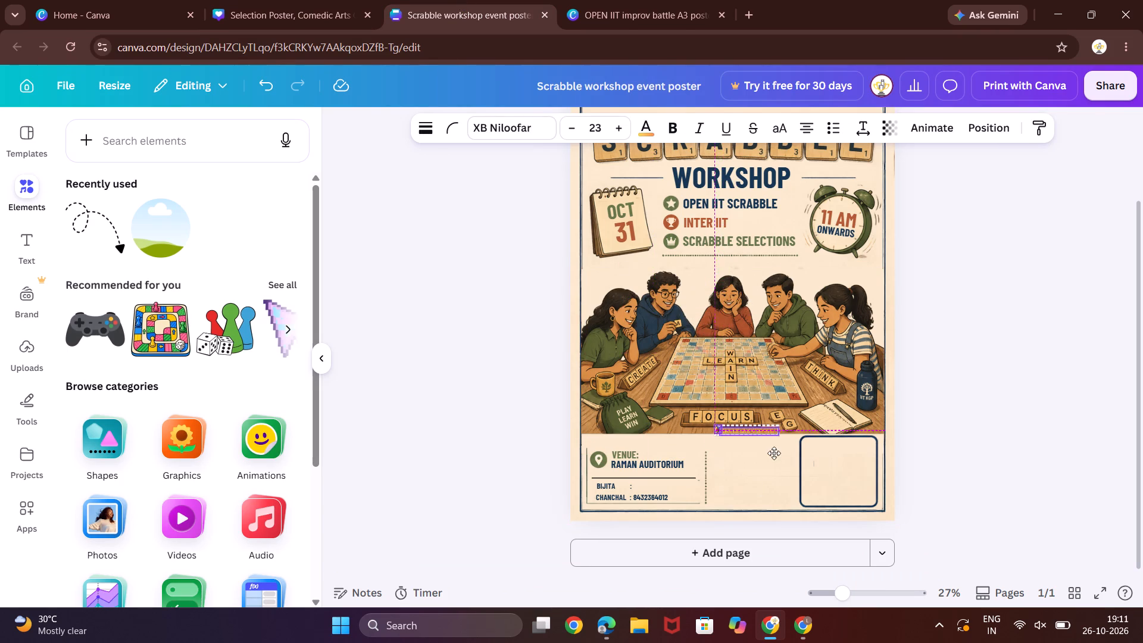
left_click_drag(774, 453, 766, 470)
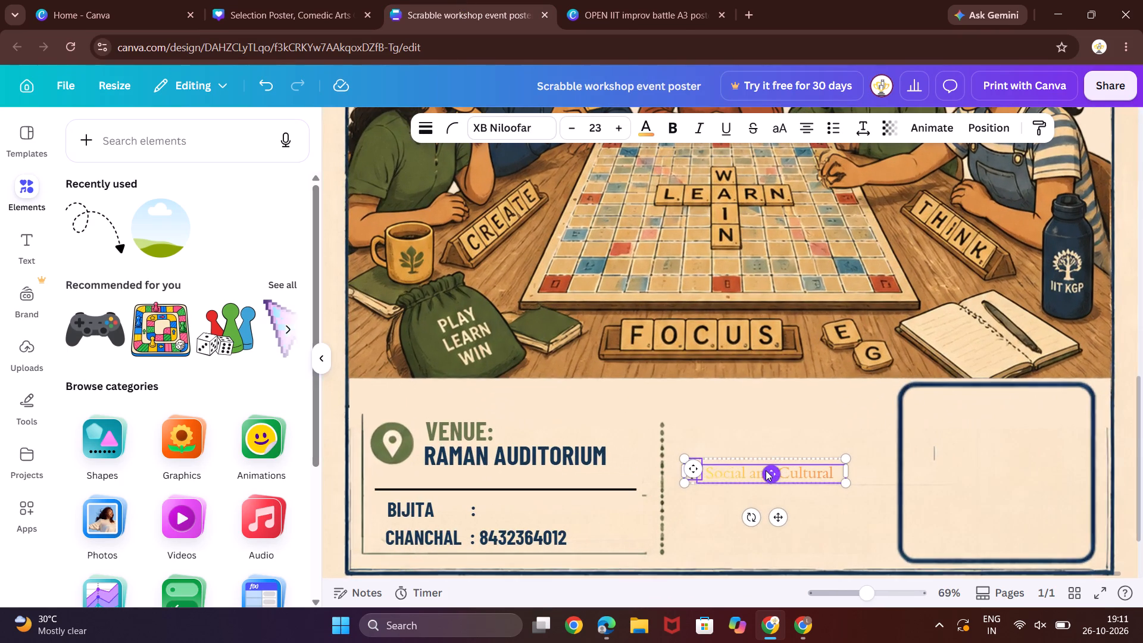
Recolour the Social and Cultural text in the poster footer to the dark charcoal used in the design.
left_click(666, 520)
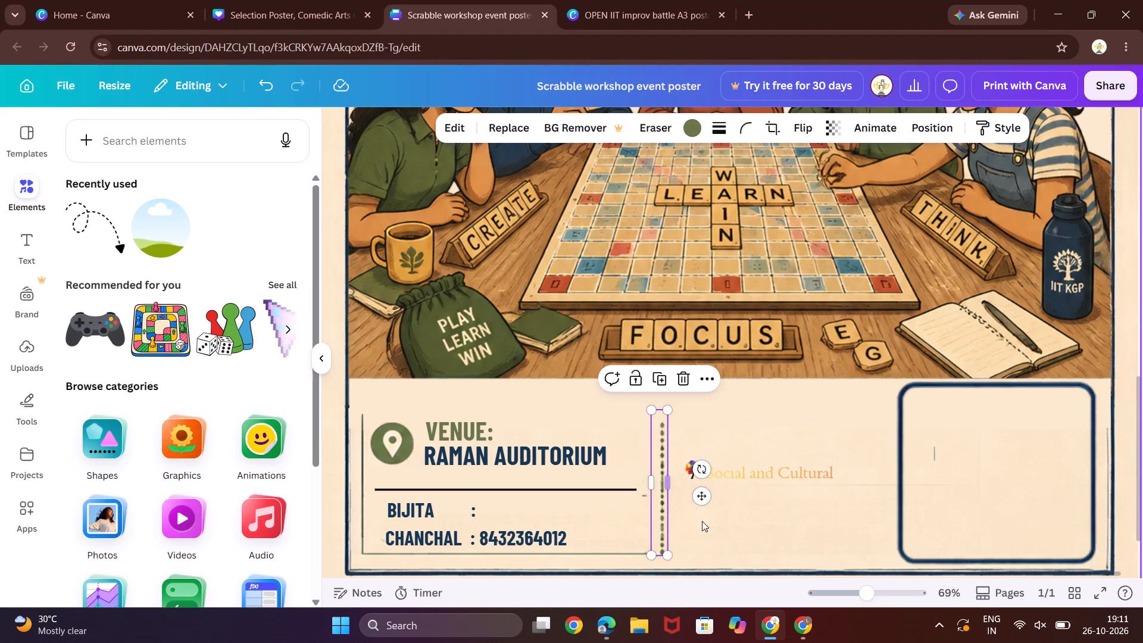
left_click(706, 521)
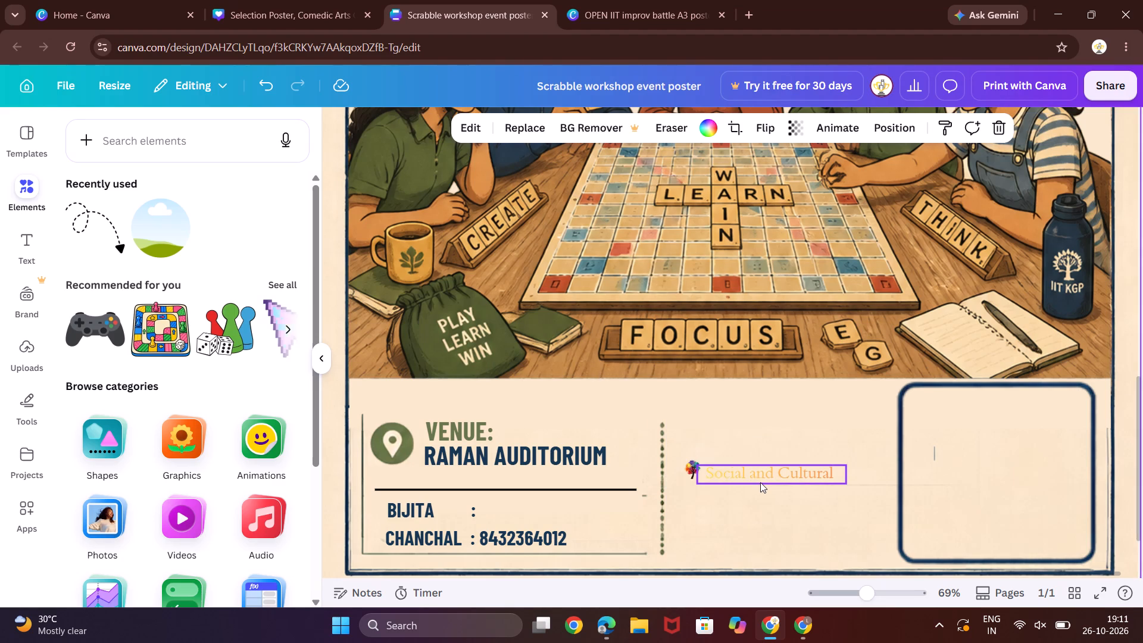
left_click(760, 482)
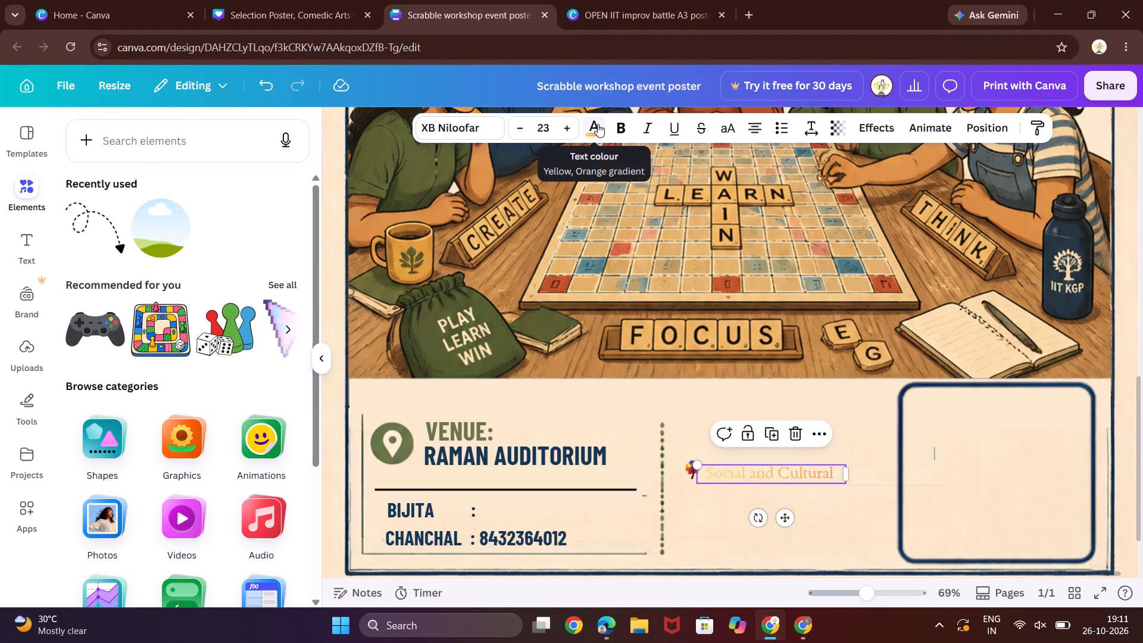
left_click(598, 124)
left_click(288, 233)
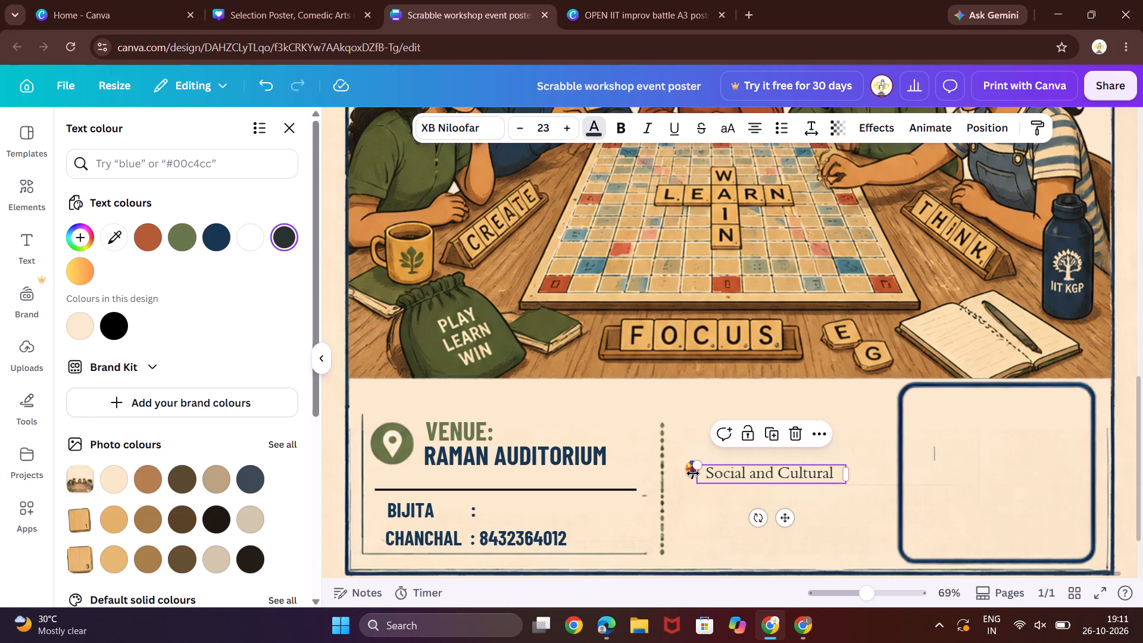
left_click(685, 491)
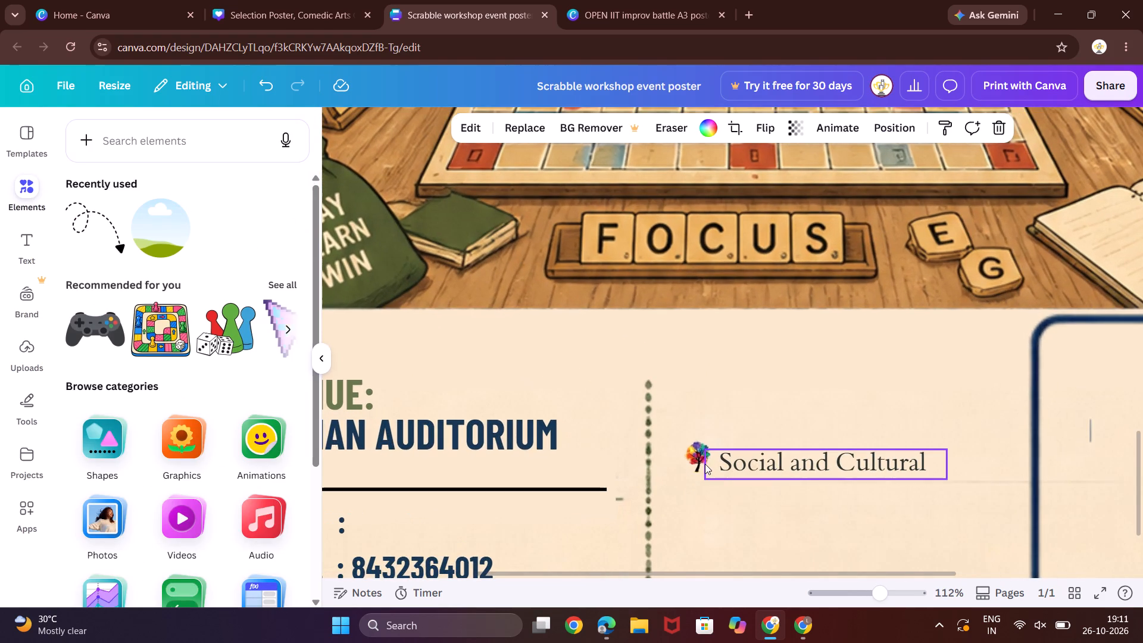
Enlarge the small tree logo in the footer and move it close to the dotted divider, clear of the Social and Cultural text.
left_click(704, 464)
left_click_drag(714, 440, 721, 438)
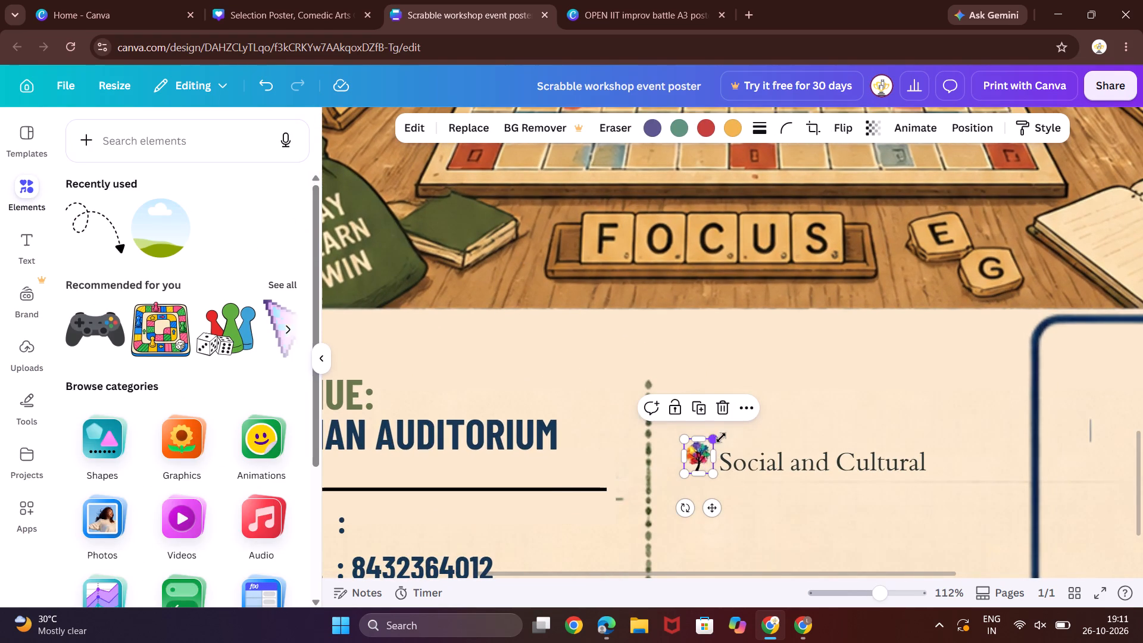
left_click_drag(721, 438, 744, 426)
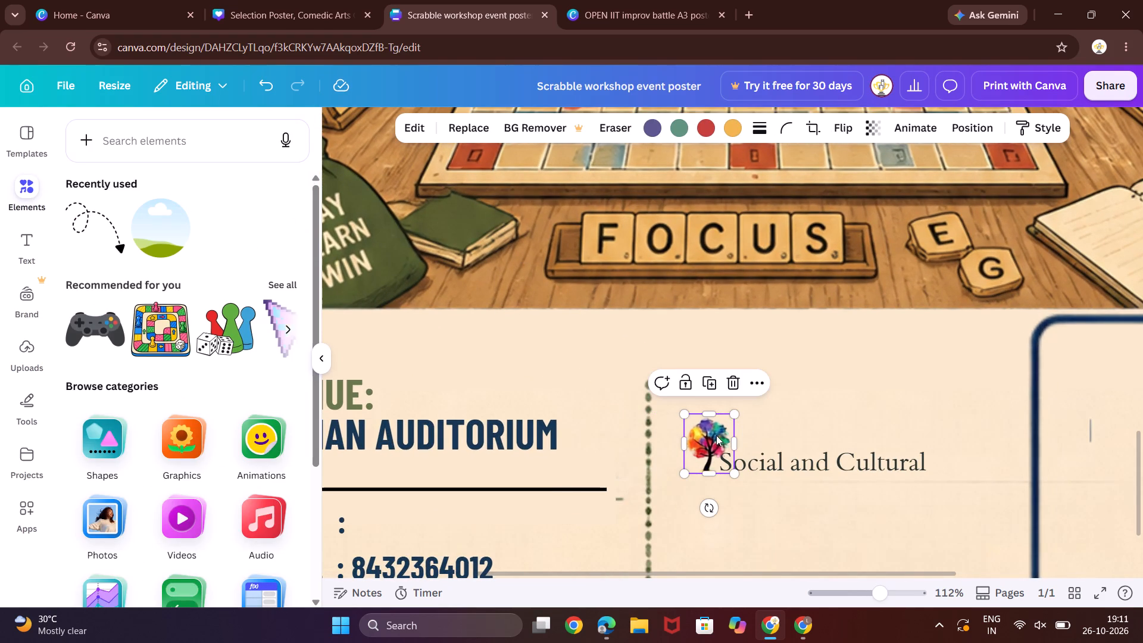
left_click_drag(716, 435, 695, 445)
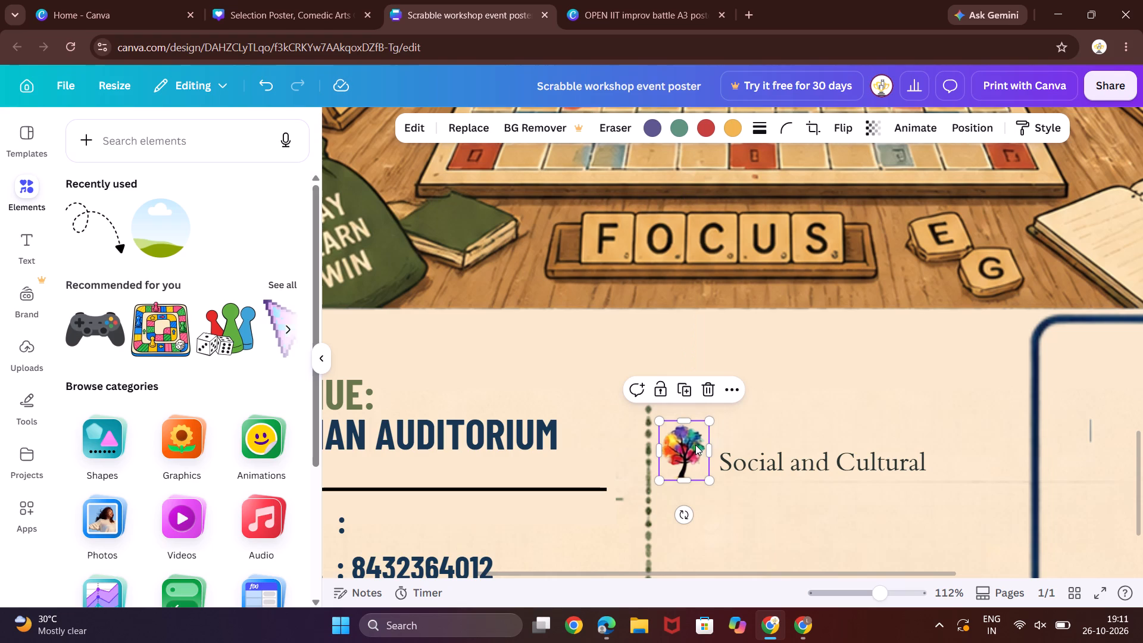
Enlarge the Social and Cultural text to size 25.6 and raise it slightly to line up with the tree logo.
left_click(745, 456)
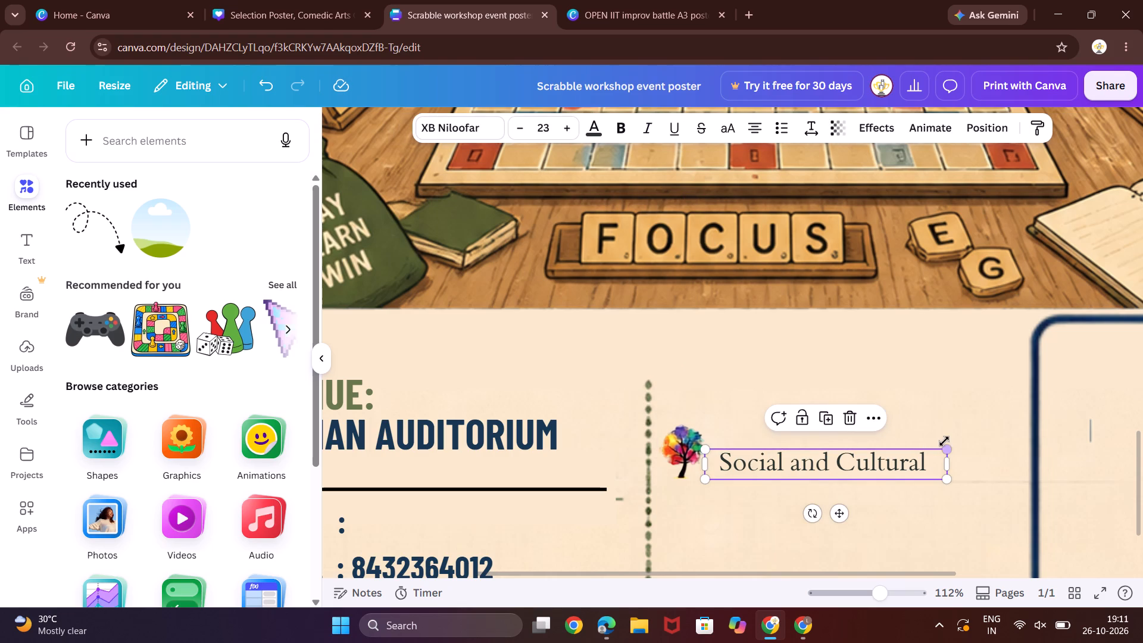
left_click_drag(945, 446, 964, 436)
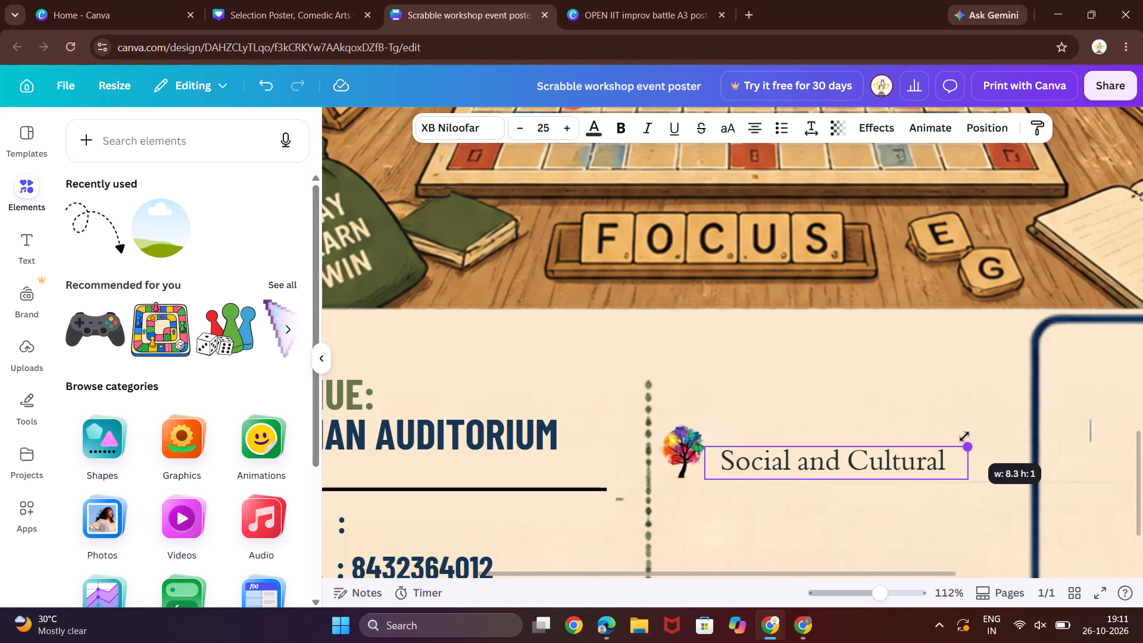
left_click_drag(964, 436, 969, 436)
left_click_drag(939, 451, 939, 445)
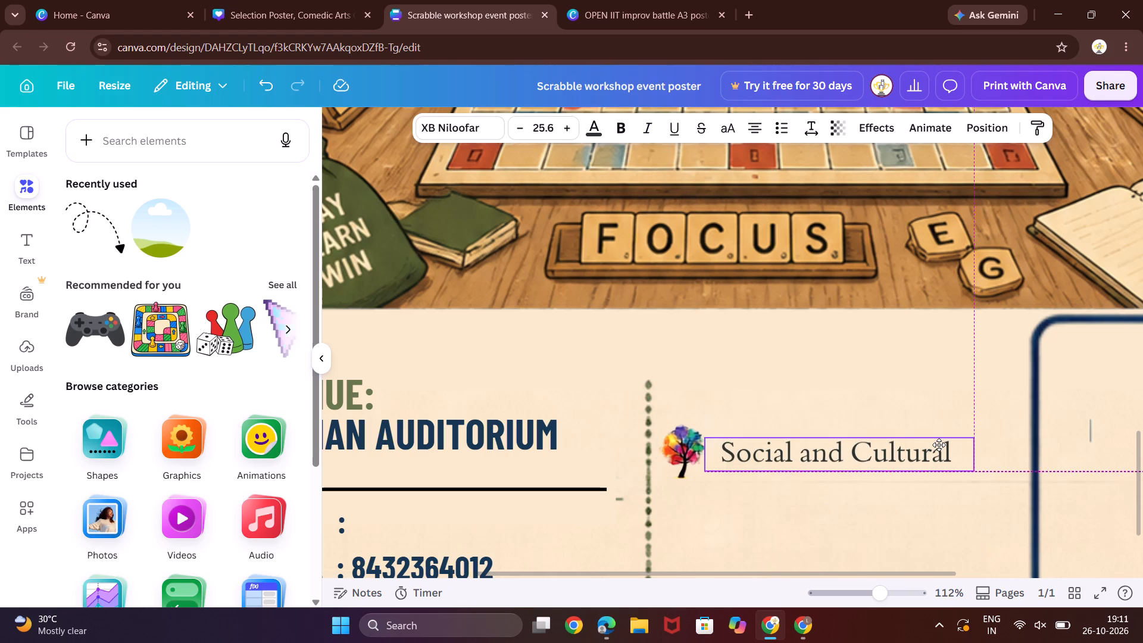
left_click_drag(939, 445, 937, 444)
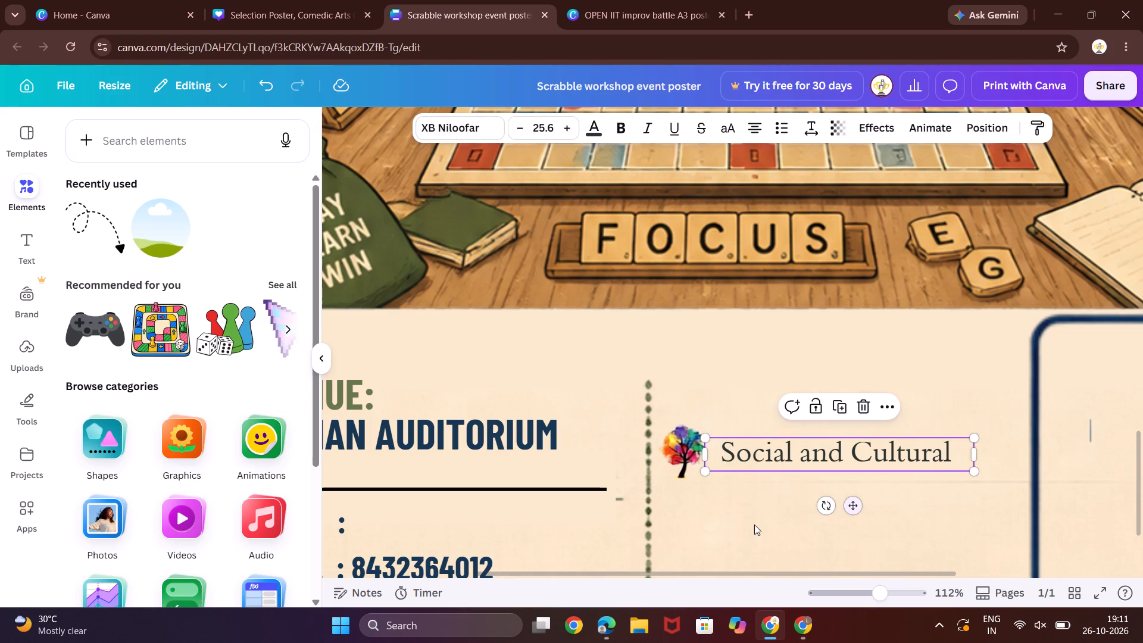
left_click(754, 525)
Group the tree logo with the Social and Cultural text and nudge the group down within the footer.
scroll(754, 525, "down", 1)
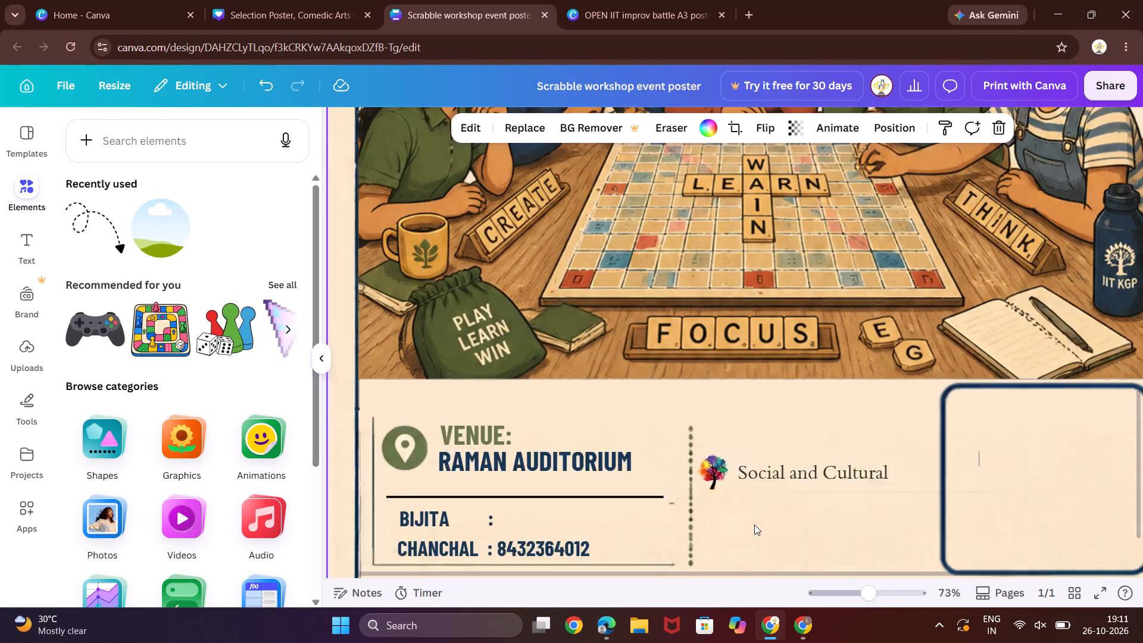
scroll(754, 525, "down", 1)
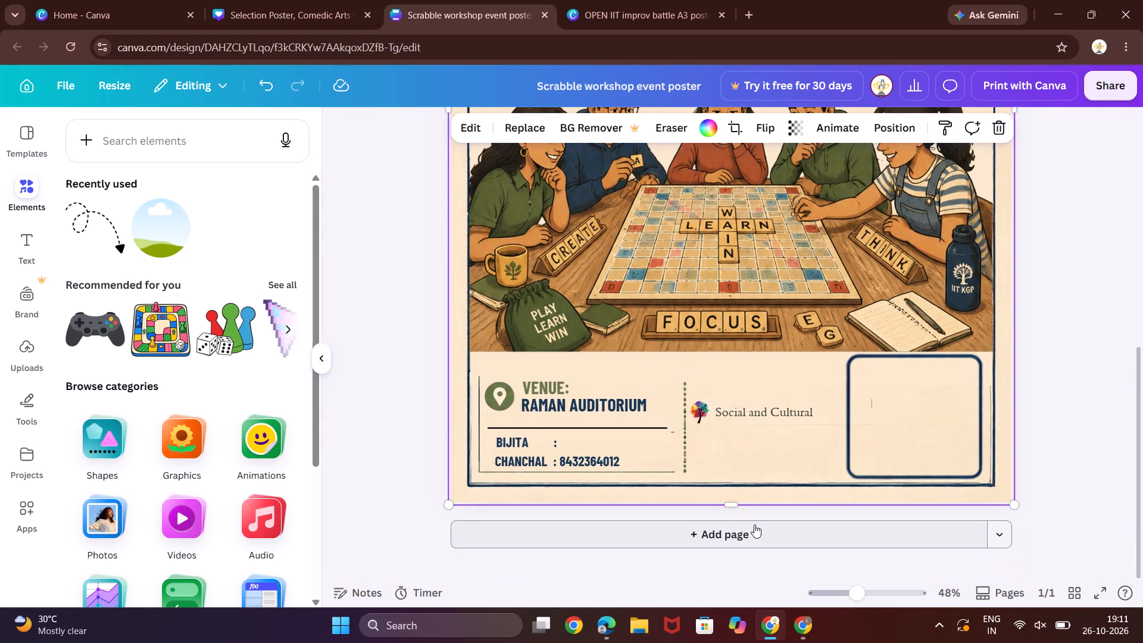
scroll(754, 525, "up", 1)
left_click(699, 505)
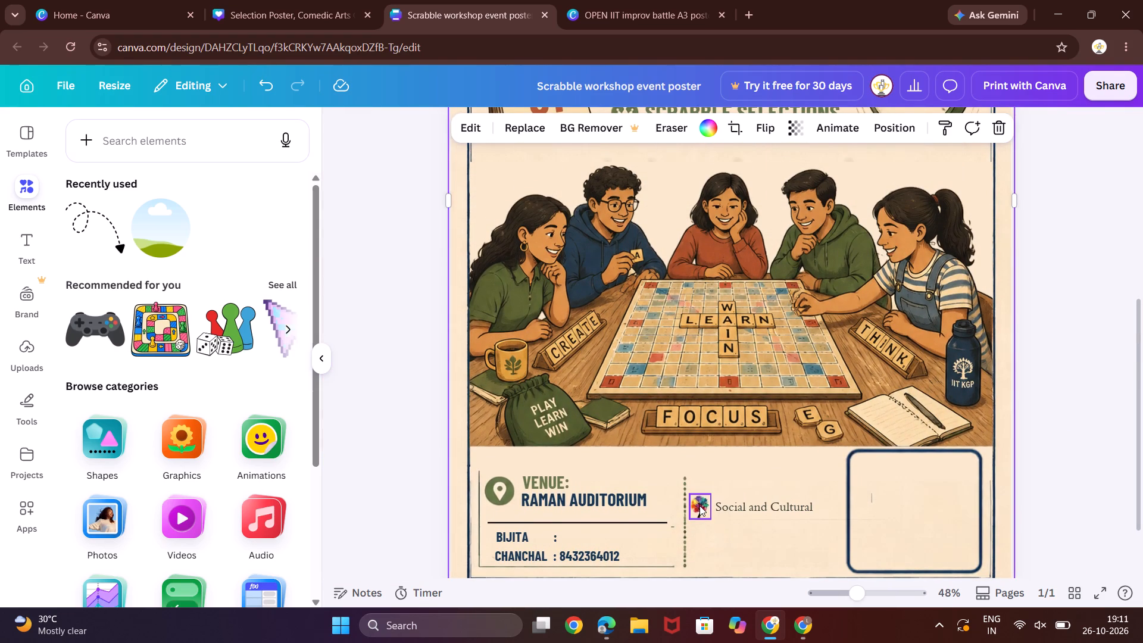
left_click(732, 509)
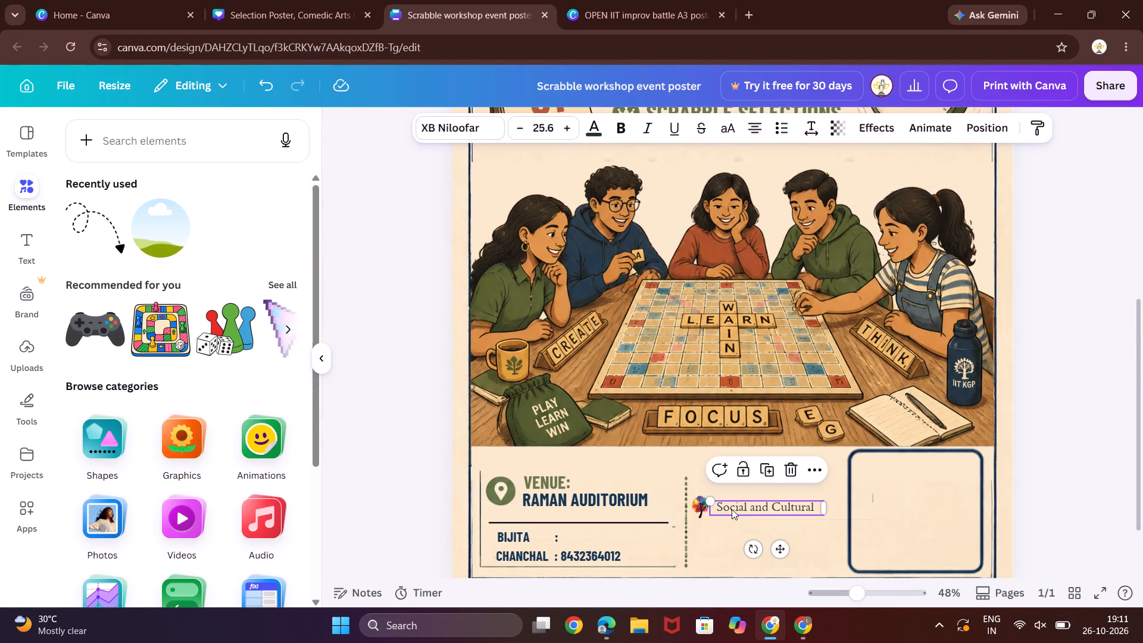
left_click(699, 516, "shift")
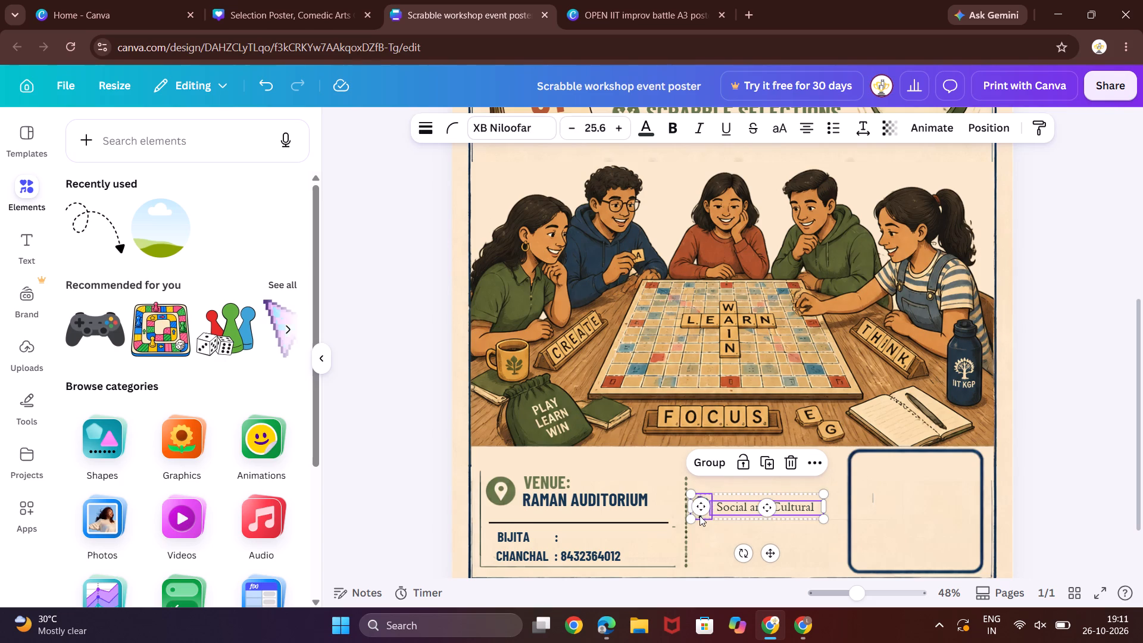
key("ctrl+g")
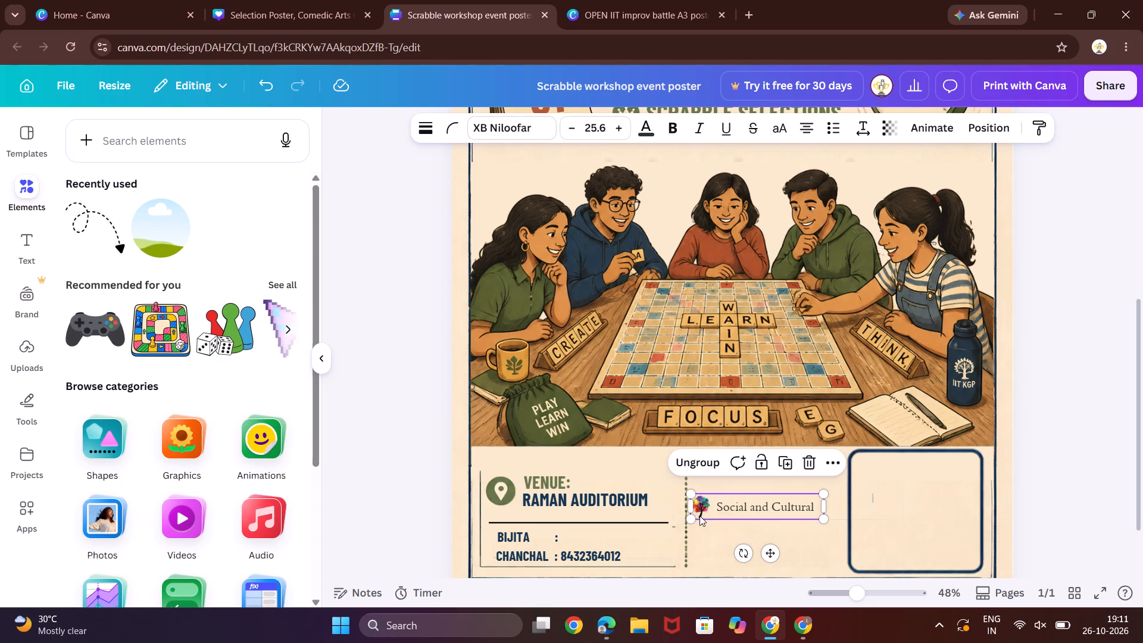
key("Down")
key("Down")
key("Down")
key("Down")
key("Down")
key("Down")
key("Down")
key("Down")
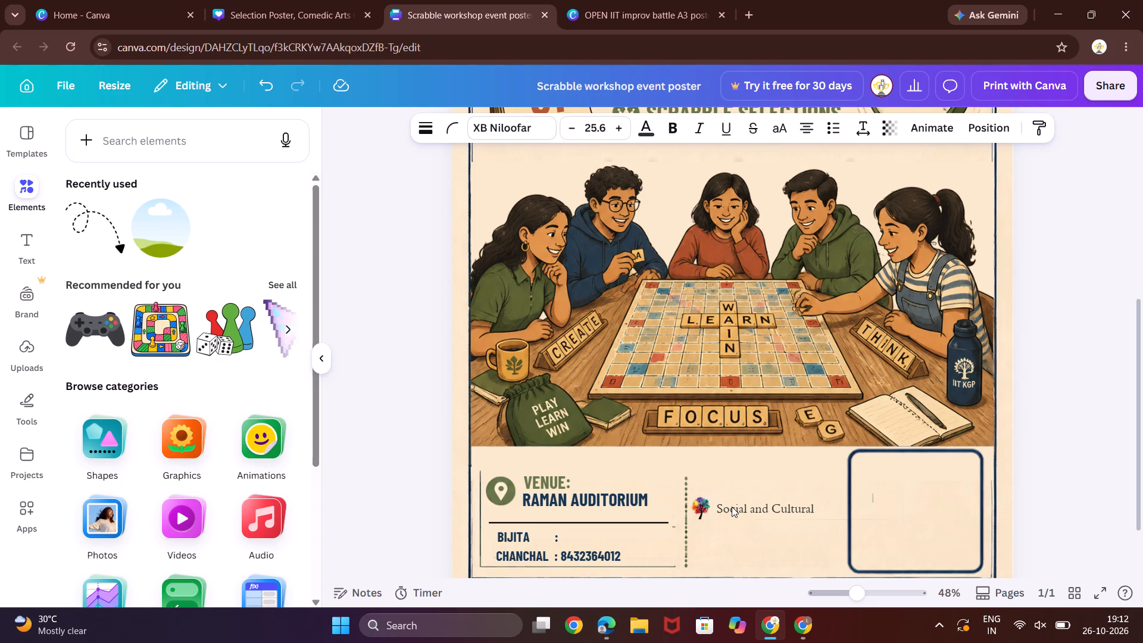
key("Down")
key("Down")
key("Down")
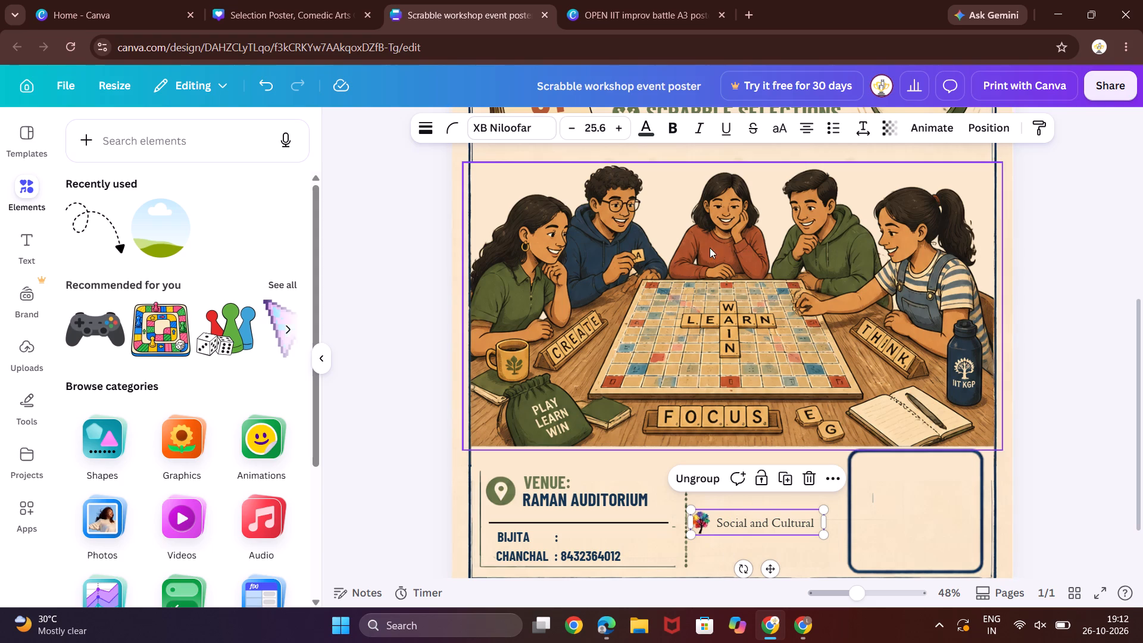
left_click(810, 557)
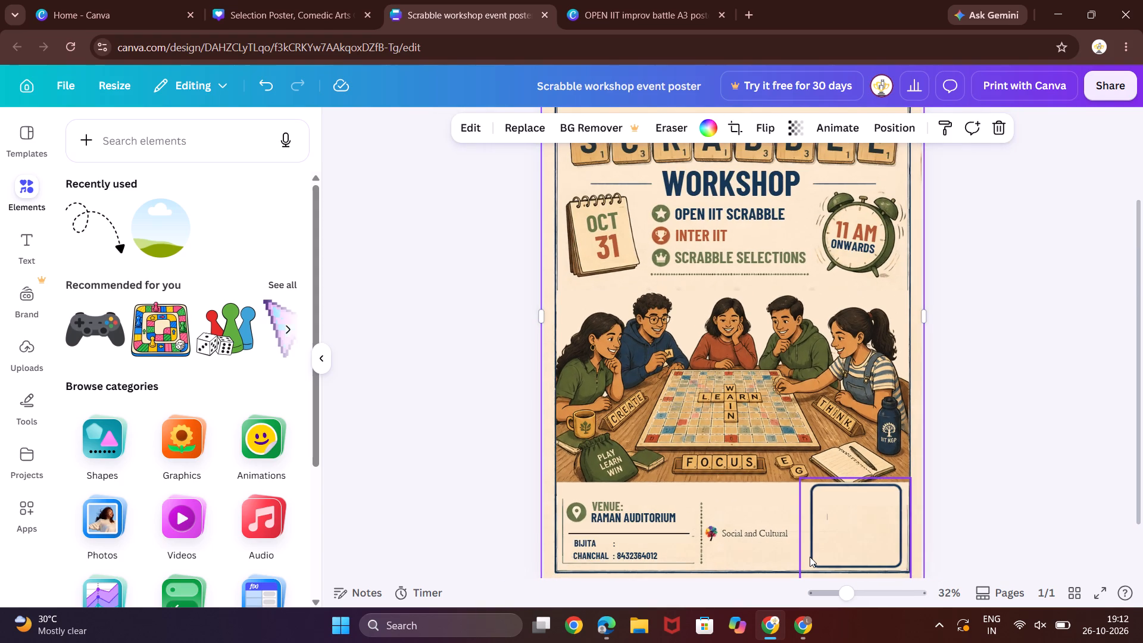
Review the whole Scrabble workshop poster from the header to the footer, hiding the side panel for more room.
scroll(810, 557, "up", 2)
scroll(810, 557, "down", 1)
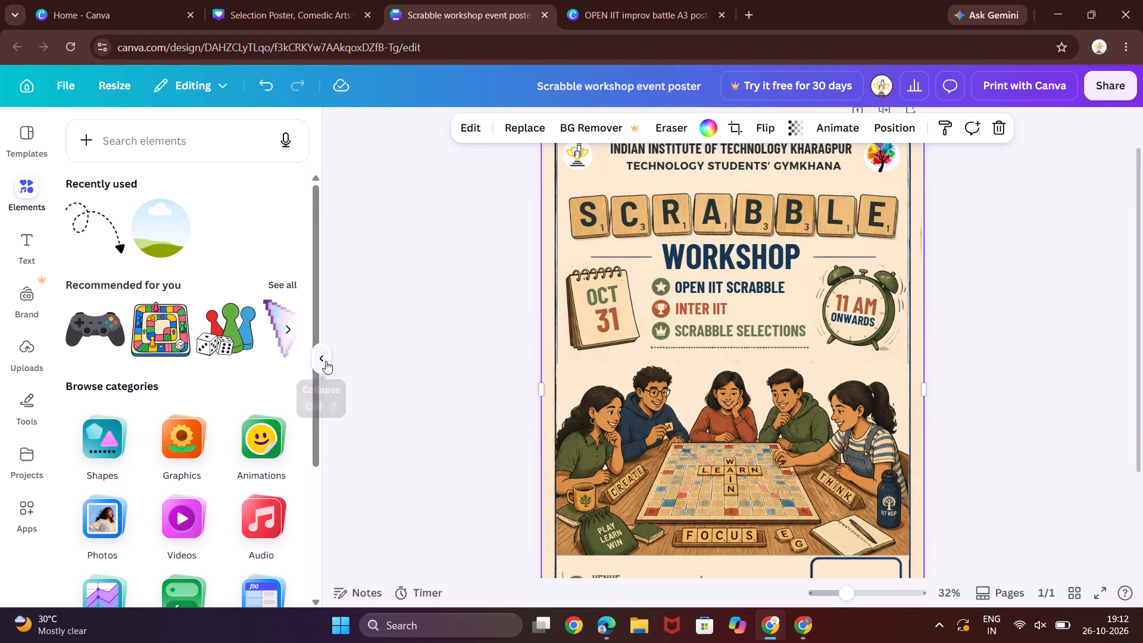
left_click(326, 361)
scroll(495, 417, "down", 1)
scroll(495, 417, "up", 1)
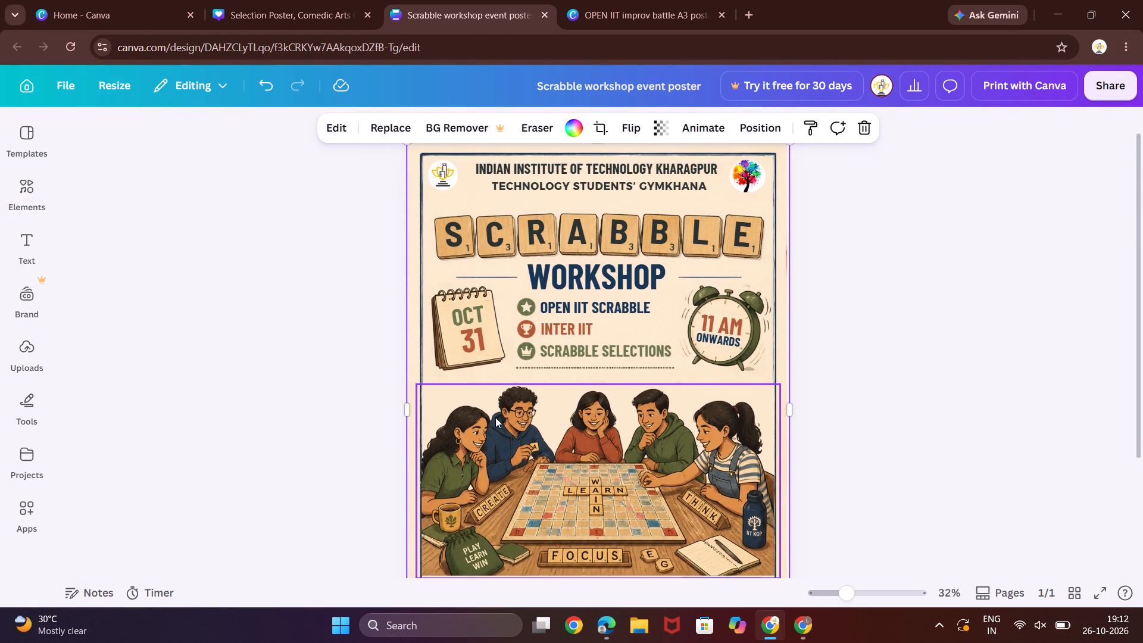
scroll(495, 417, "up", 1)
scroll(495, 417, "down", 1)
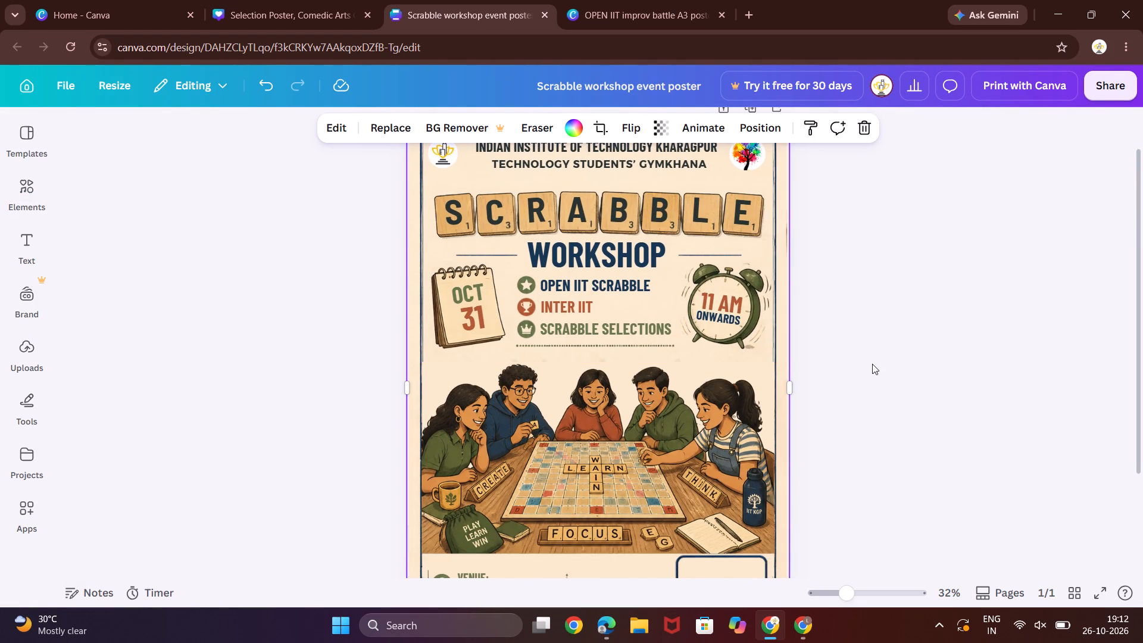
left_click(872, 364)
Add a second page to the Scrabble design and place the OPEN IIT improv battle poster from your projects on it.
scroll(872, 364, "down", 1)
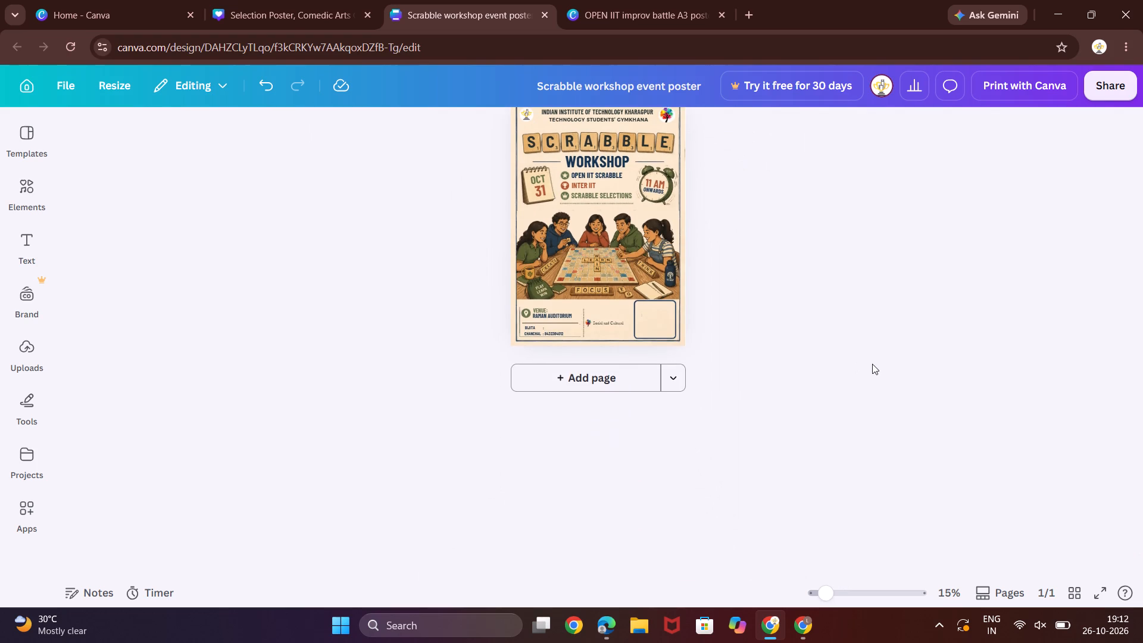
left_click(619, 379)
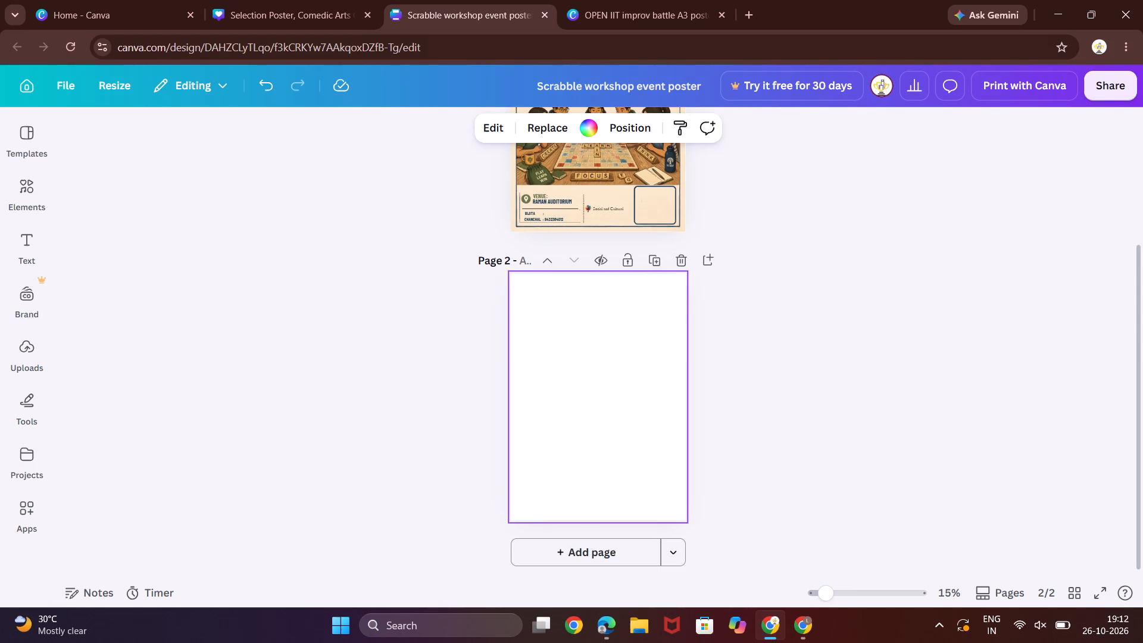
left_click(617, 0)
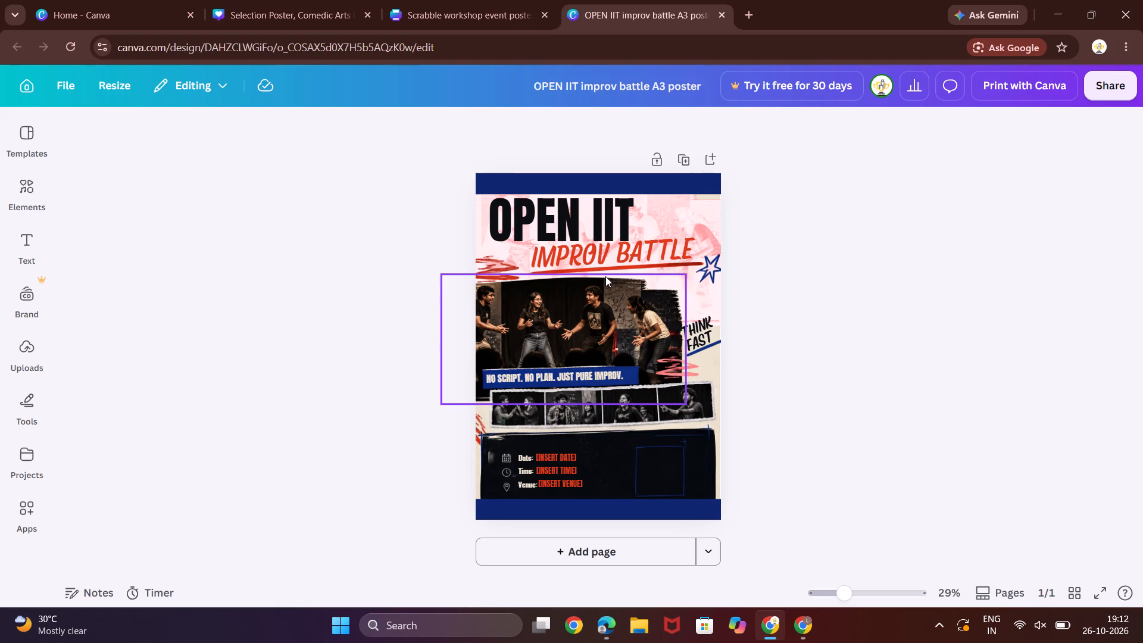
left_click(455, 0)
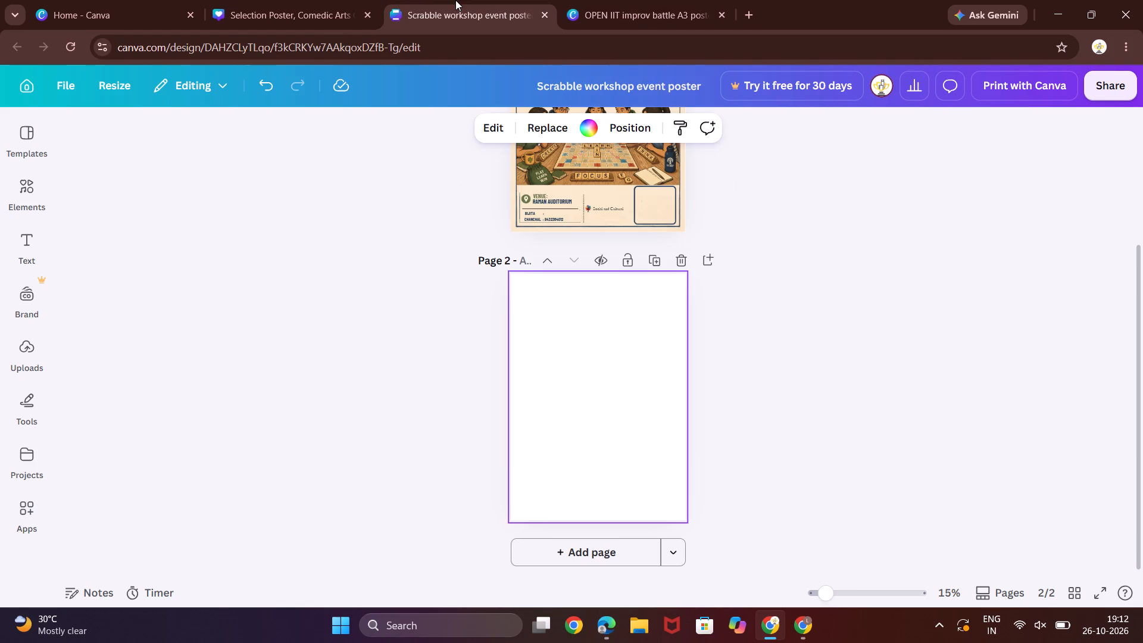
left_click(28, 446)
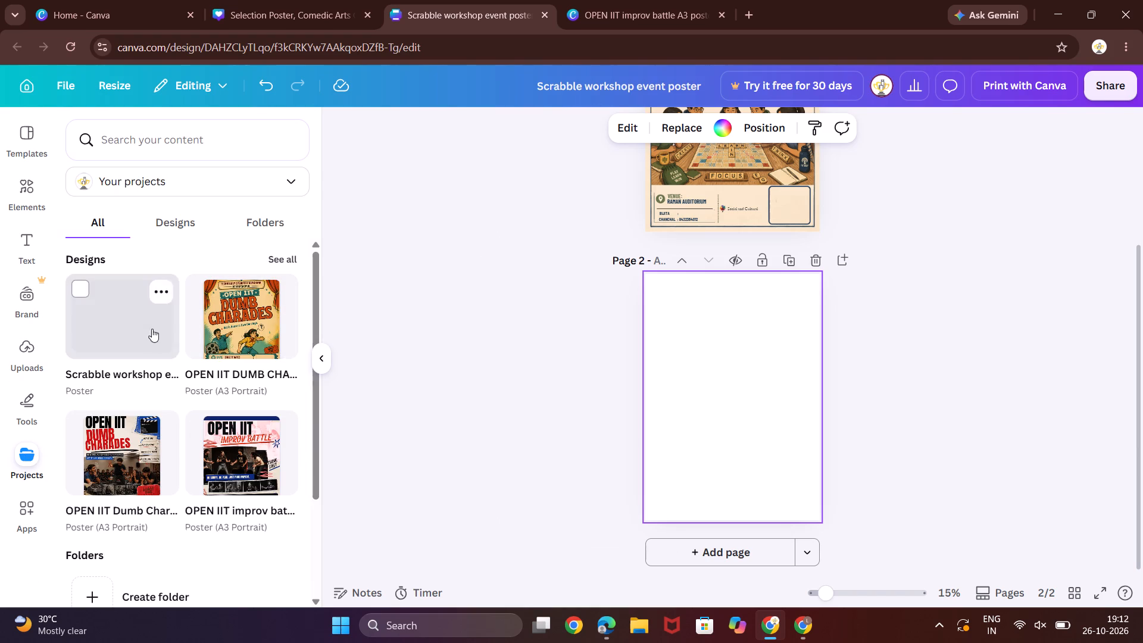
left_click(235, 485)
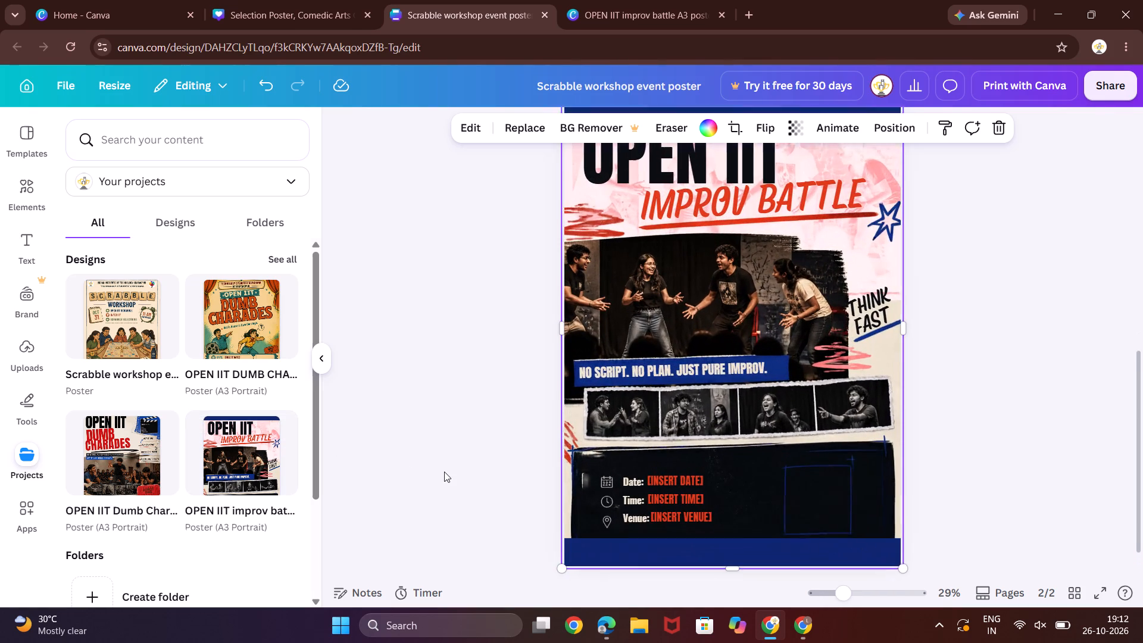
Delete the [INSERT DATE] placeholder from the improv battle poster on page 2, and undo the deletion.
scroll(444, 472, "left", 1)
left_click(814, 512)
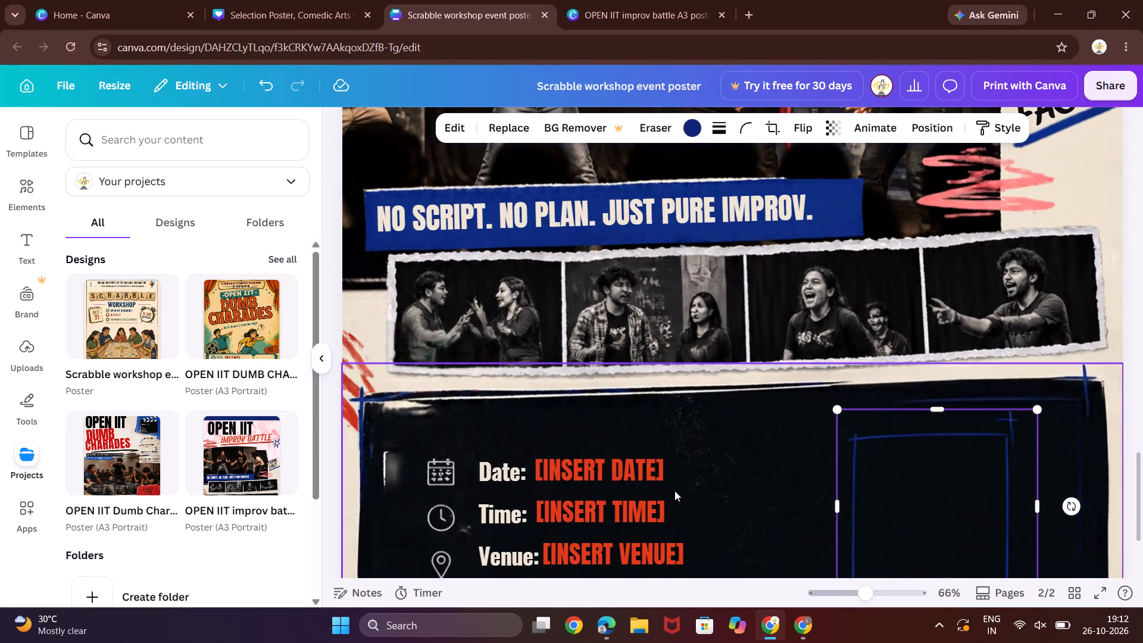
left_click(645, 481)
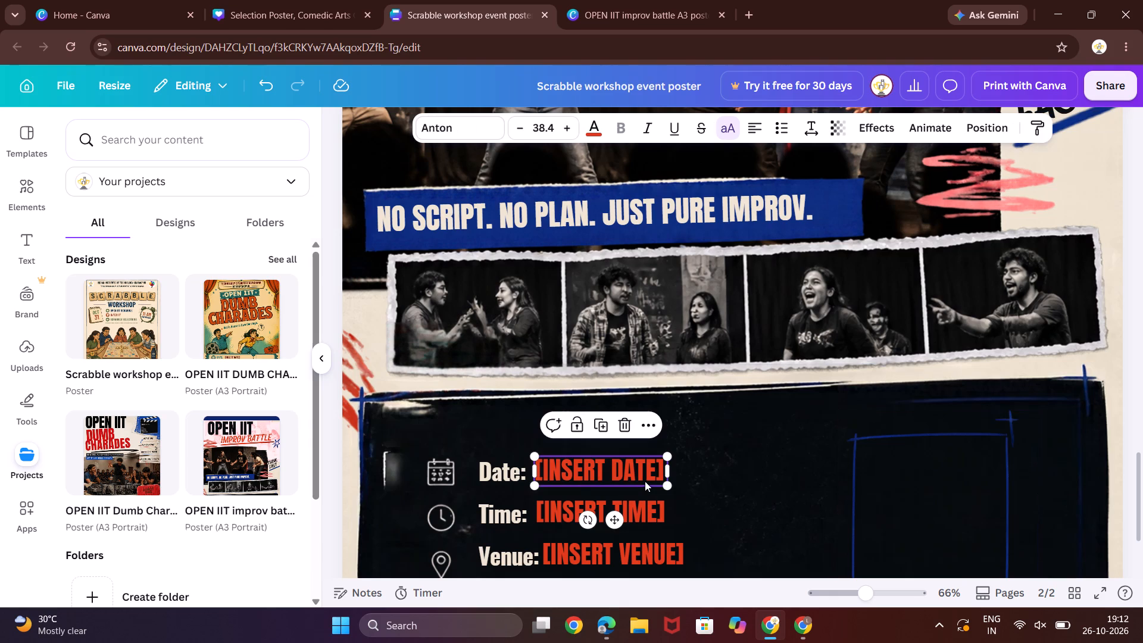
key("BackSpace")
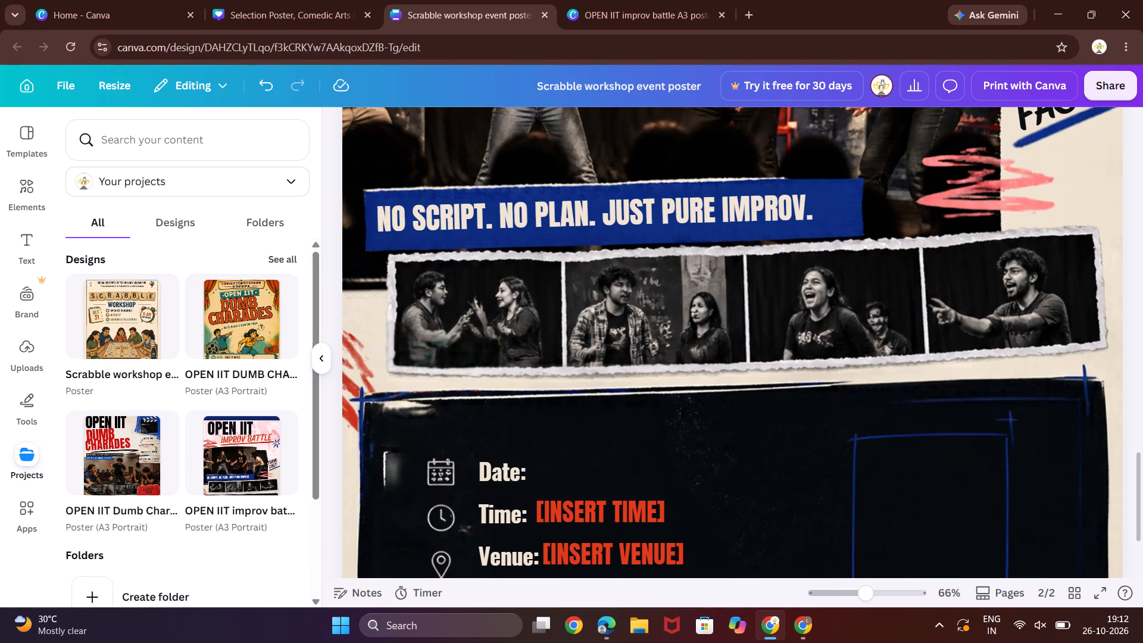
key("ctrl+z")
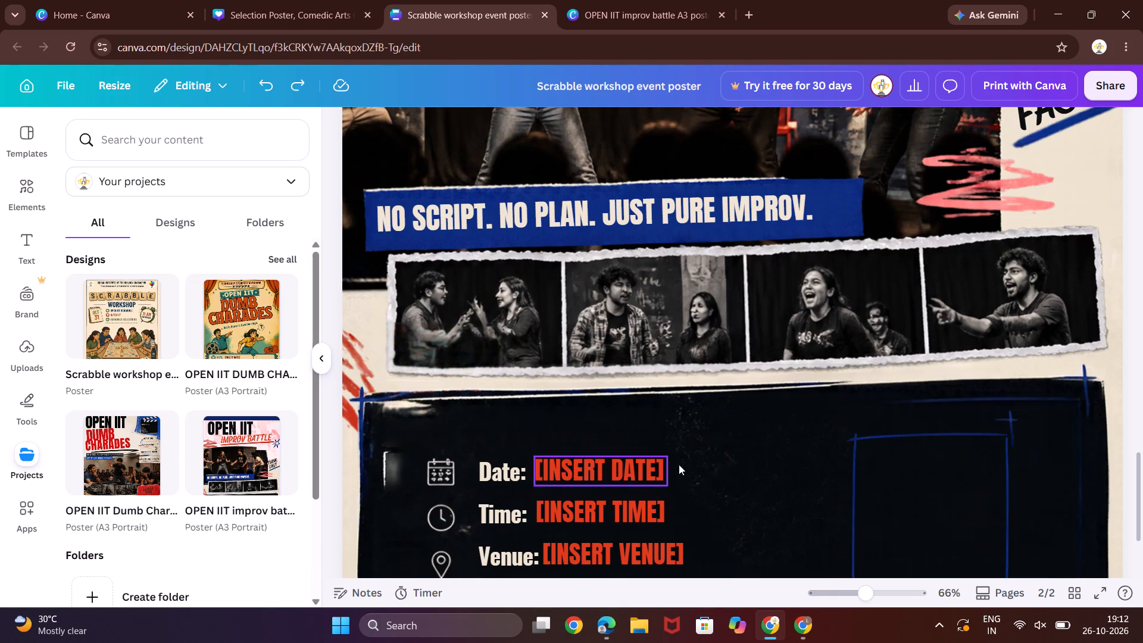
Replace the [INSERT DATE] placeholder on the improv battle poster with 31 OCT.
double_click(645, 475)
left_click(645, 475)
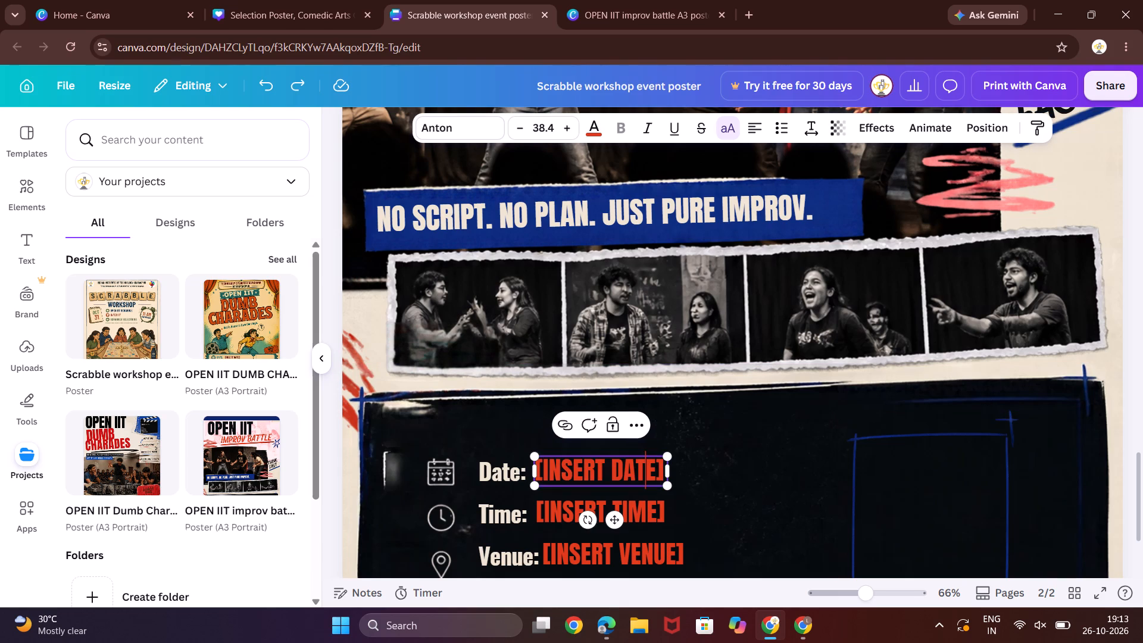
left_click(658, 472)
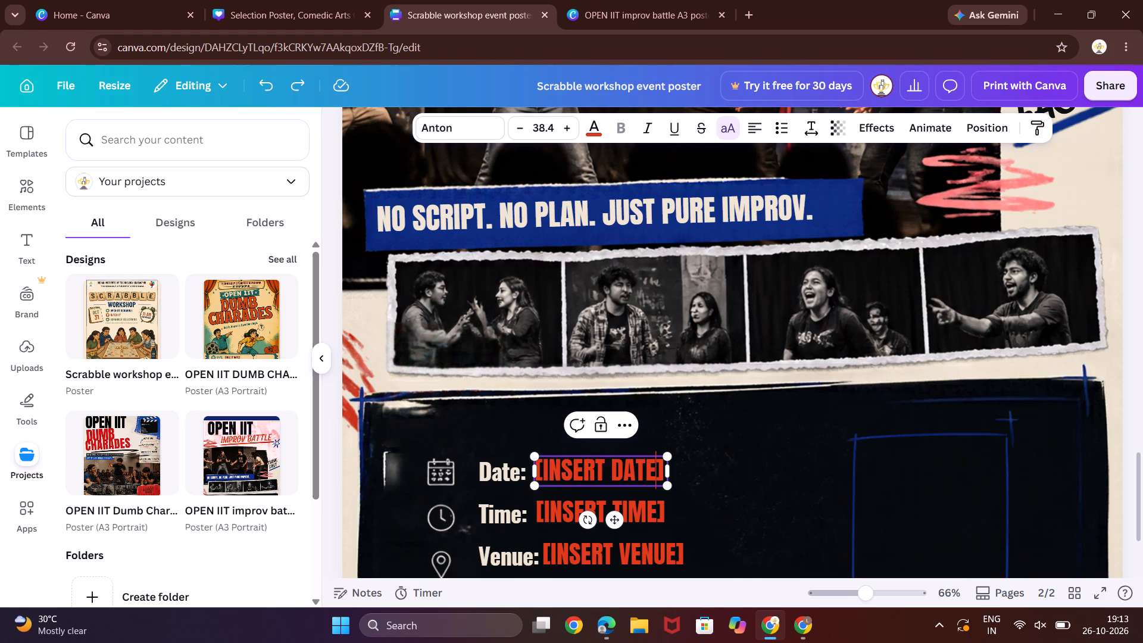
left_click(661, 470)
key("BackSpace")
key("BackSpace")
key("BackSpace")
key("BackSpace")
key("BackSpace")
key("BackSpace")
key("BackSpace")
key("BackSpace")
key("BackSpace")
key("BackSpace")
key("BackSpace")
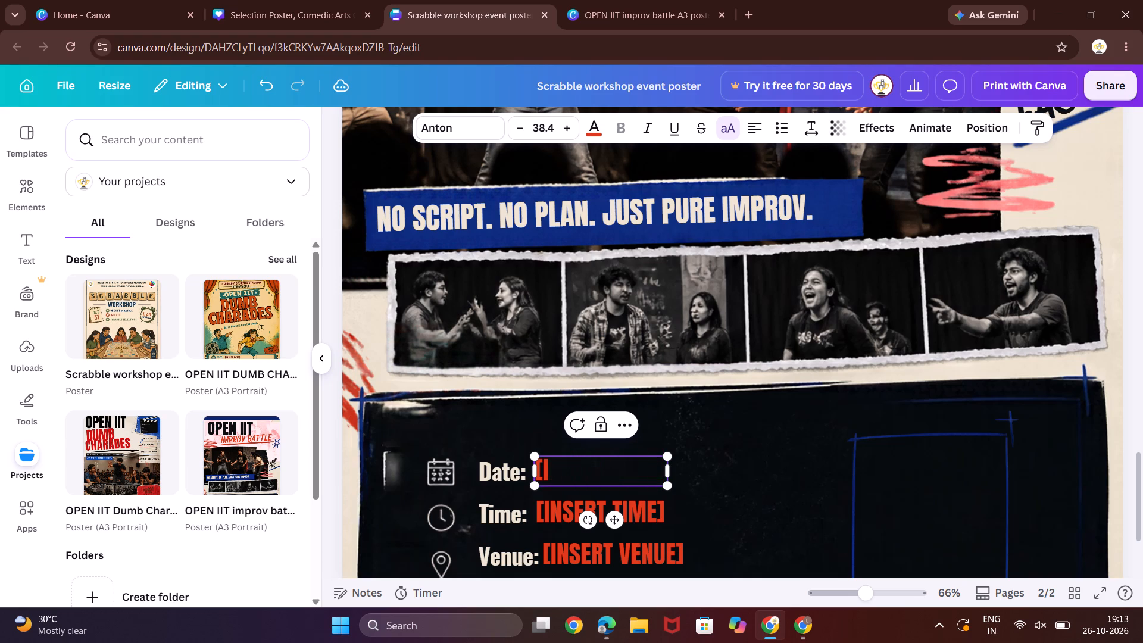
key("BackSpace")
key("BackSpace")
key("3")
type("1")
key("space")
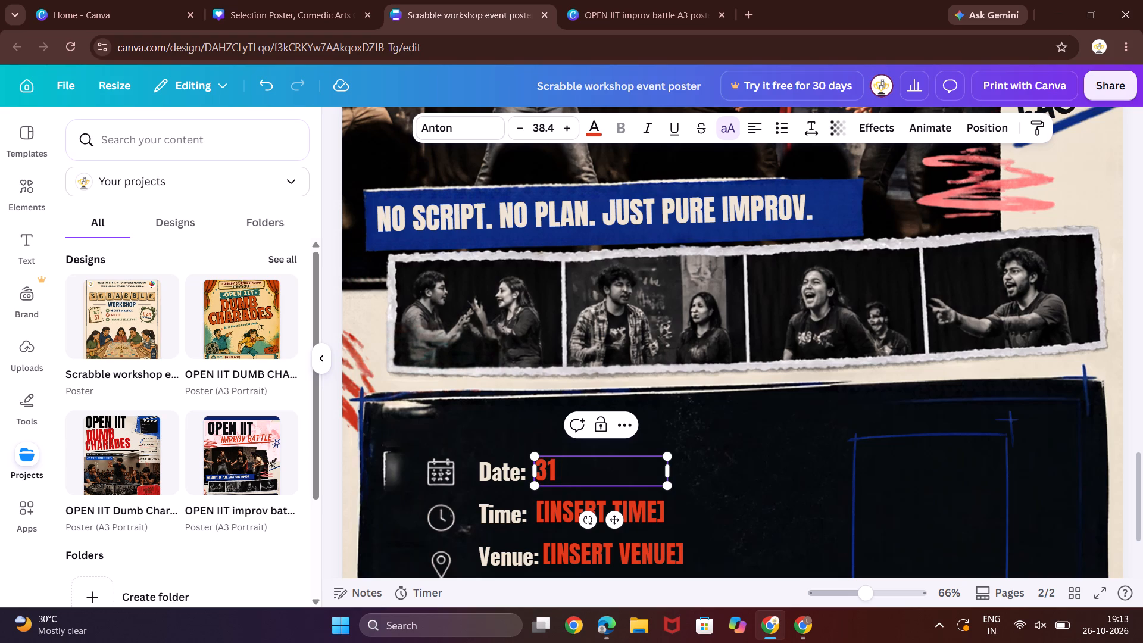
type("OCT")
key("space")
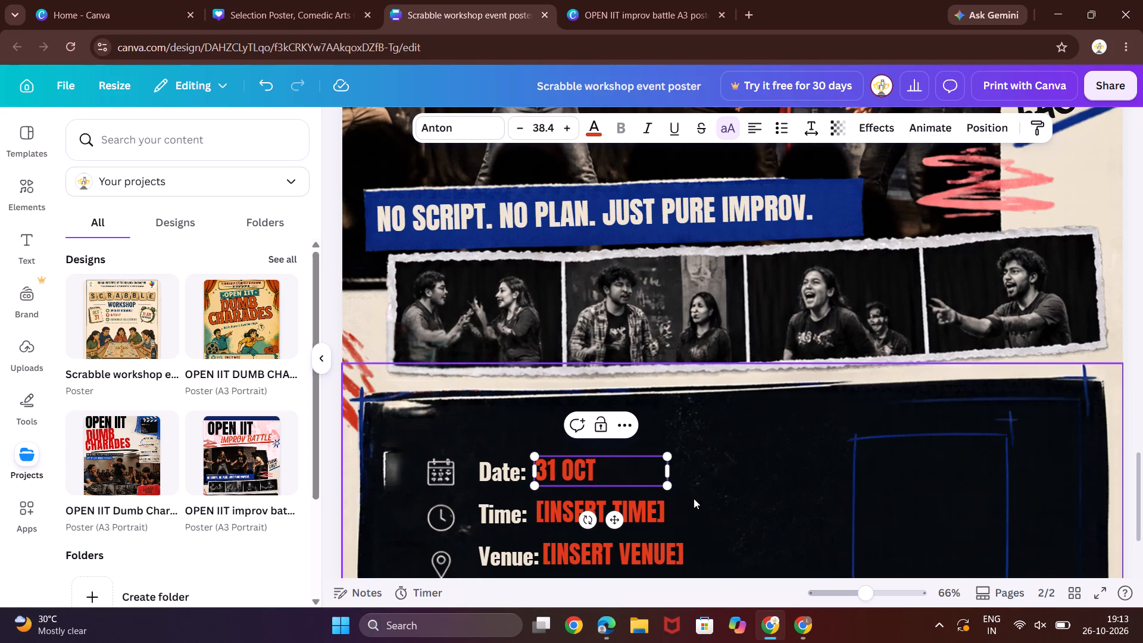
Replace the [INSERT TIME] placeholder with 4 PM.
left_click(657, 500)
left_click(657, 500)
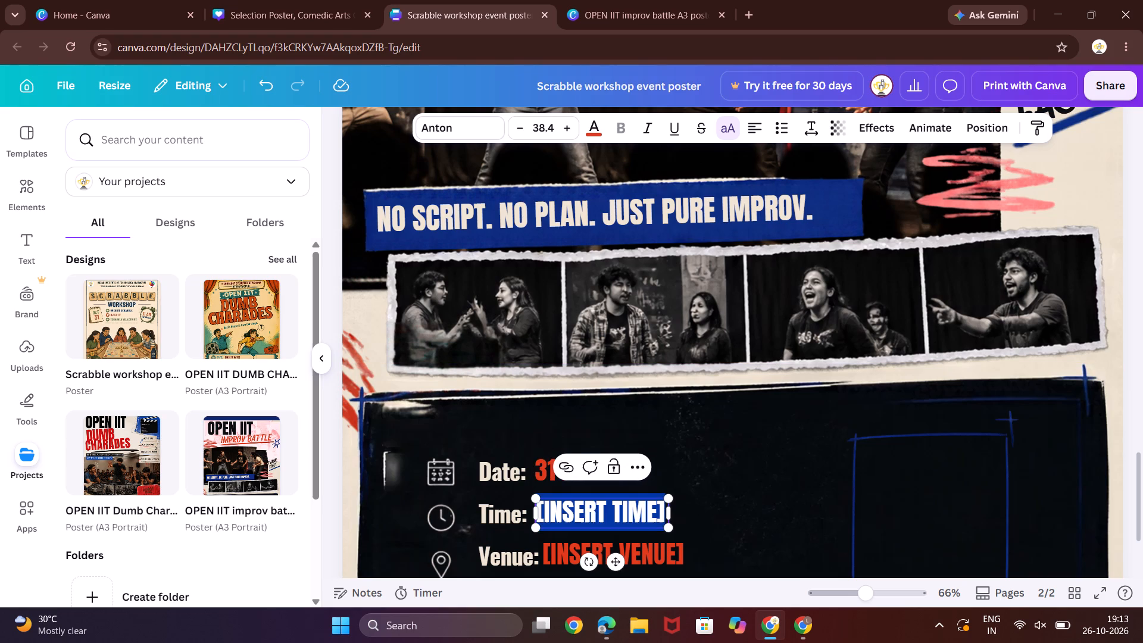
key("BackSpace")
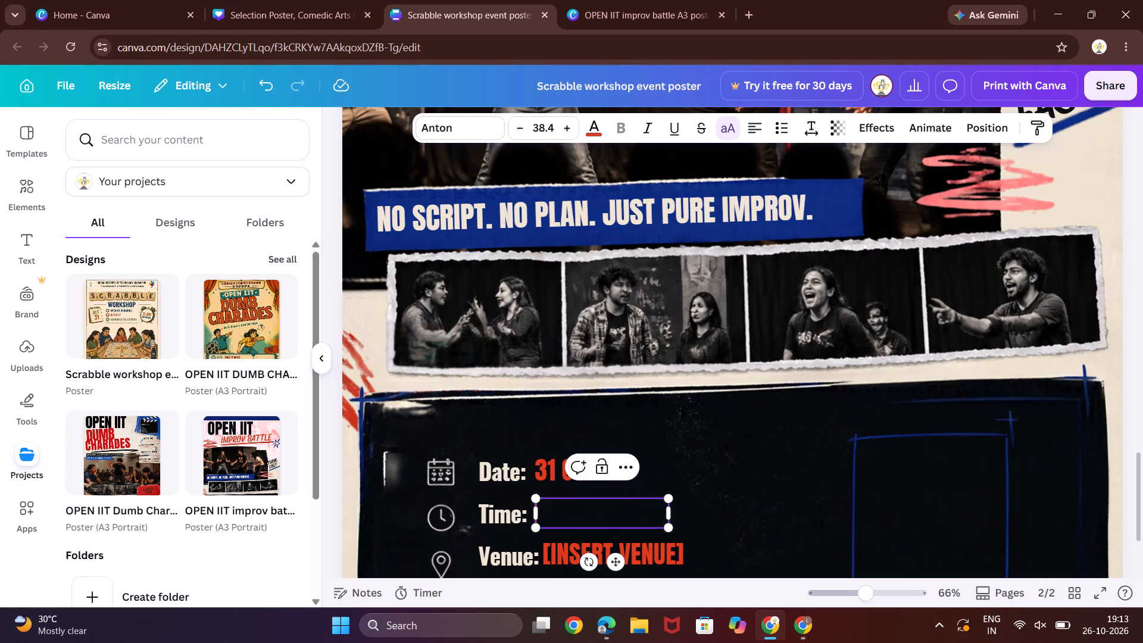
key("4")
key("space")
type("PM")
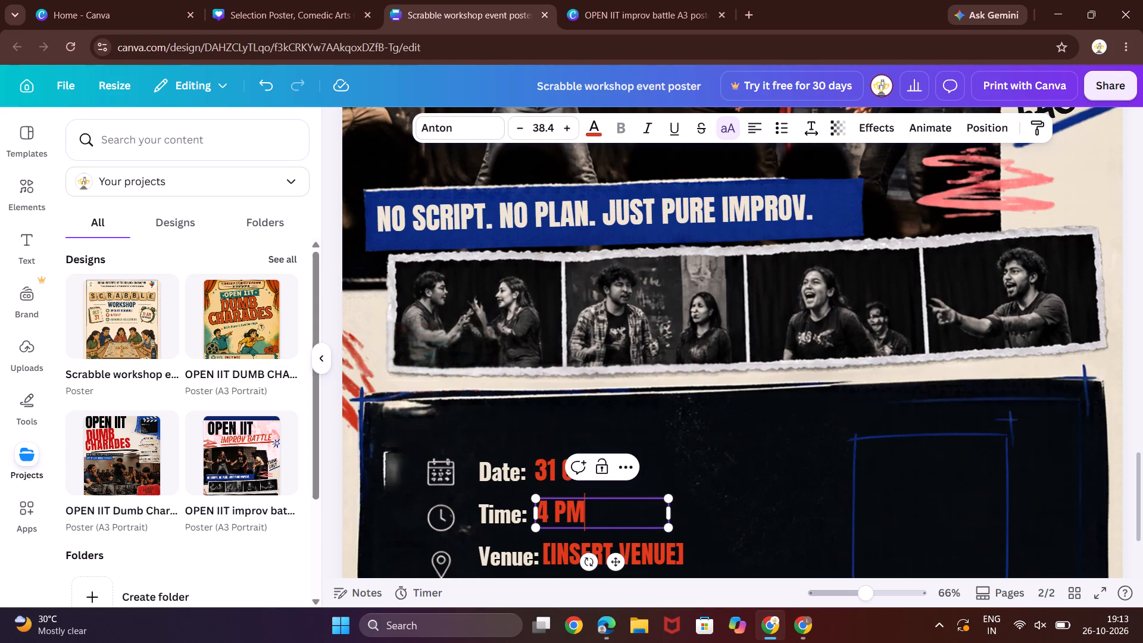
Replace the [INSERT VENUE] placeholder with the partial venue text RAMAN AUDIOTO.
left_click(683, 564)
left_click(683, 564)
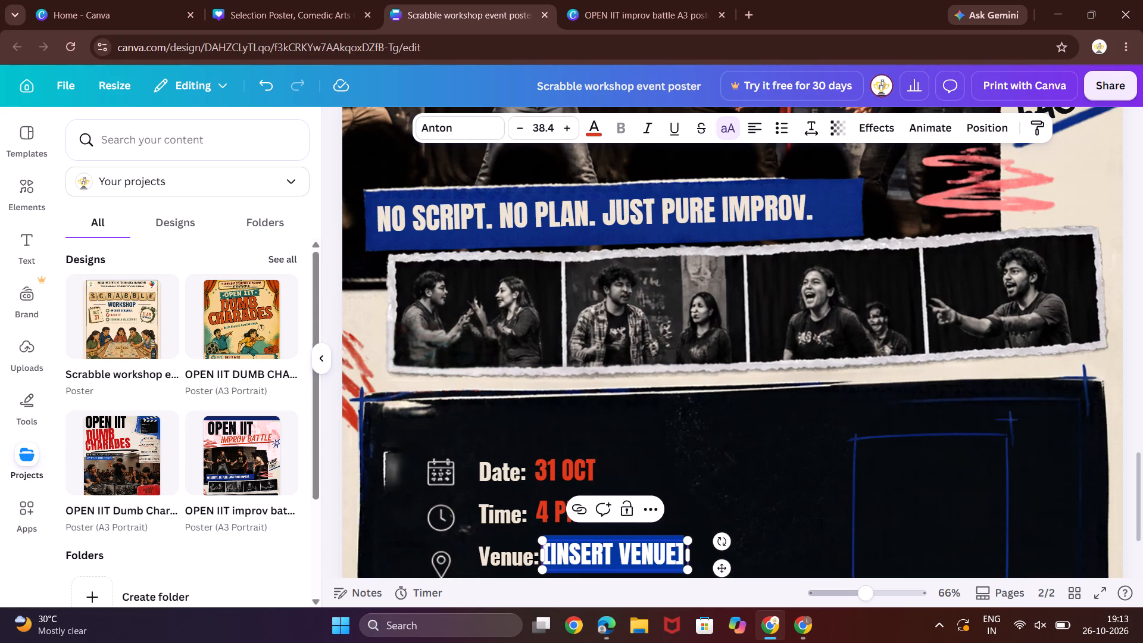
key("BackSpace")
type("RAMAN A")
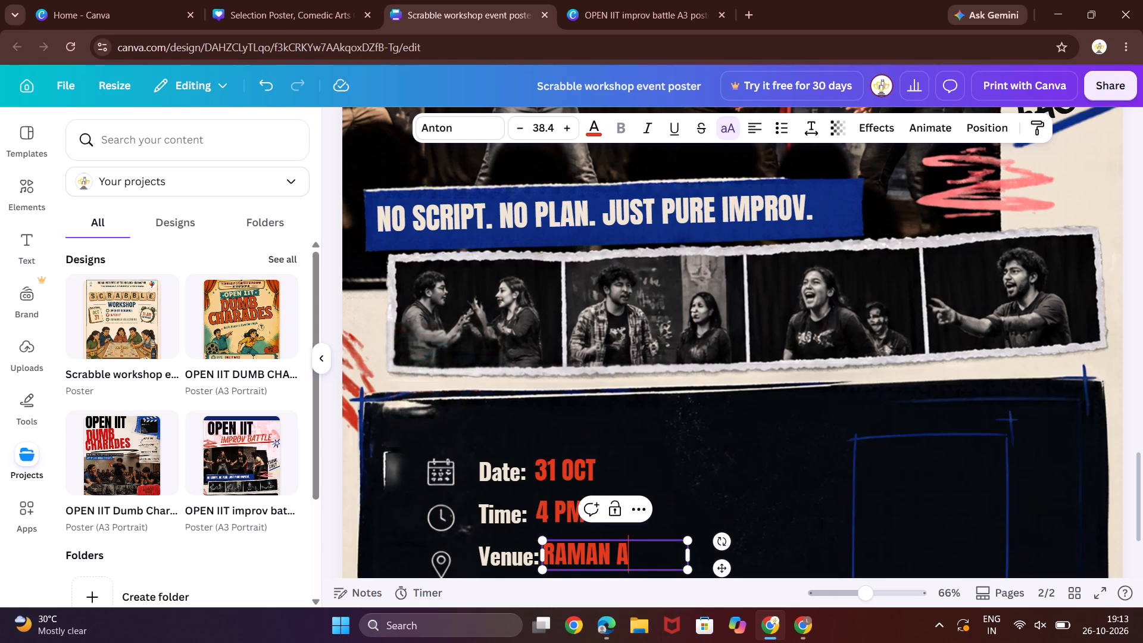
type("UDI")
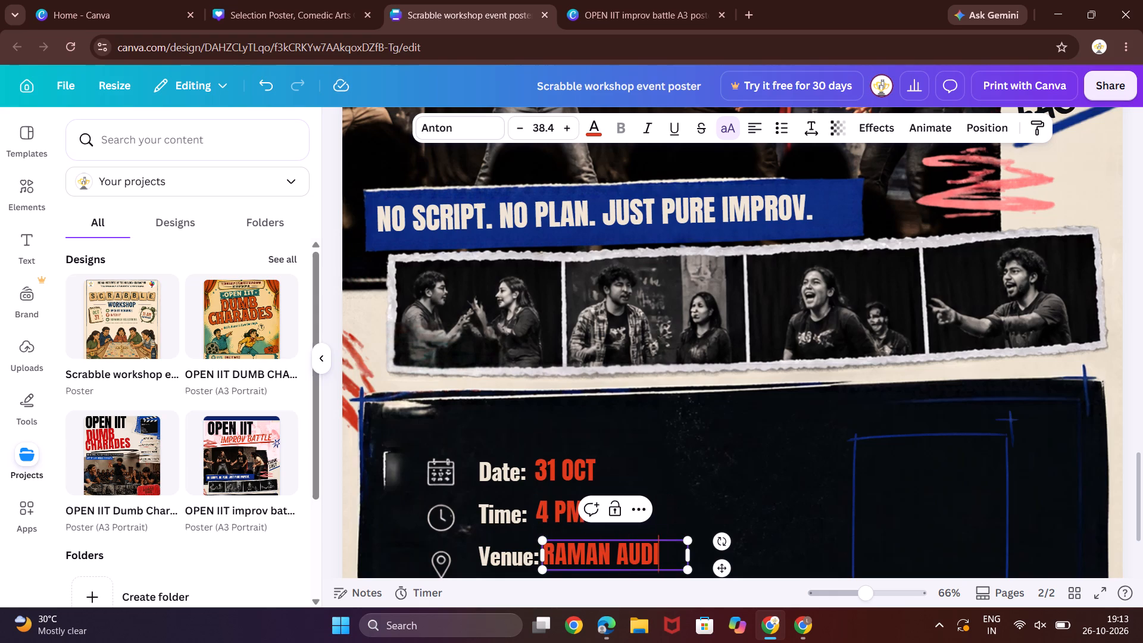
type("OTO")
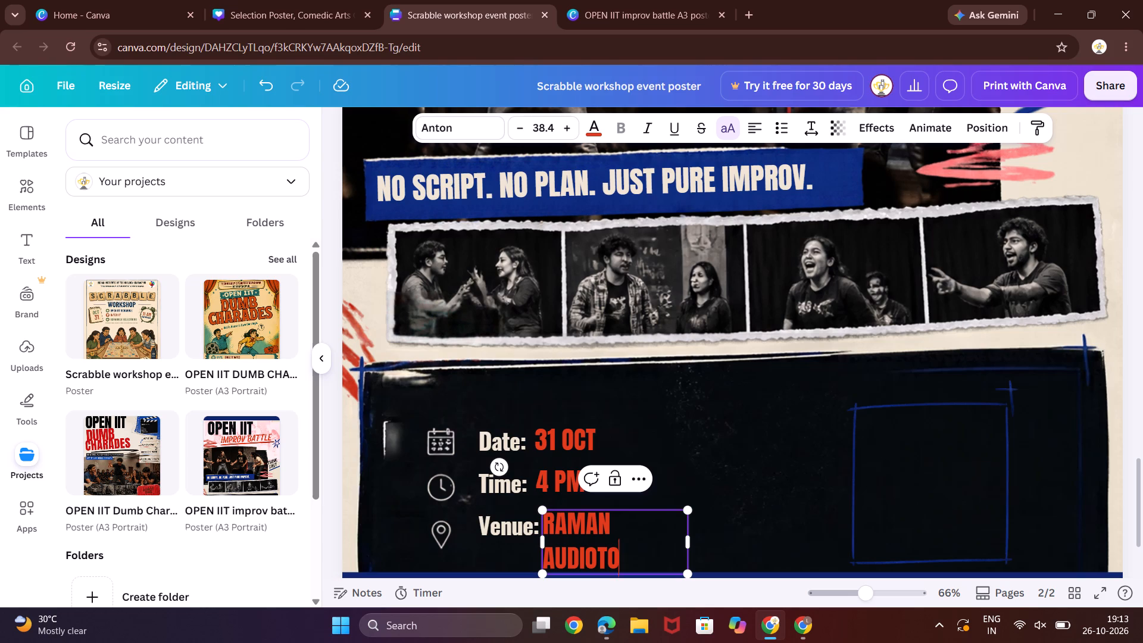
Check the venue details on the other open posters and on the Scrabble workshop poster's footer on page 1.
left_click(633, 14)
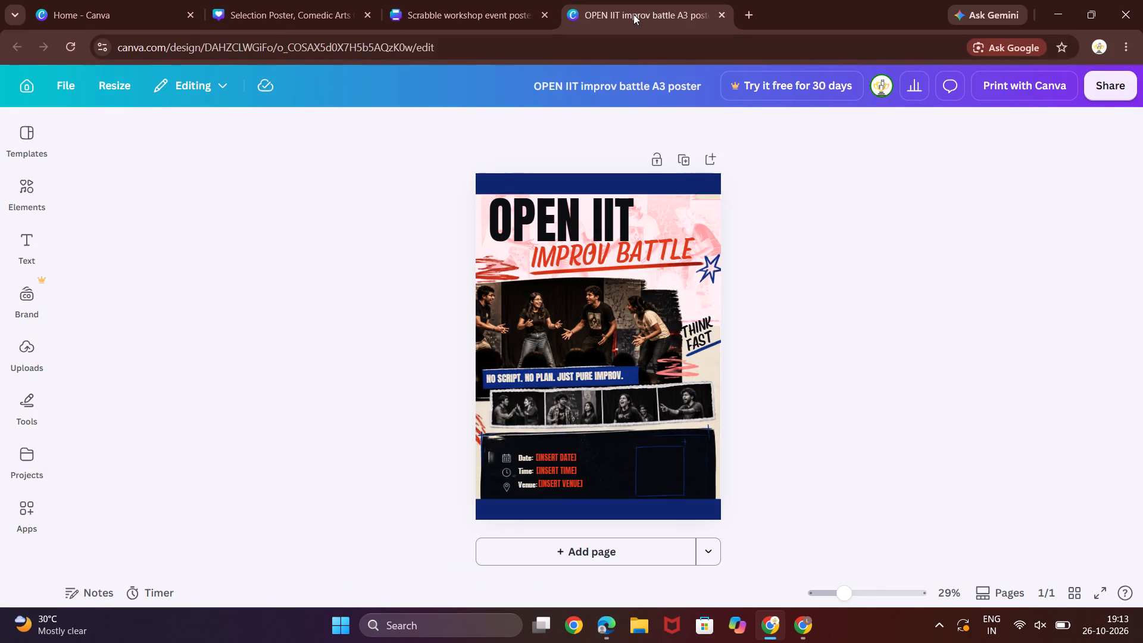
left_click(285, 0)
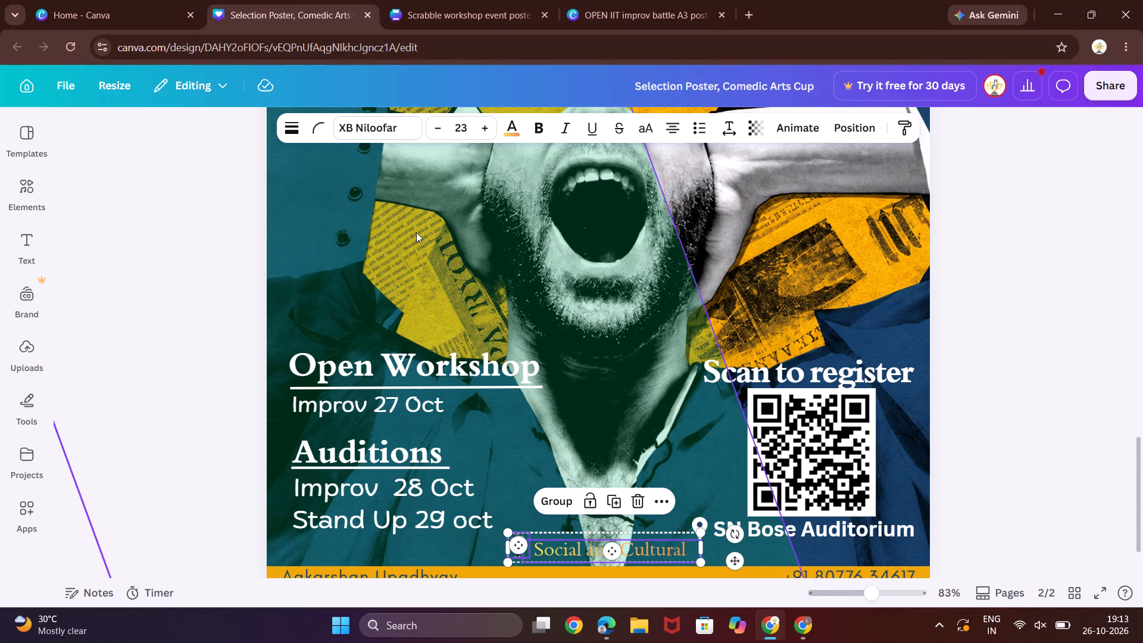
left_click(417, 0)
scroll(554, 255, "up", 3)
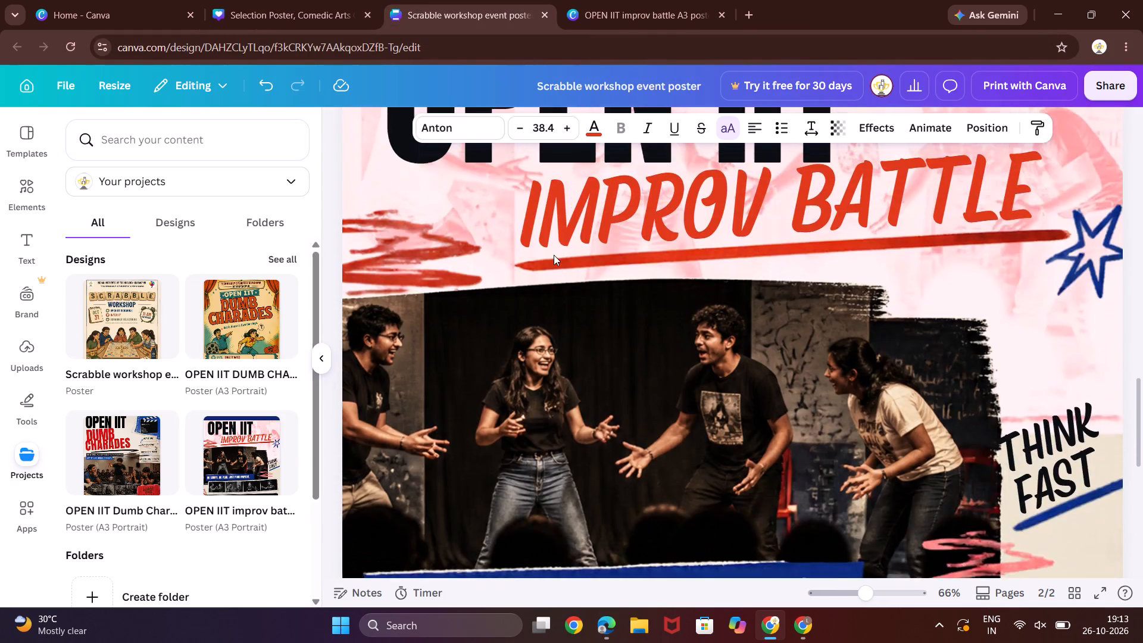
scroll(554, 255, "up", 4)
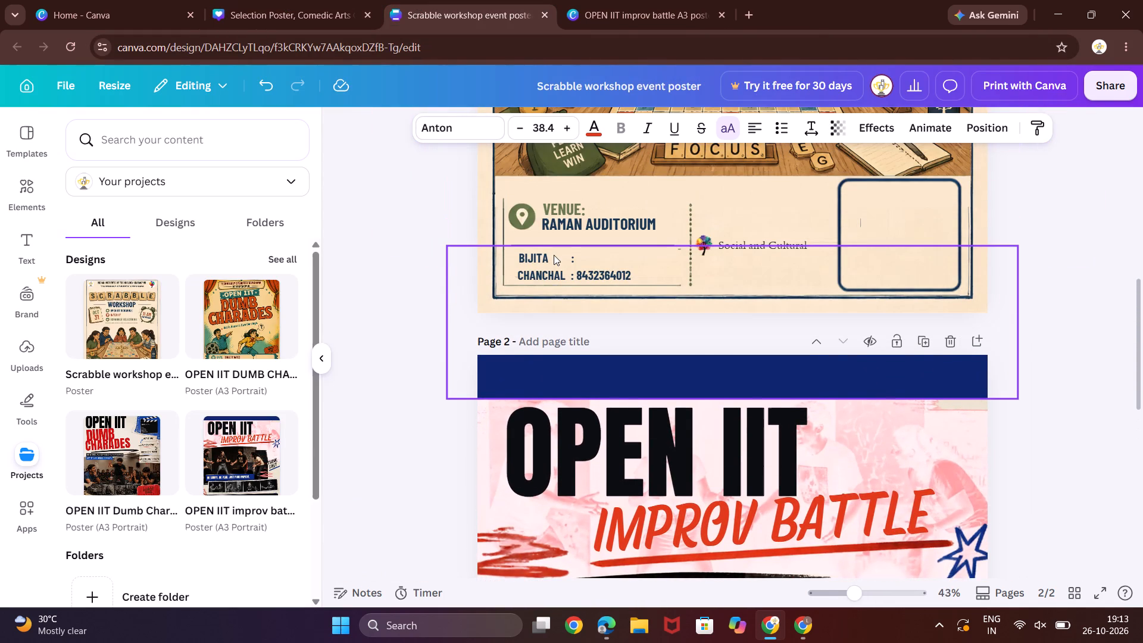
scroll(554, 255, "up", 1)
scroll(554, 255, "down", 6)
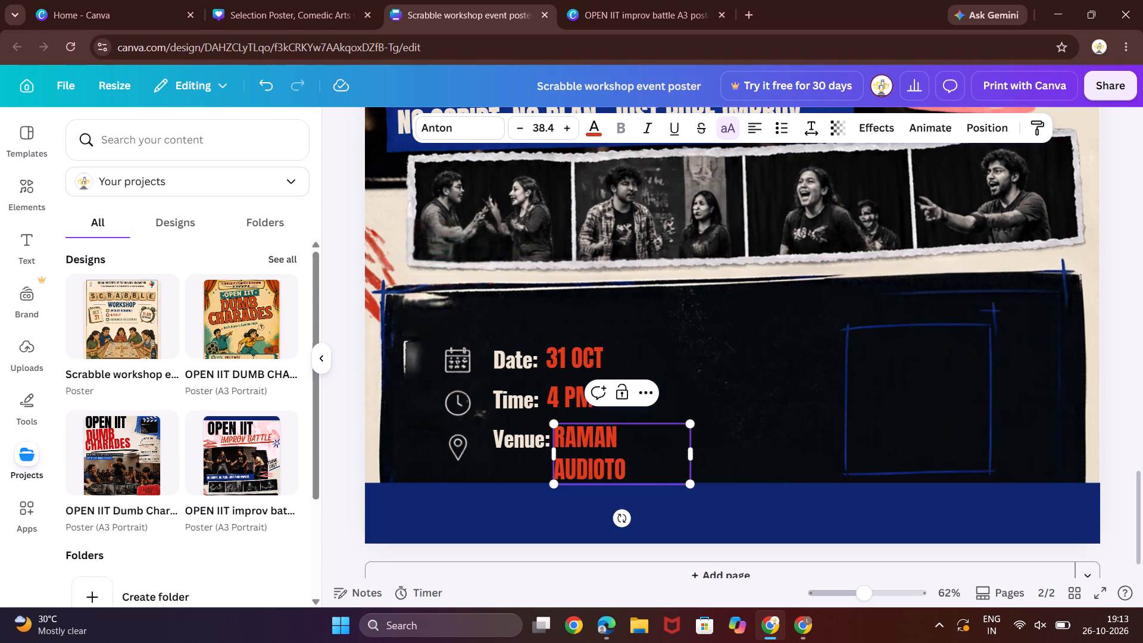
Correct the venue text to RAMAN AUDITORIUM and widen its text box so the name fits on one line.
left_click(617, 458)
key("Left")
key("BackSpace")
key("Right")
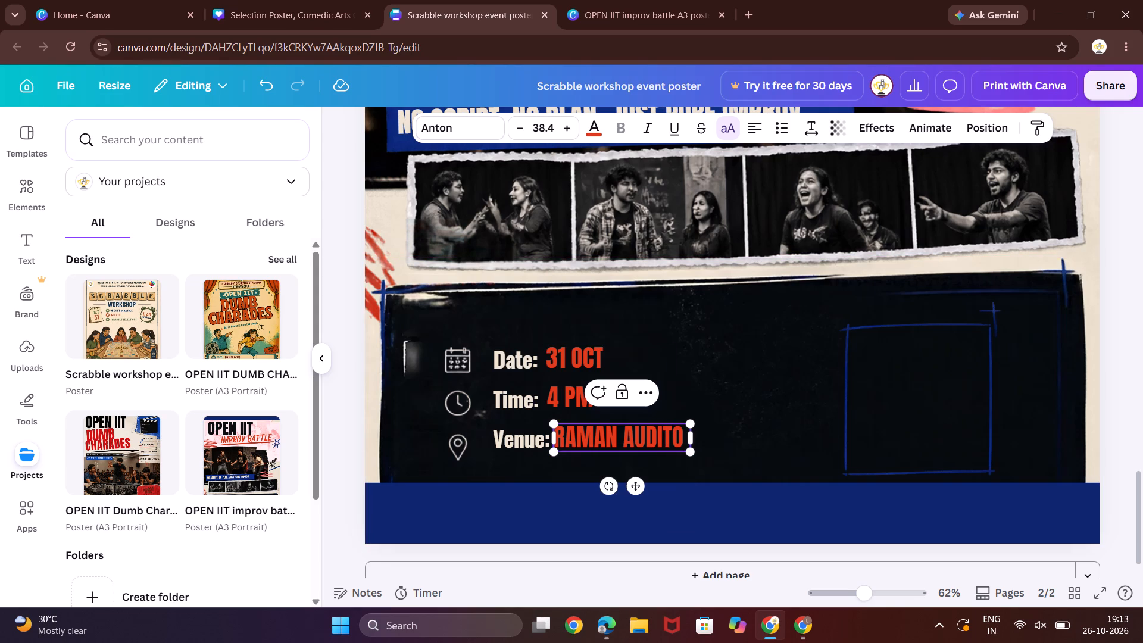
left_click_drag(695, 436, 748, 433)
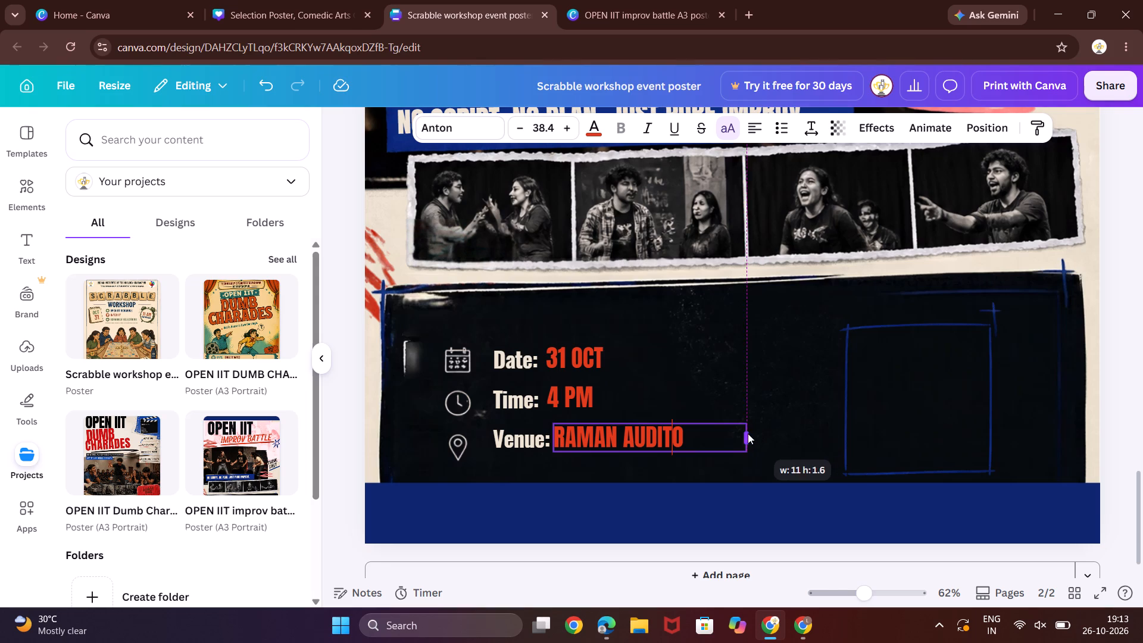
left_click_drag(748, 433, 747, 433)
left_click(690, 426)
scroll(690, 426, "up", 1)
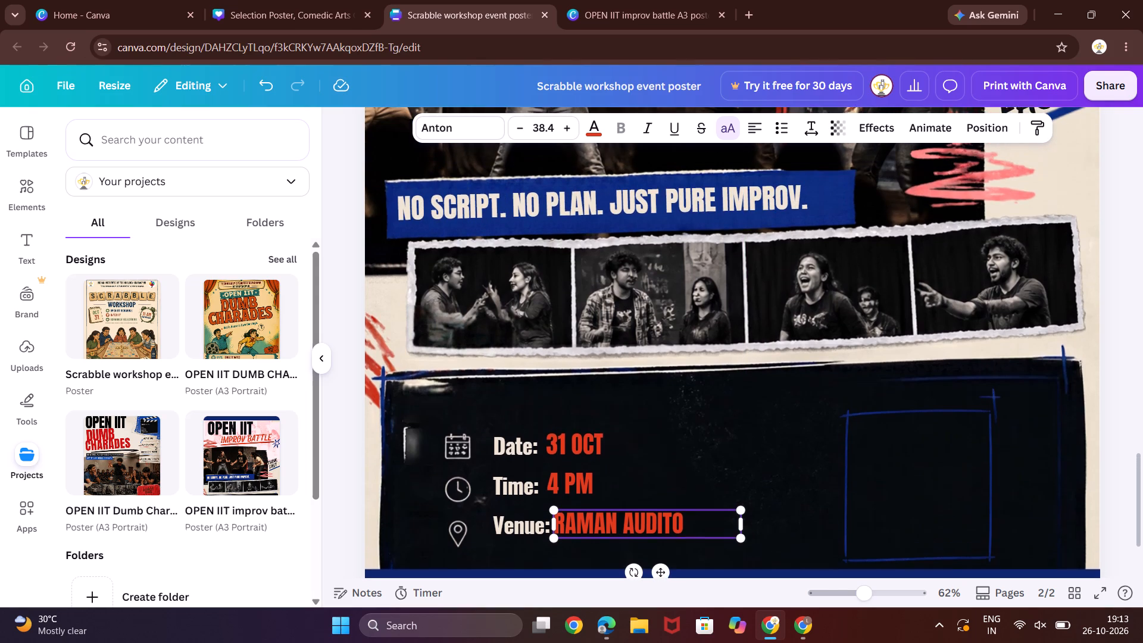
type("RIUM")
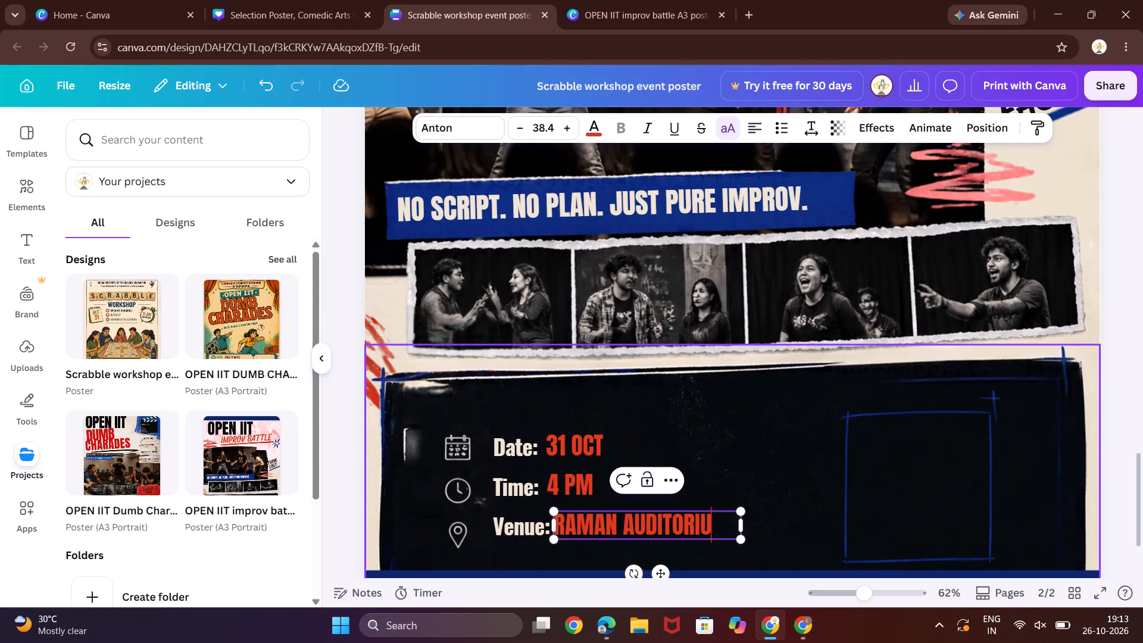
key("m")
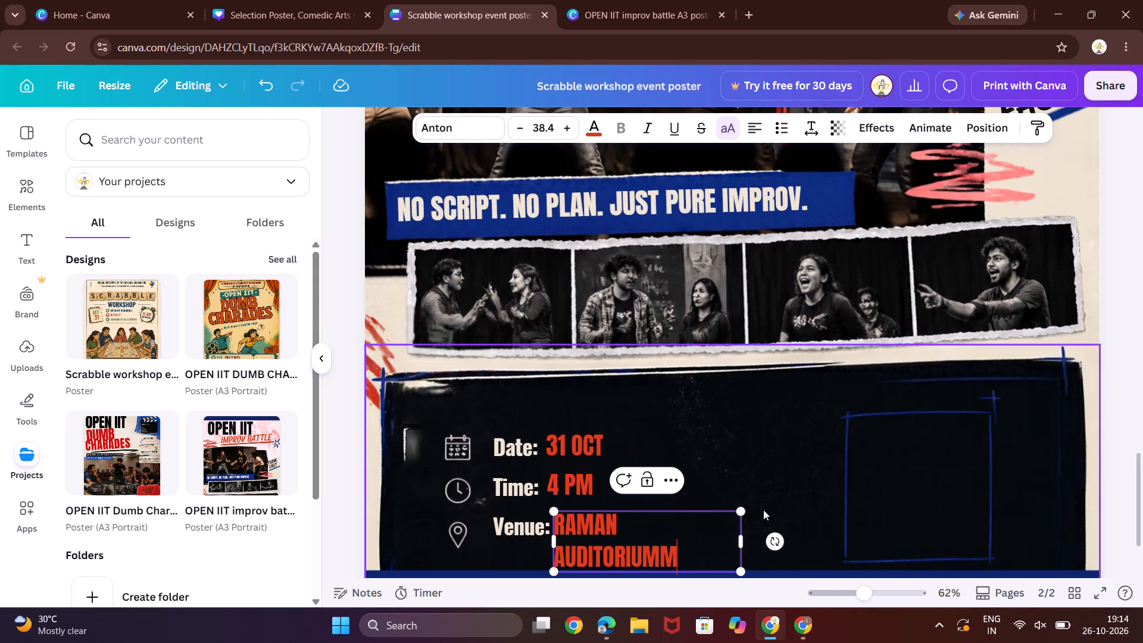
key("BackSpace")
left_click(796, 544)
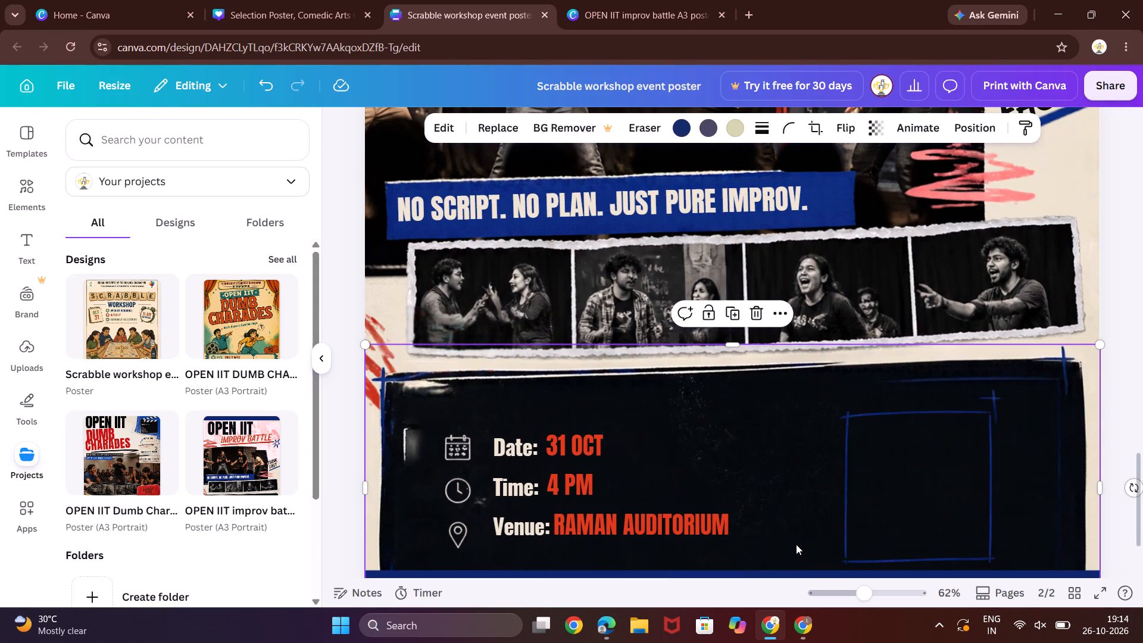
Nudge the RAMAN AUDITORIUM text slightly down to line up with the Venue label.
scroll(796, 544, "left", 1)
left_click(676, 537)
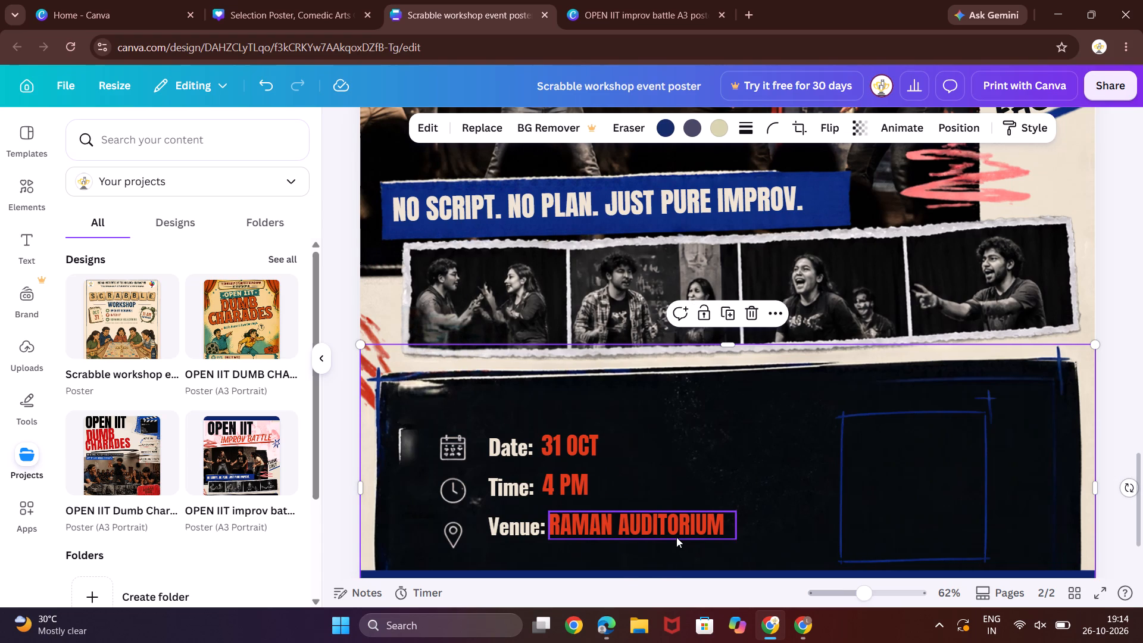
key("Down")
key("Down")
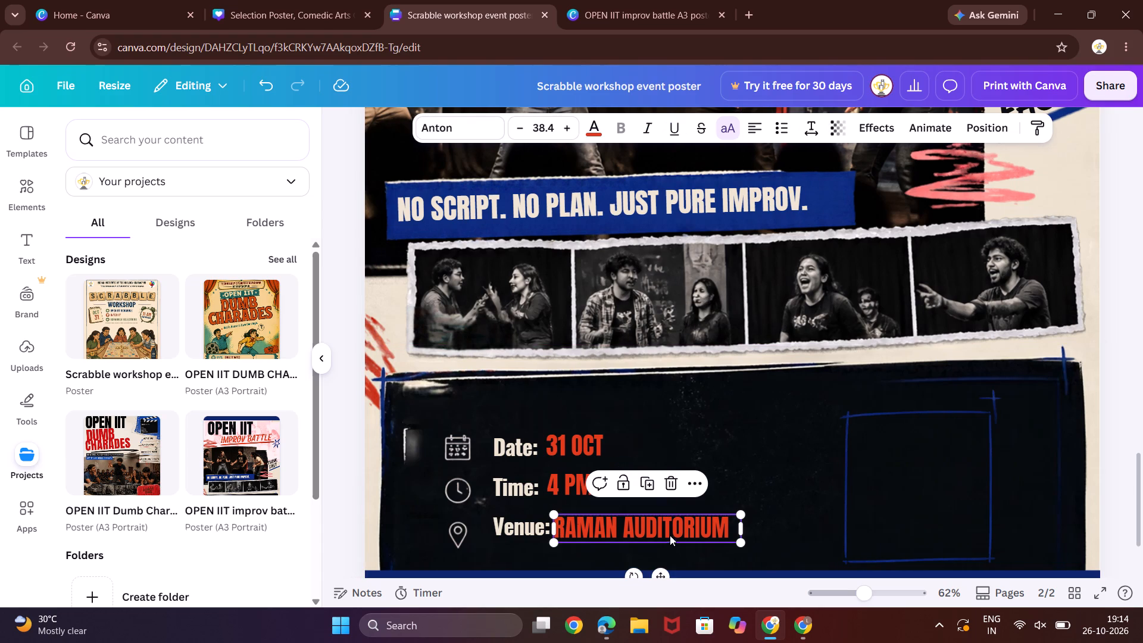
Nudge the clock and location pin icons up to line up with the Time and Venue labels.
left_click(464, 455)
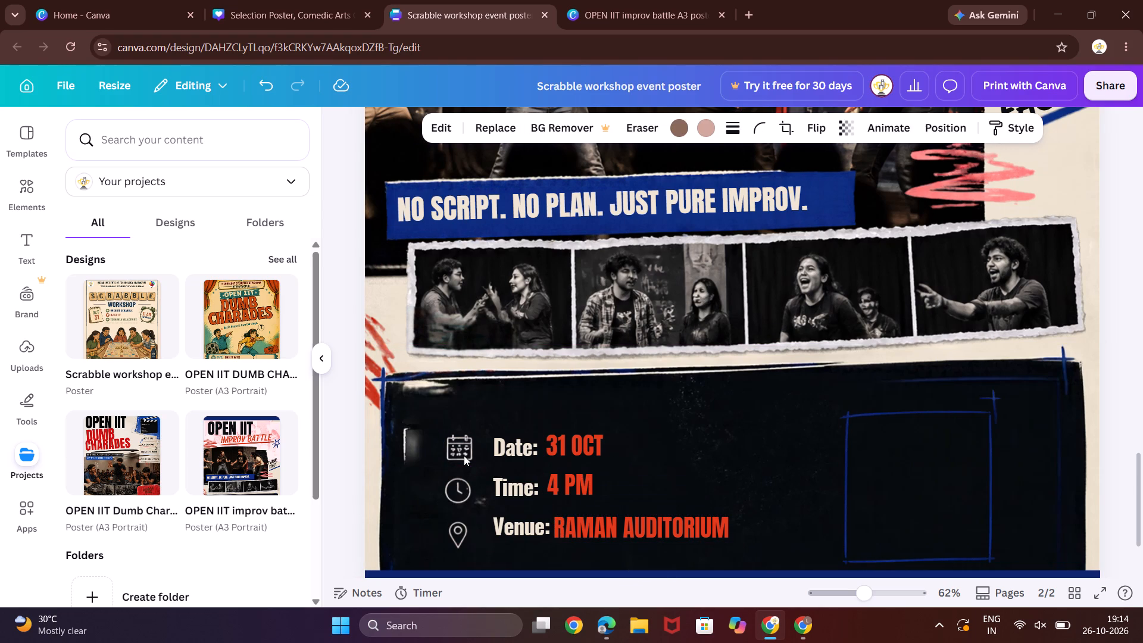
left_click(399, 522)
left_click(454, 502)
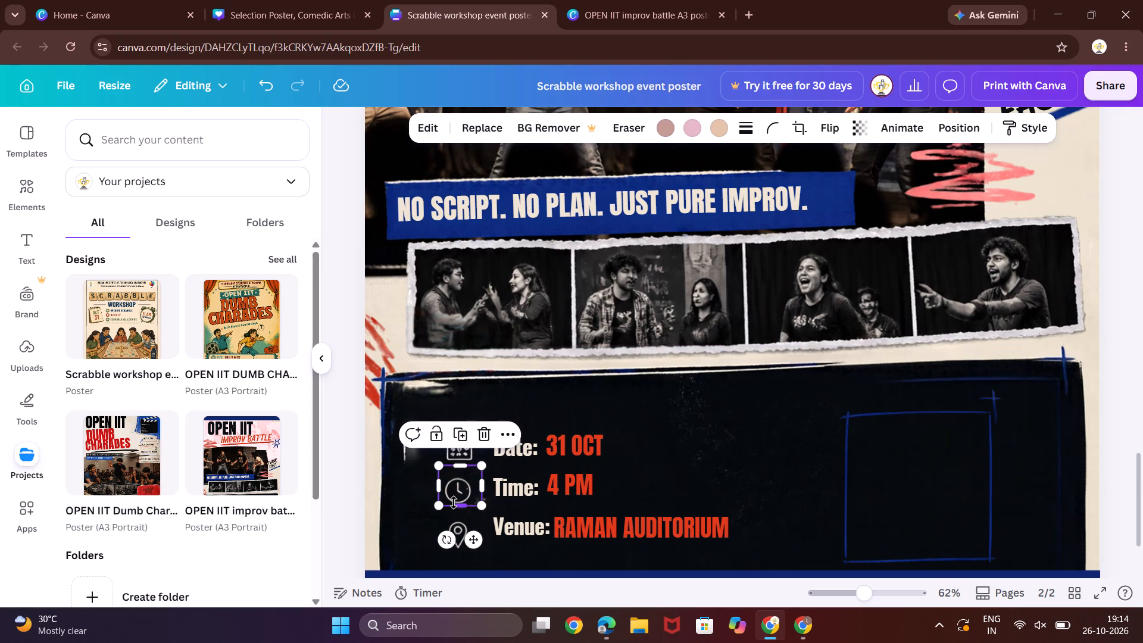
key("Up")
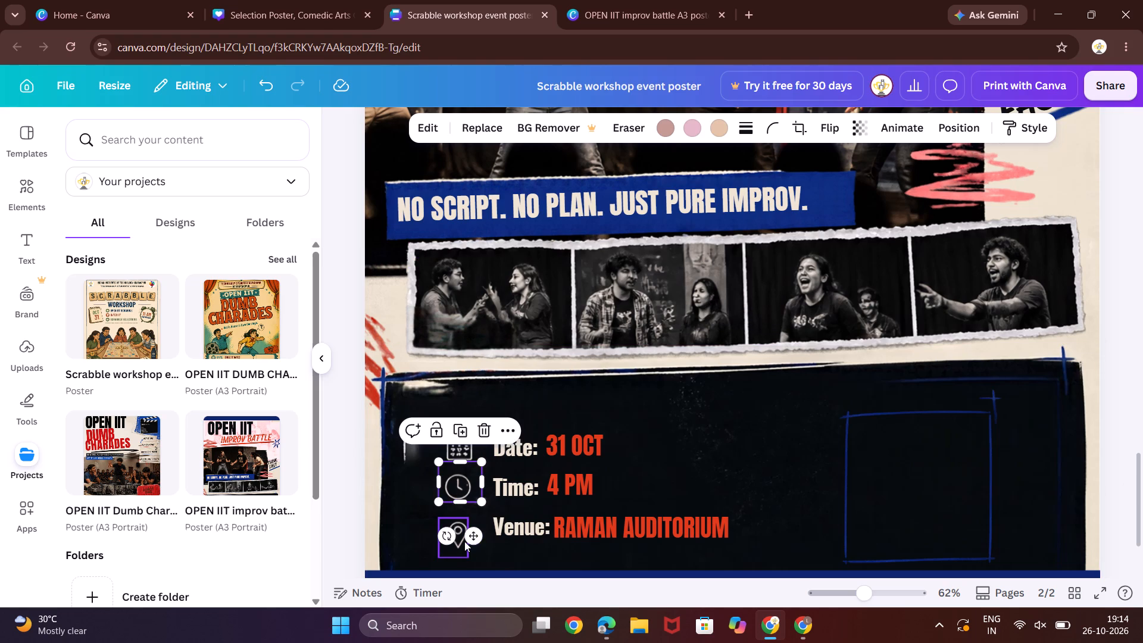
left_click(464, 541)
key("Up")
key("Up")
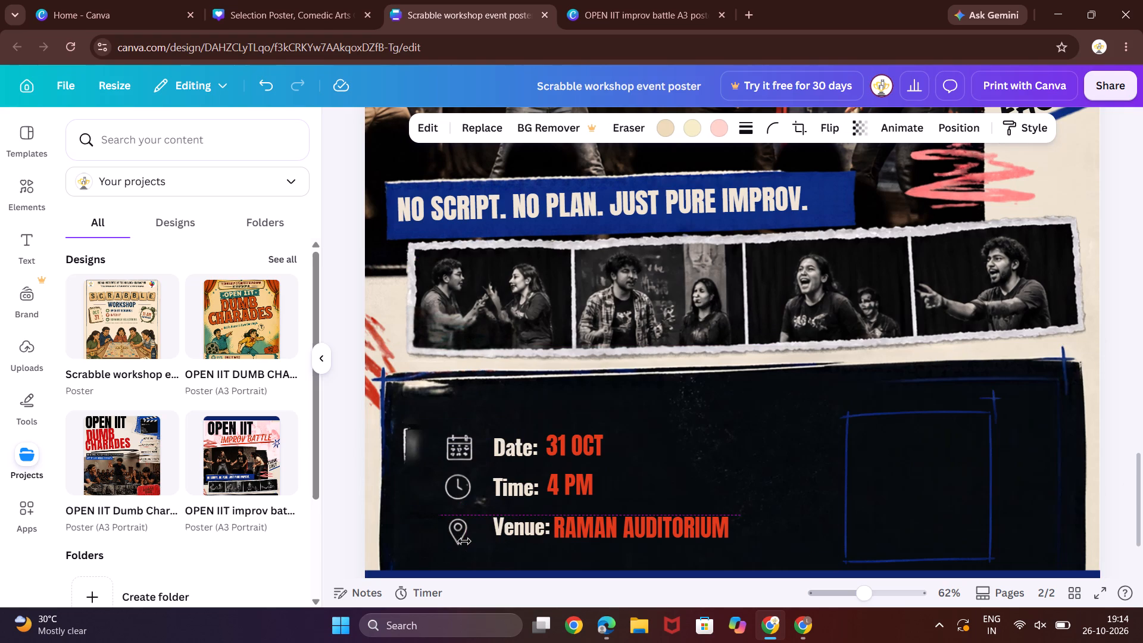
key("Up")
key("Up")
key("Up")
key("Up")
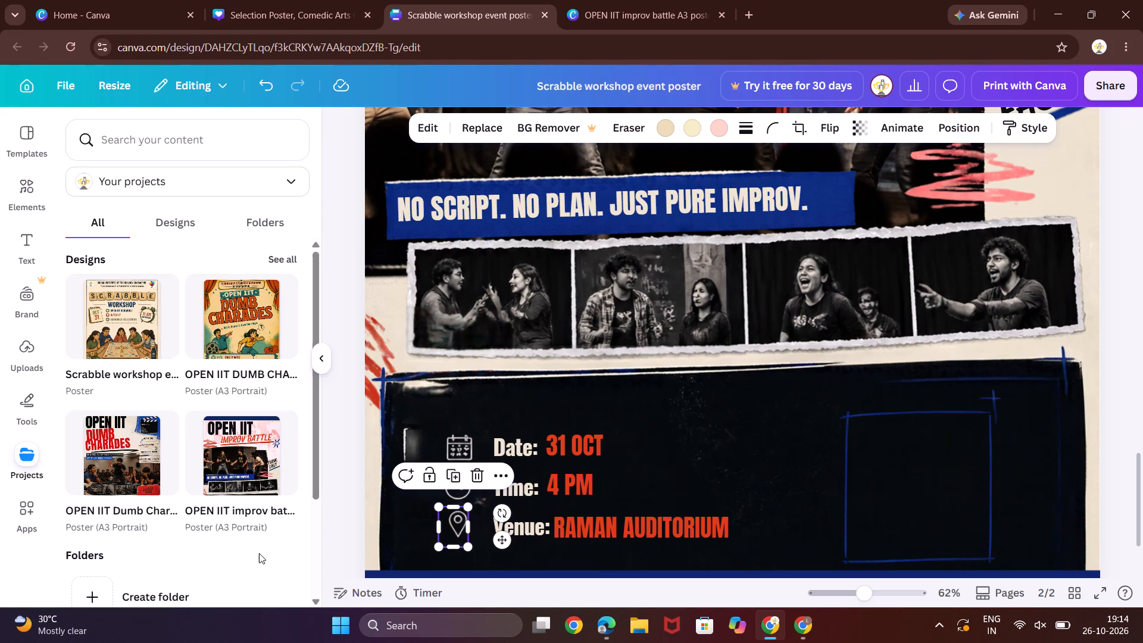
left_click(511, 359)
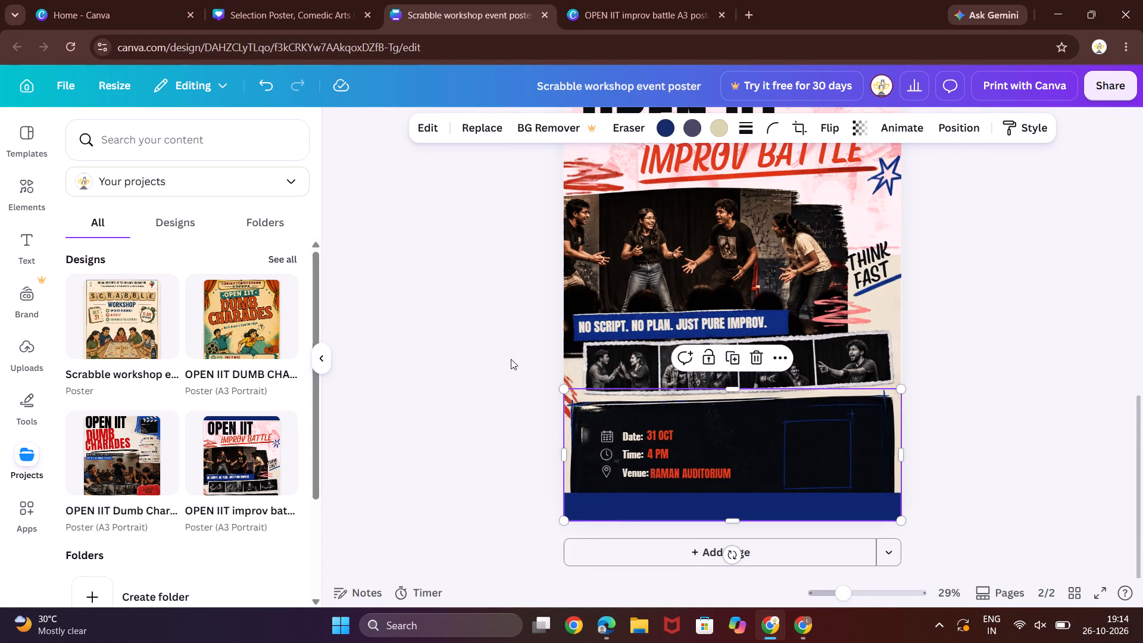
Crop the top edge of the dark event-details panel at the poster's bottom slightly downward.
scroll(511, 359, "left", 2)
left_click(441, 487)
scroll(441, 487, "left", 1)
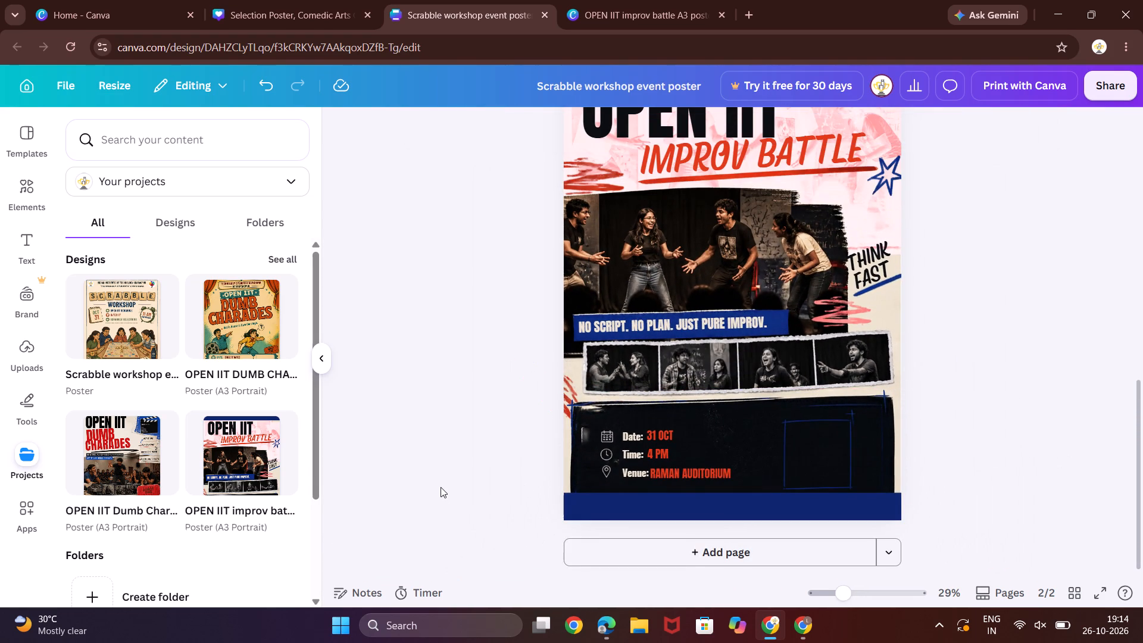
scroll(441, 487, "left", 1)
scroll(620, 510, "left", 2)
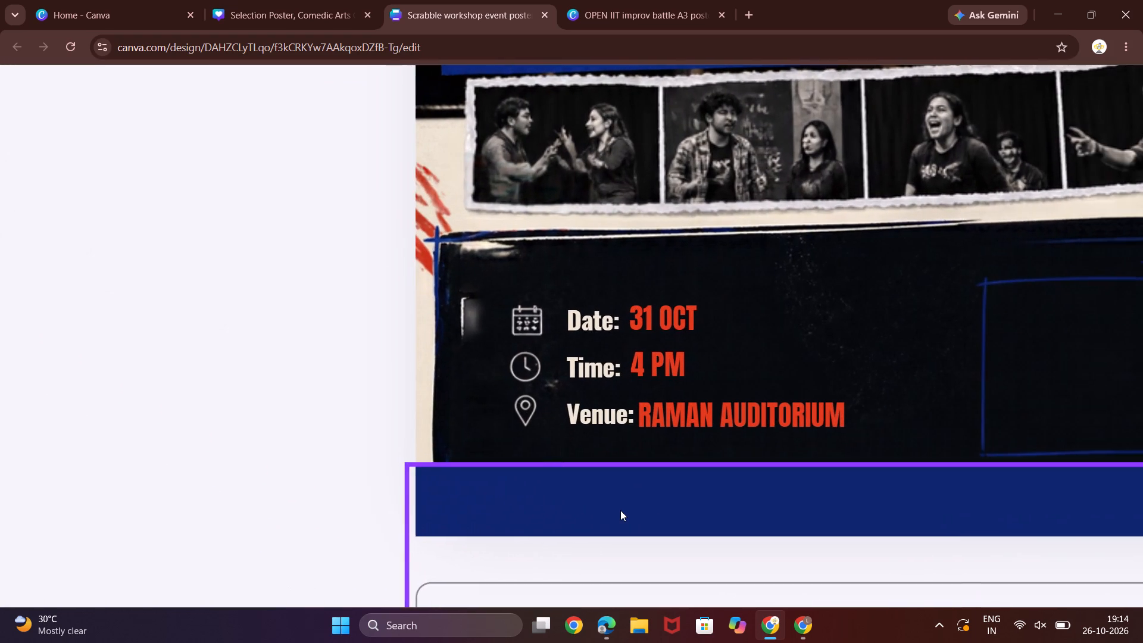
scroll(620, 510, "left", 4)
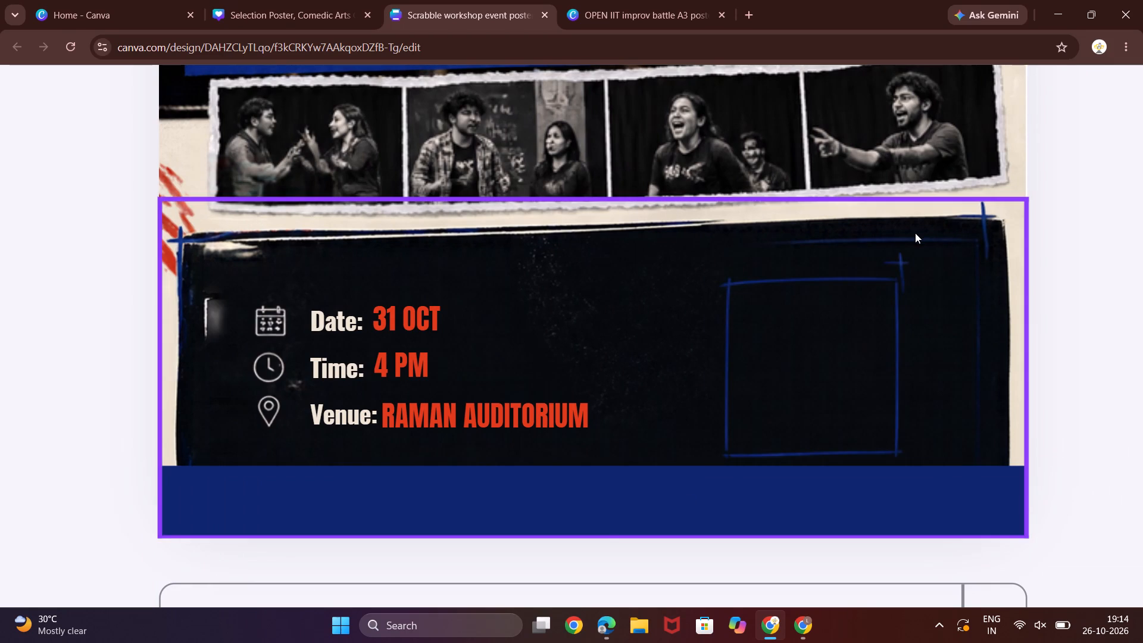
left_click(915, 233)
left_click_drag(614, 202, 614, 207)
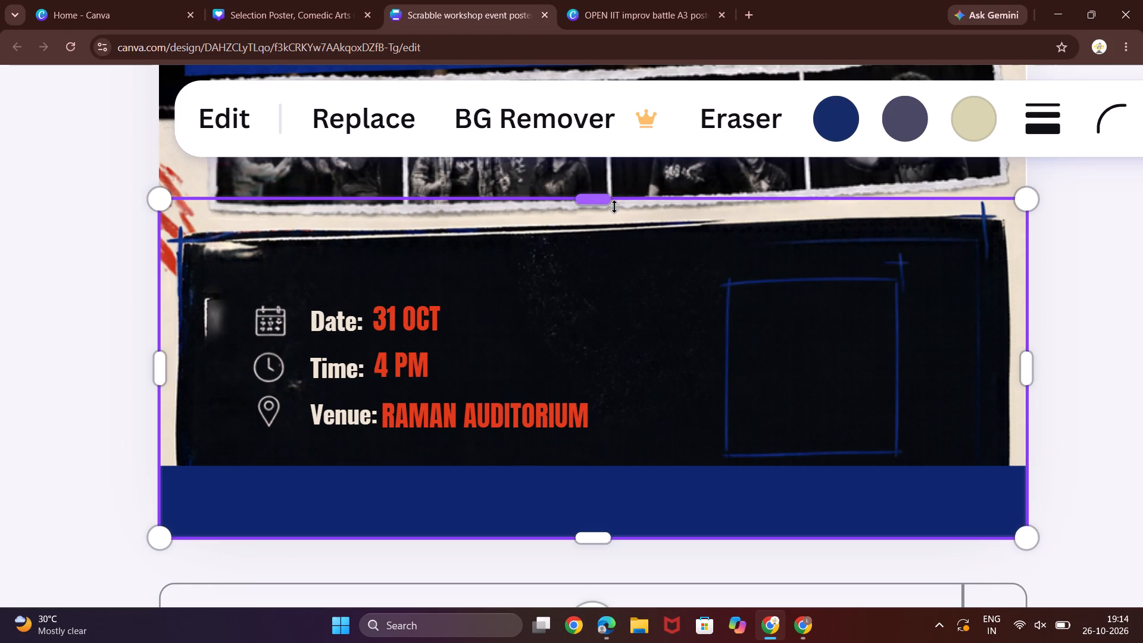
left_click_drag(614, 207, 617, 254)
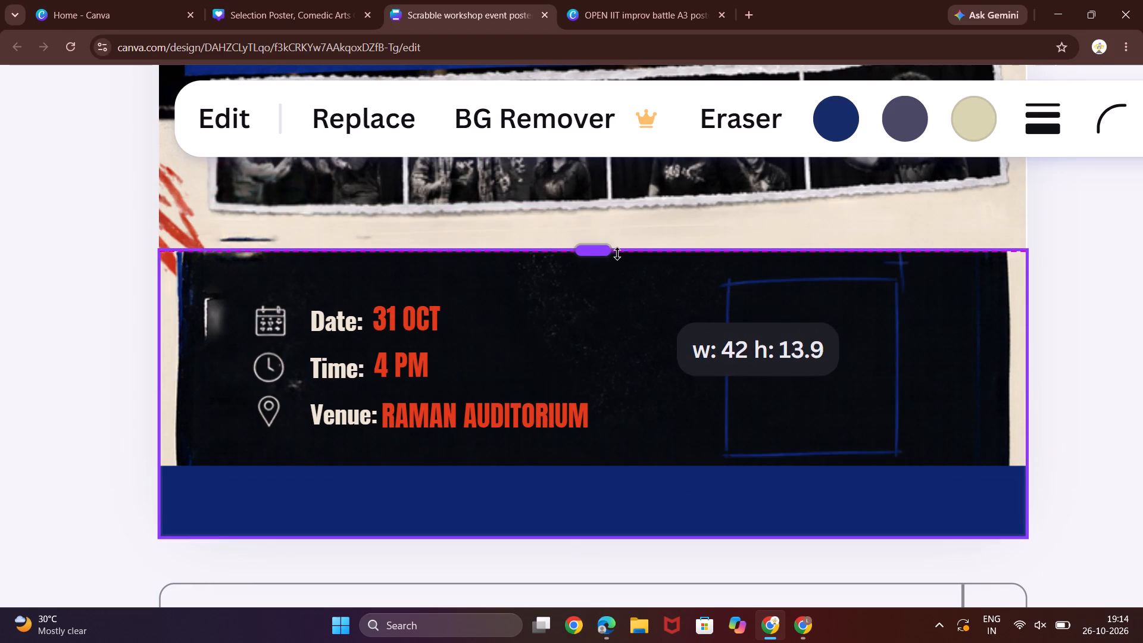
left_click_drag(617, 254, 621, 204)
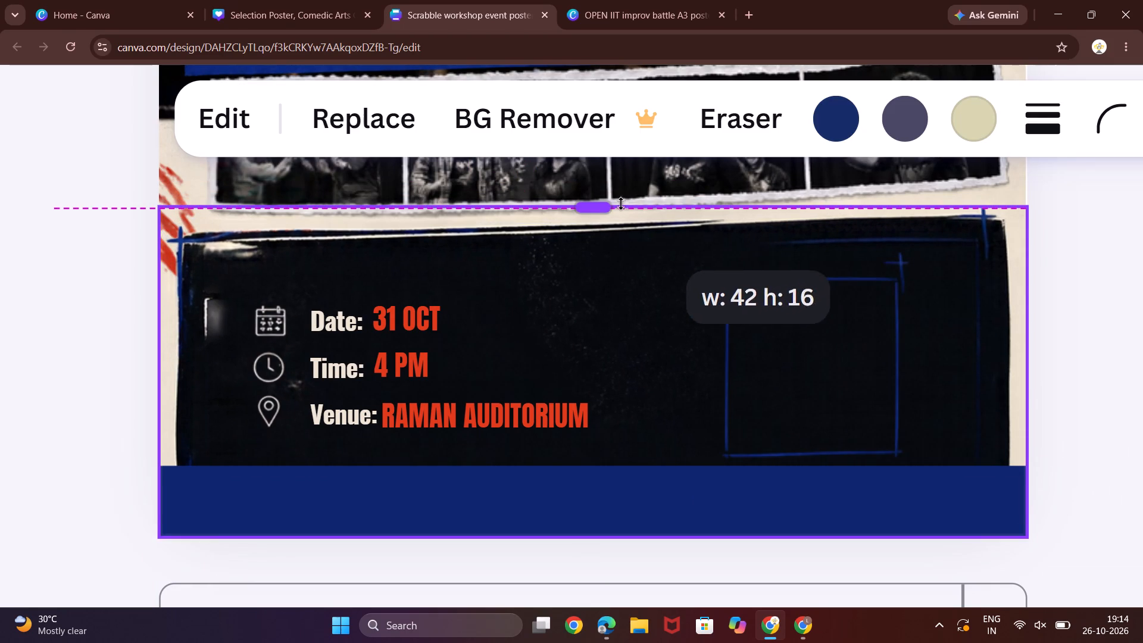
left_click_drag(621, 204, 603, 214)
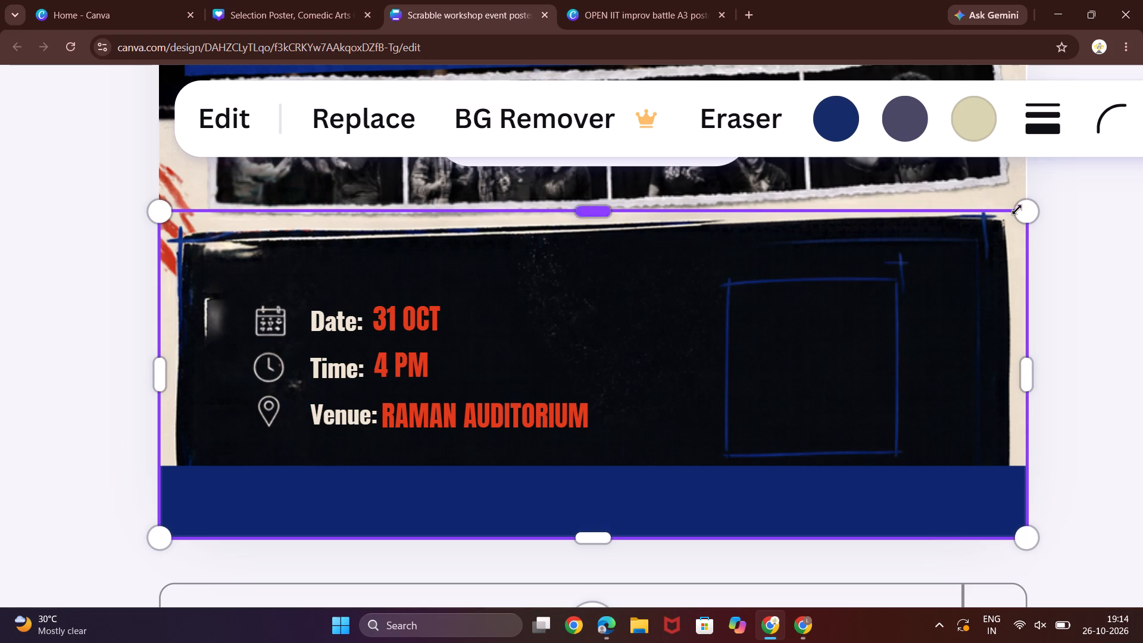
left_click_drag(1022, 208, 990, 241)
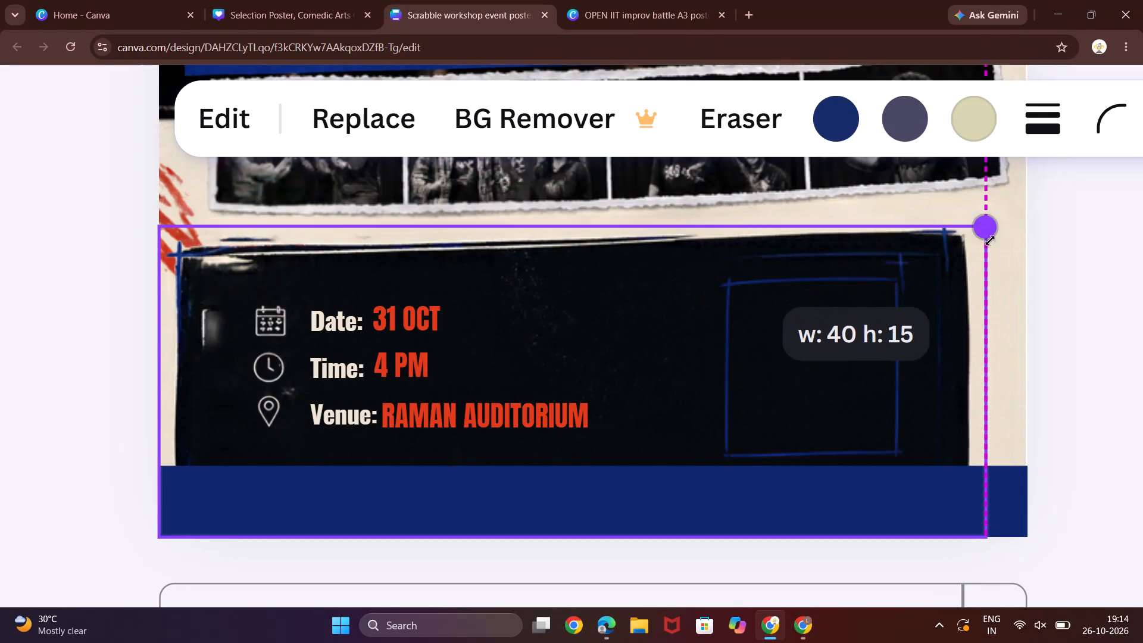
left_click_drag(990, 241, 971, 271)
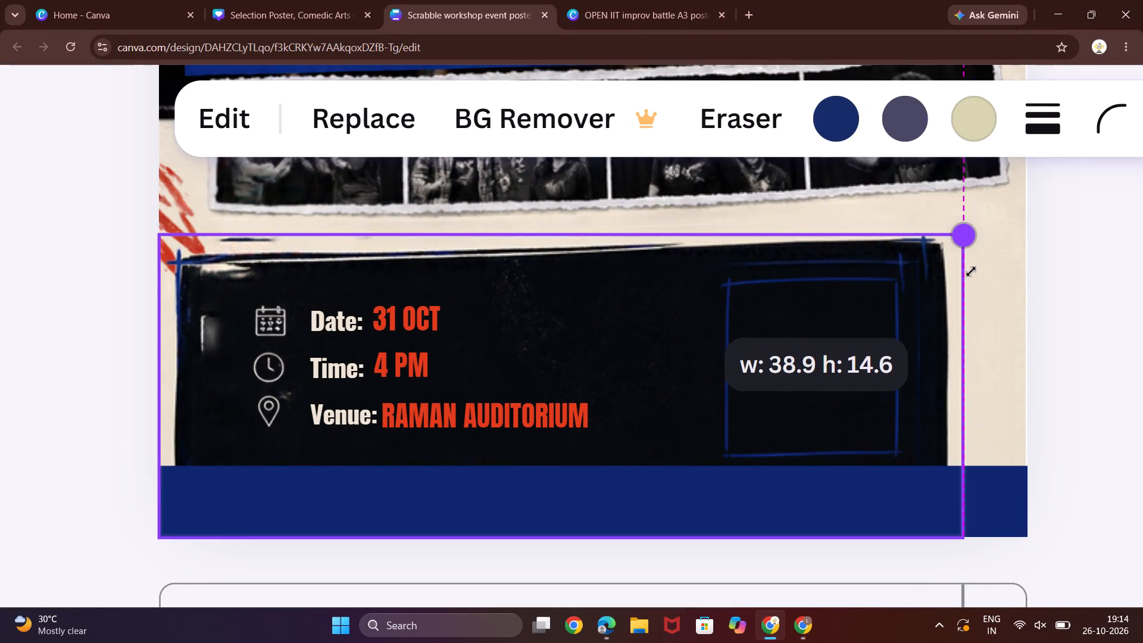
left_click_drag(971, 271, 988, 279)
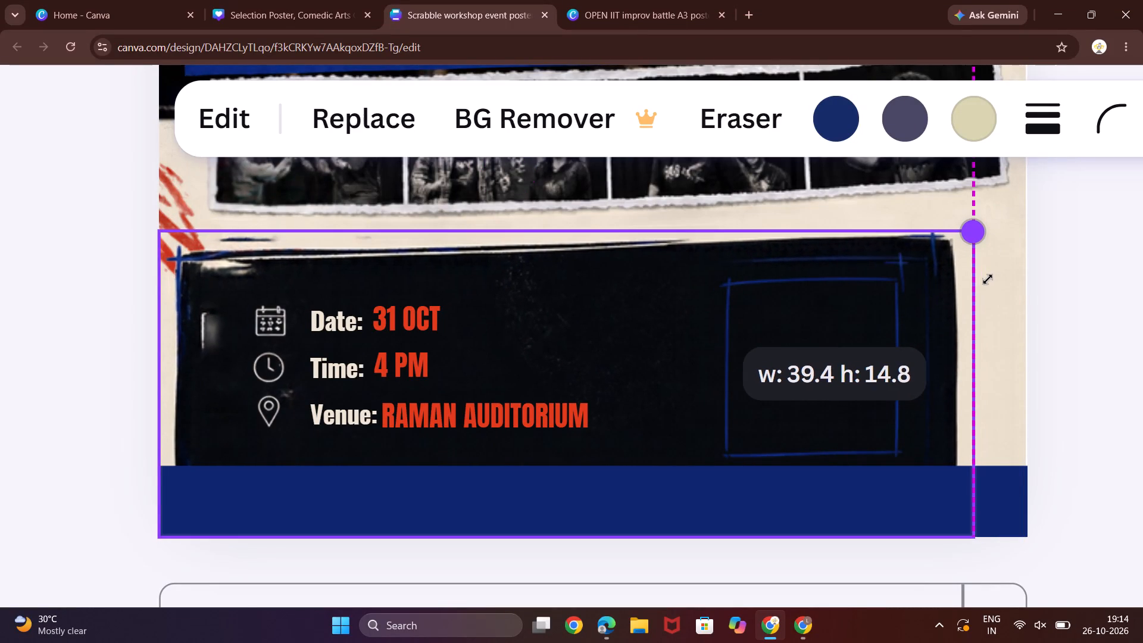
left_click_drag(988, 279, 1004, 271)
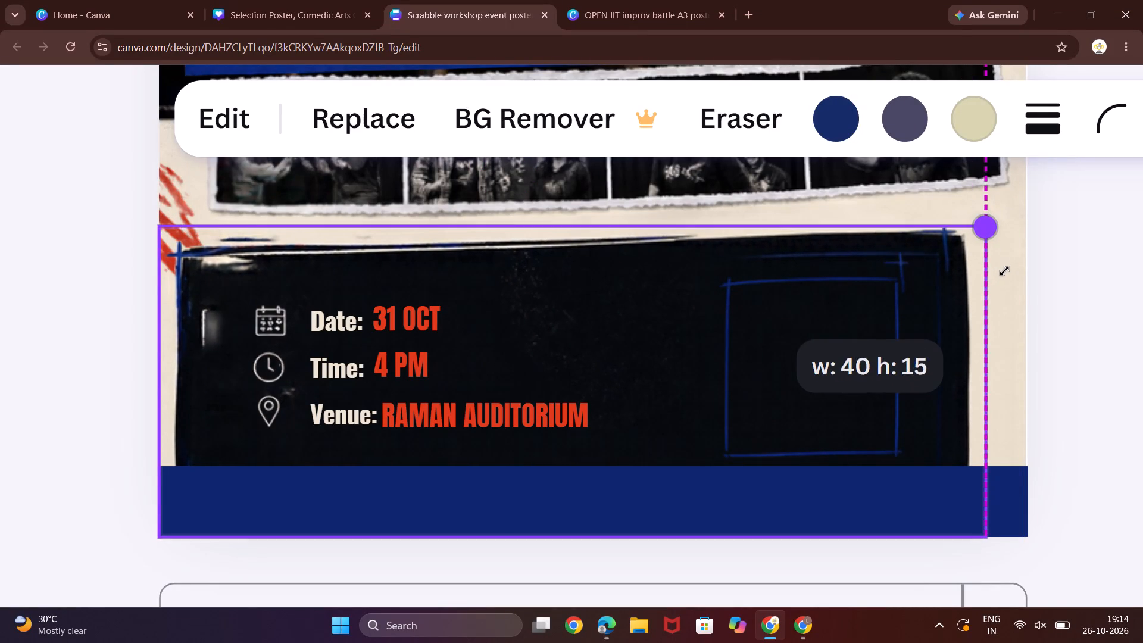
left_click_drag(1004, 271, 901, 281)
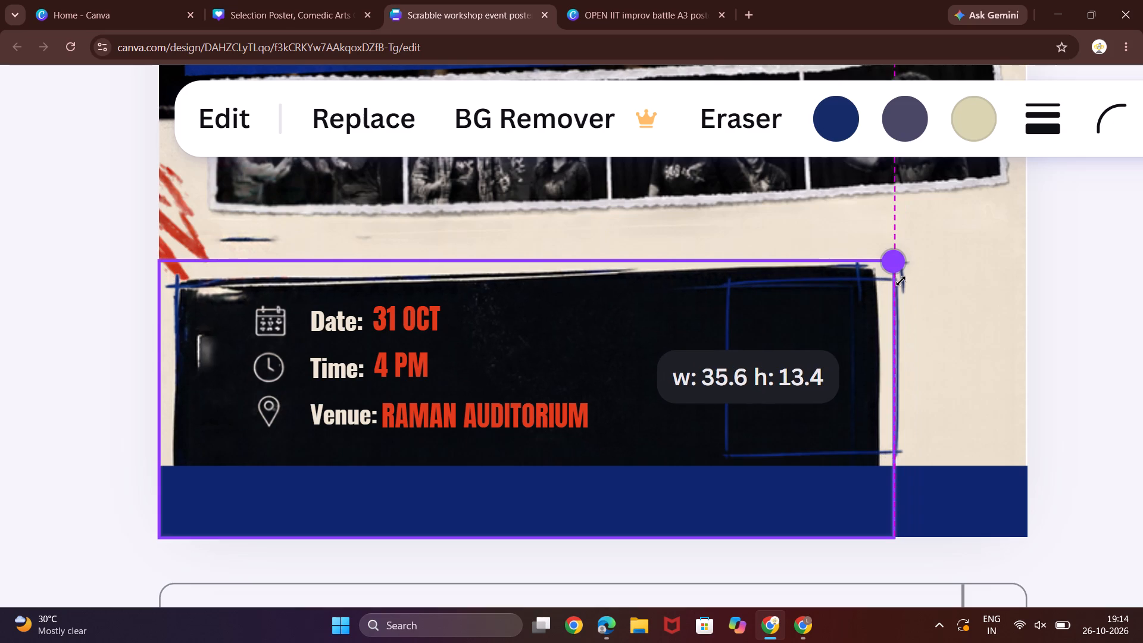
left_click_drag(901, 281, 797, 254)
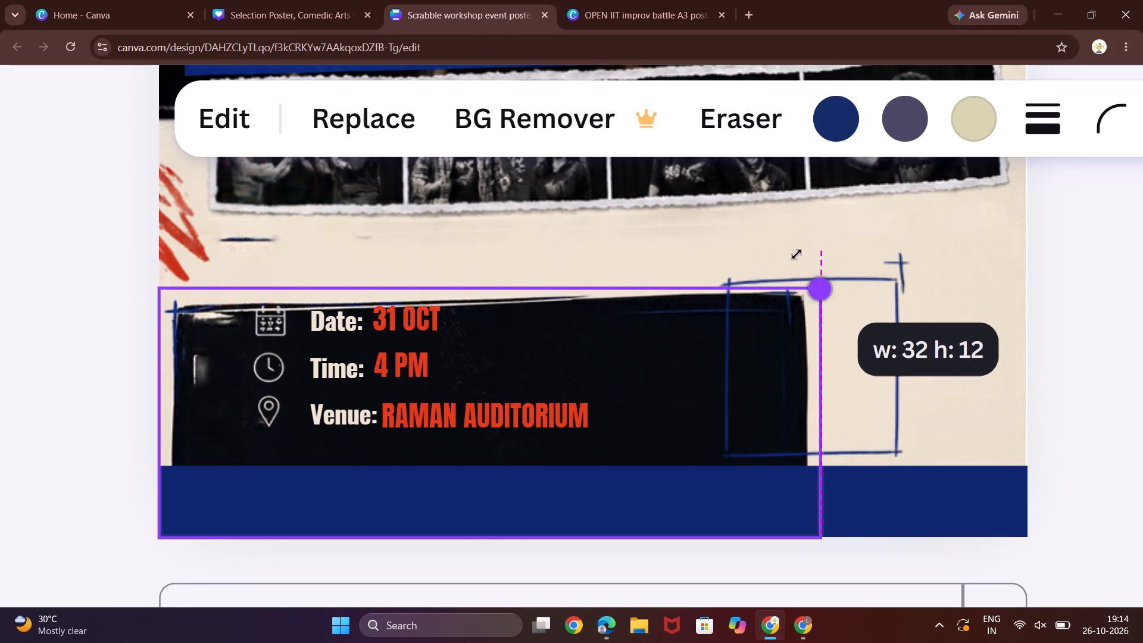
left_click_drag(797, 254, 797, 254)
left_click_drag(661, 330, 647, 322)
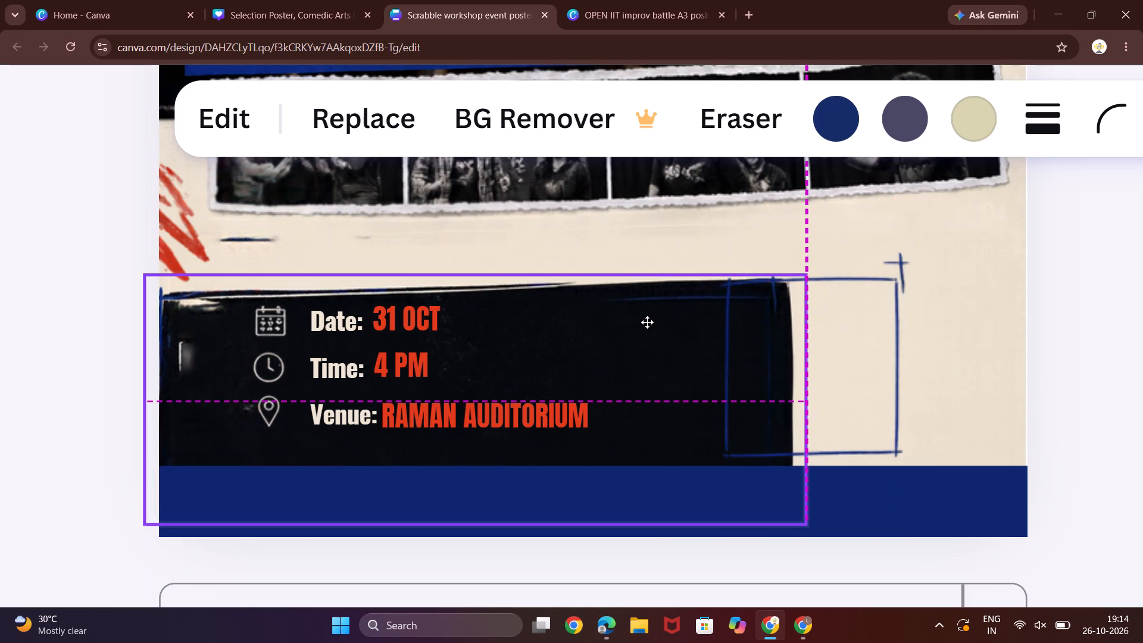
left_click_drag(647, 322, 647, 322)
Move the blue sketched square frame onto the beige area beside the dark panel, flush with the poster's right edge.
left_click_drag(855, 354, 908, 352)
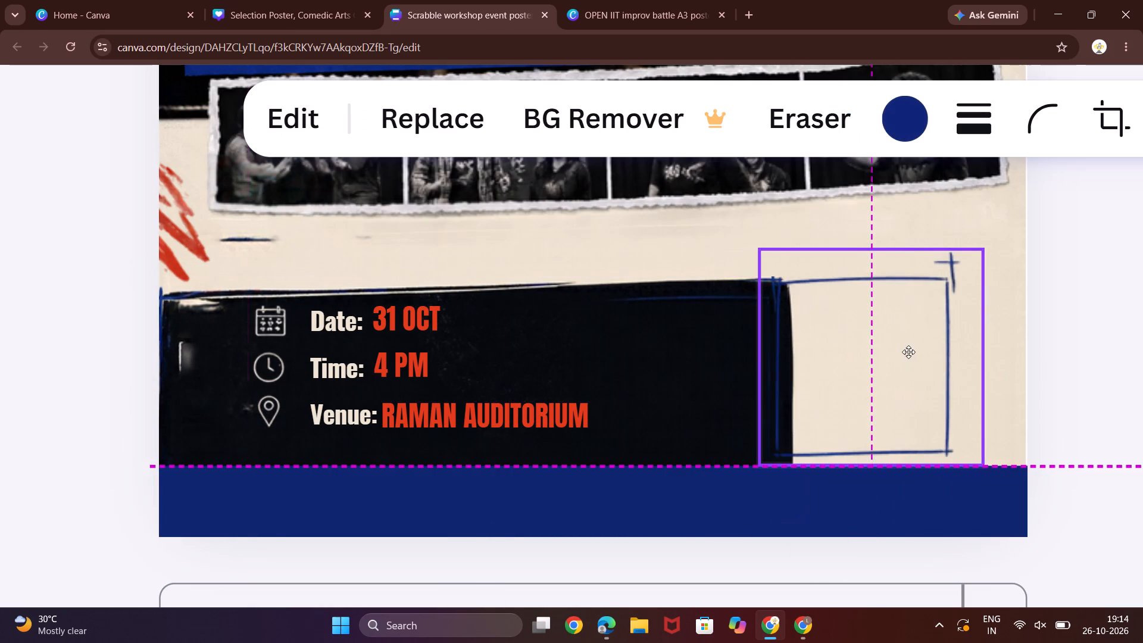
left_click_drag(908, 352, 937, 354)
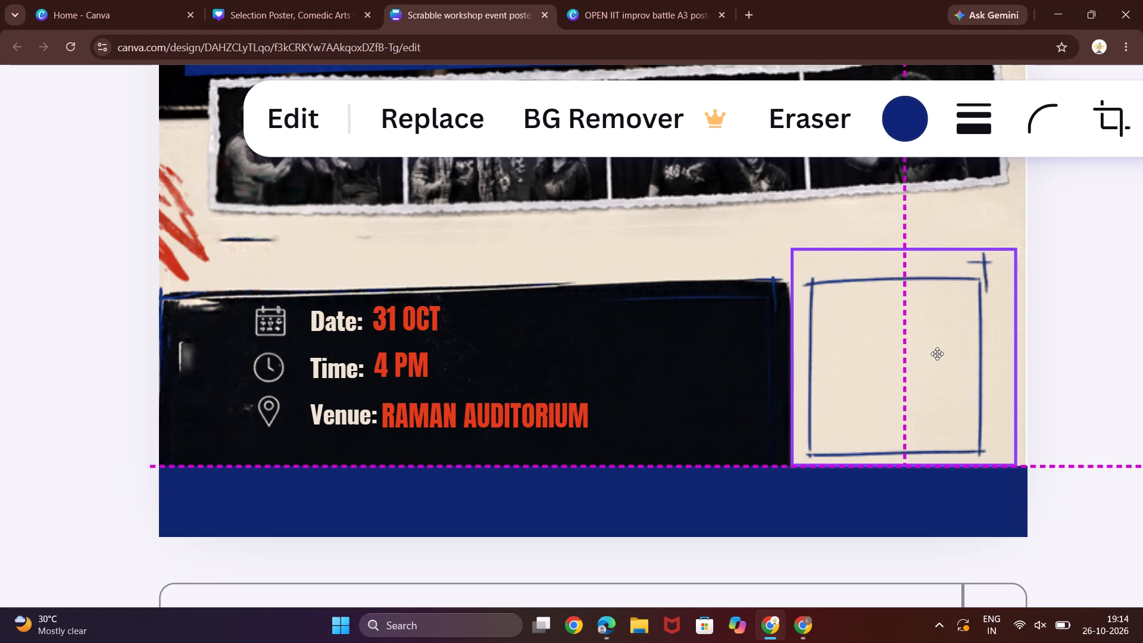
left_click_drag(937, 354, 945, 352)
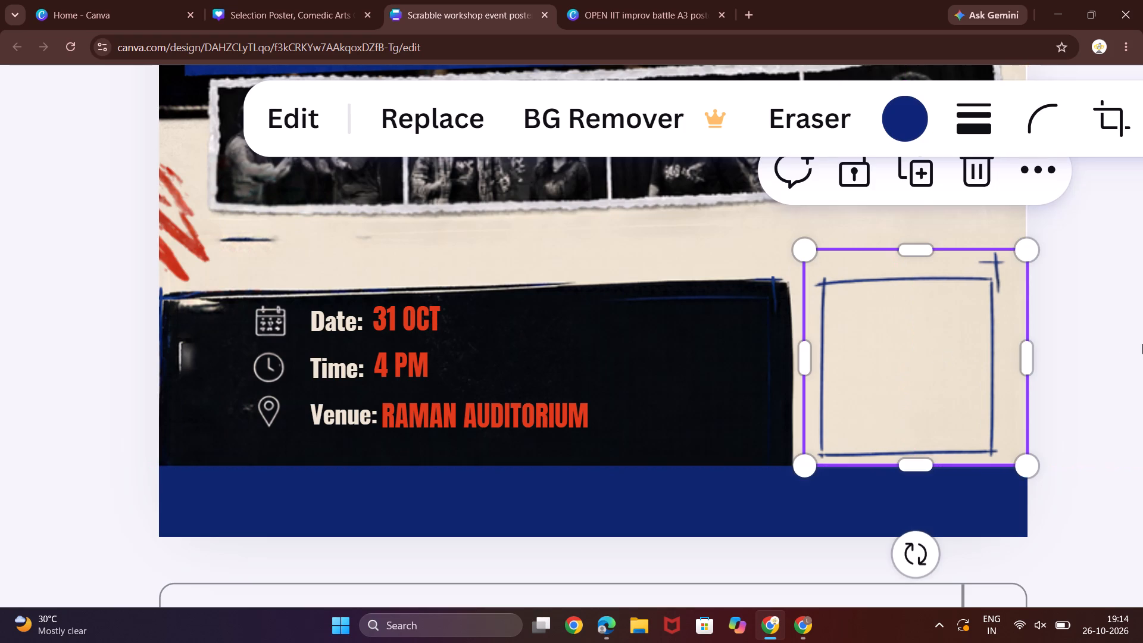
left_click(1089, 358)
Nudge the dark details panel slightly up behind the date, time and venue lines.
scroll(1089, 358, "up", 1)
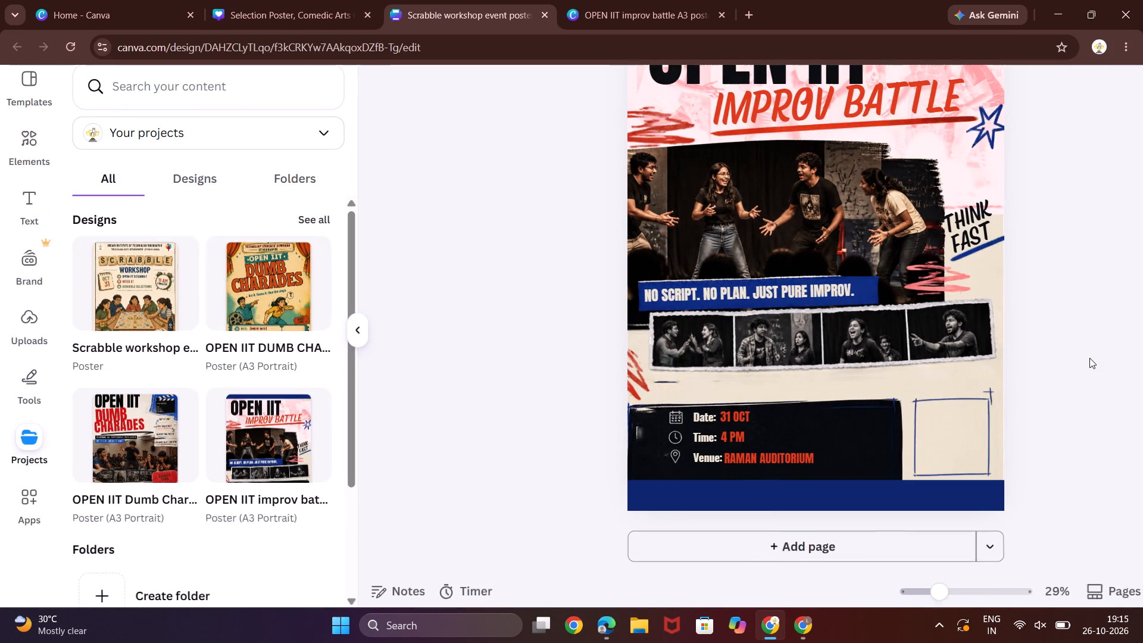
scroll(1089, 358, "up", 2)
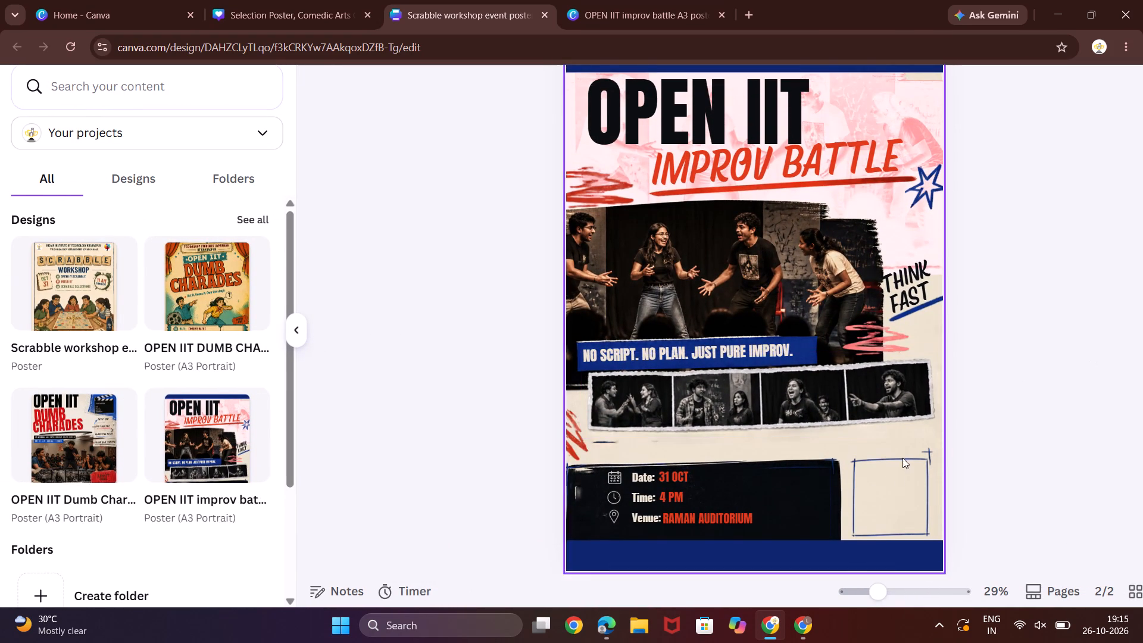
left_click(788, 504)
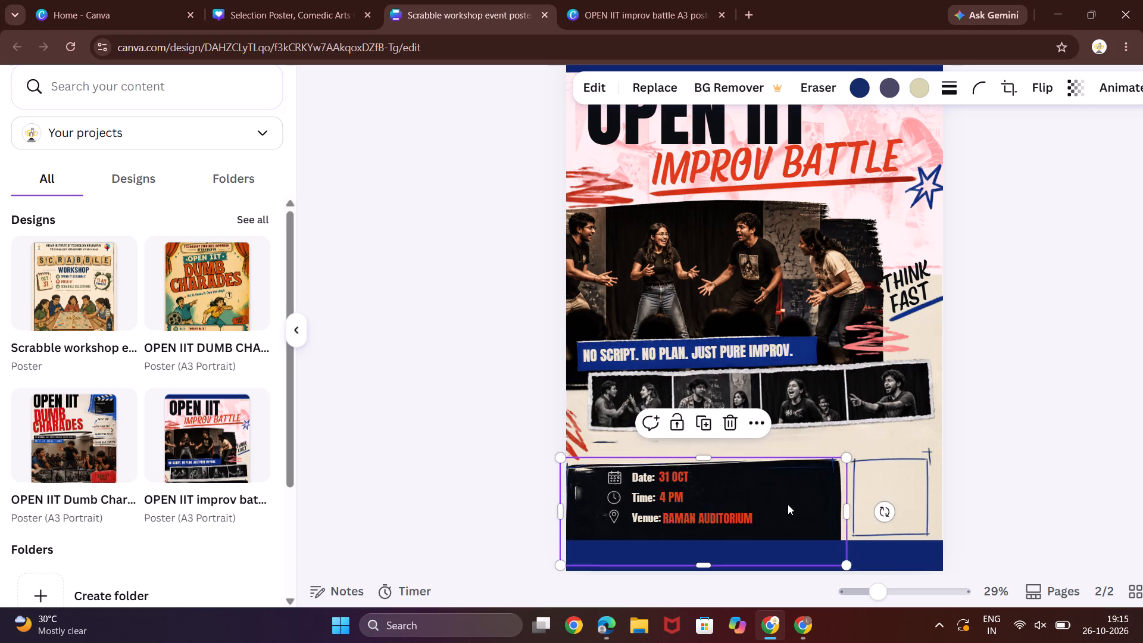
key("Up")
key("Up")
key("Down")
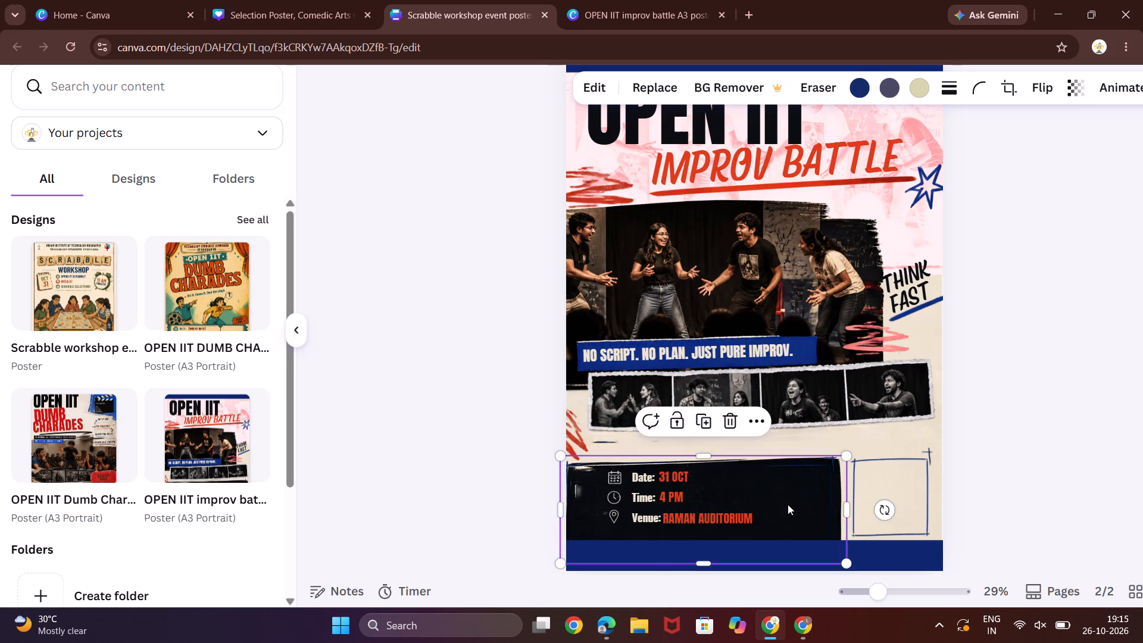
Recolour the IMPROV BATTLE text to the darker vivid red from the photo colours, trying #ff3131 for comparison.
scroll(788, 504, "up", 1)
left_click(855, 297)
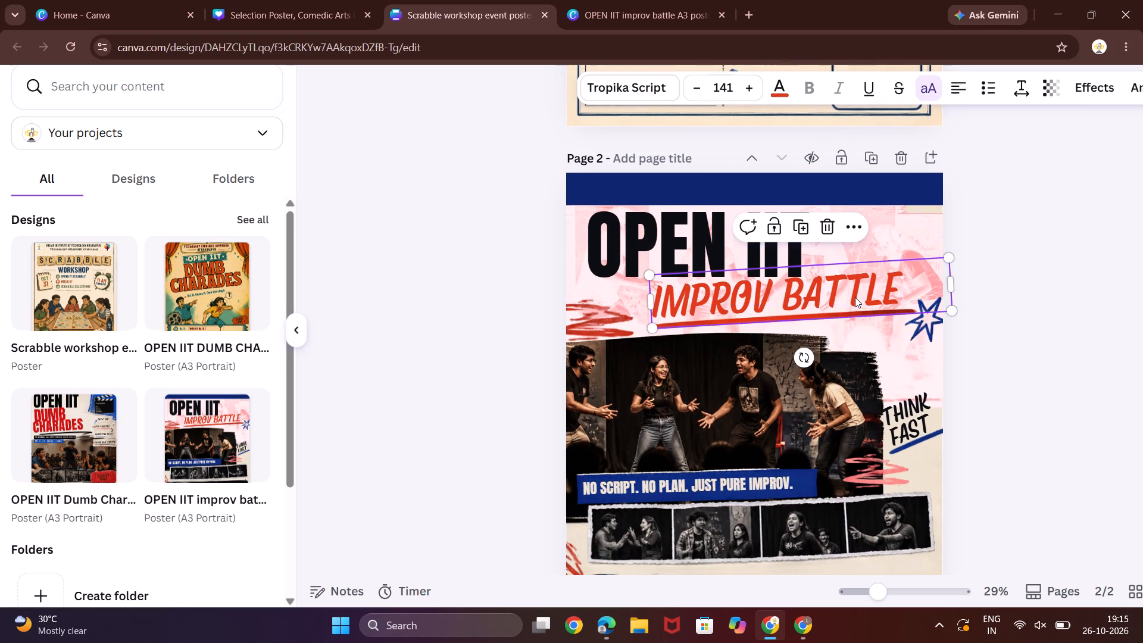
left_click(773, 91)
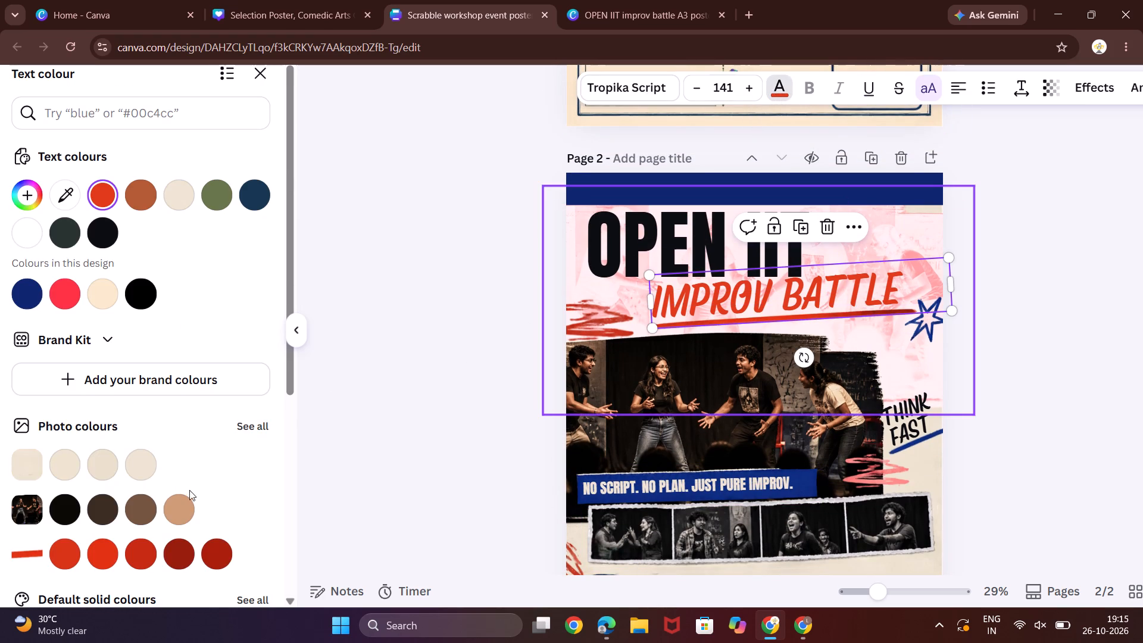
left_click(143, 561)
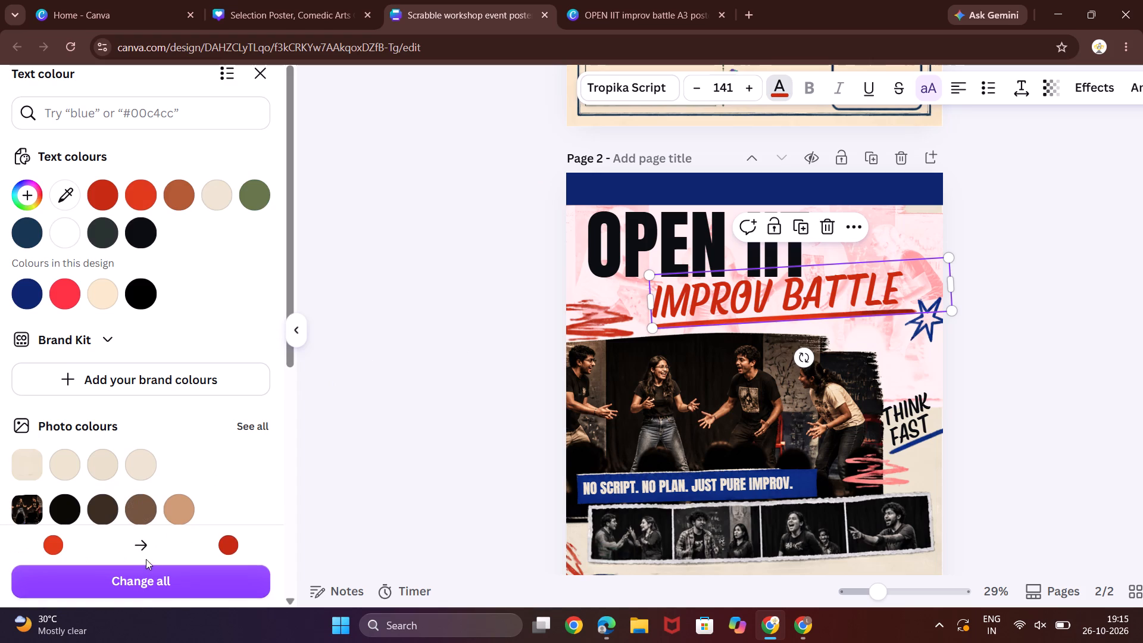
scroll(203, 494, "down", 3)
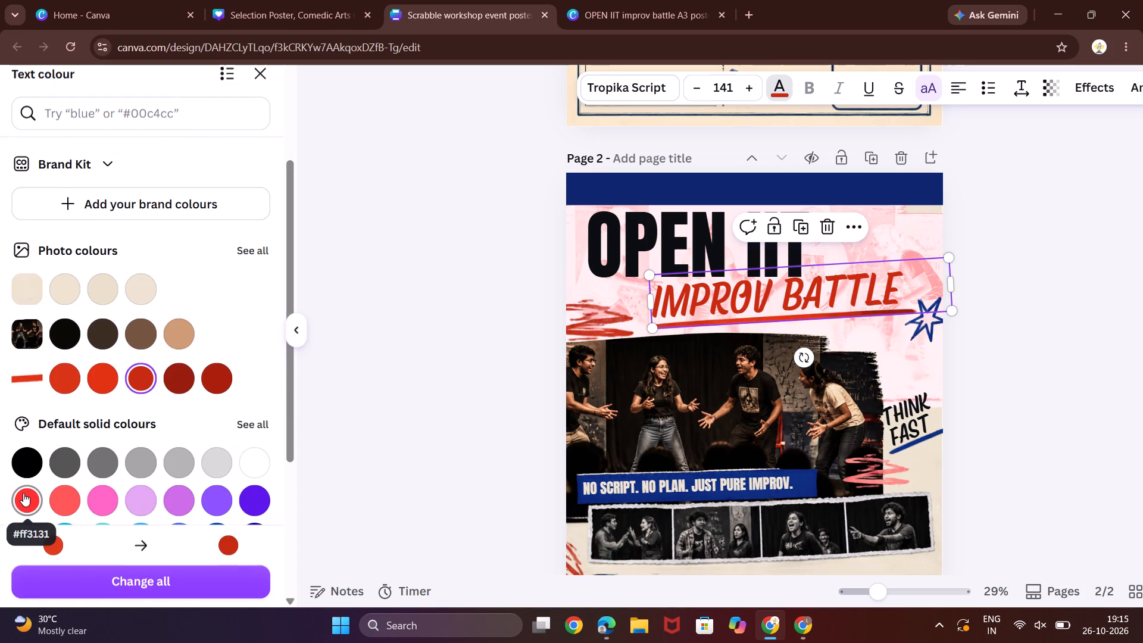
left_click(23, 493)
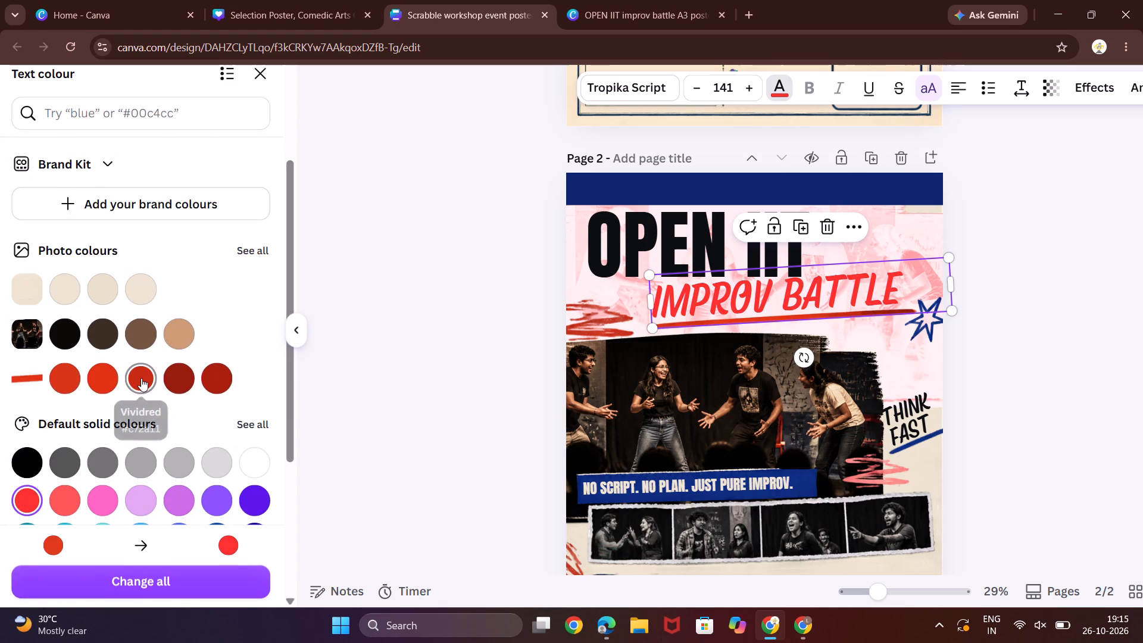
left_click(141, 378)
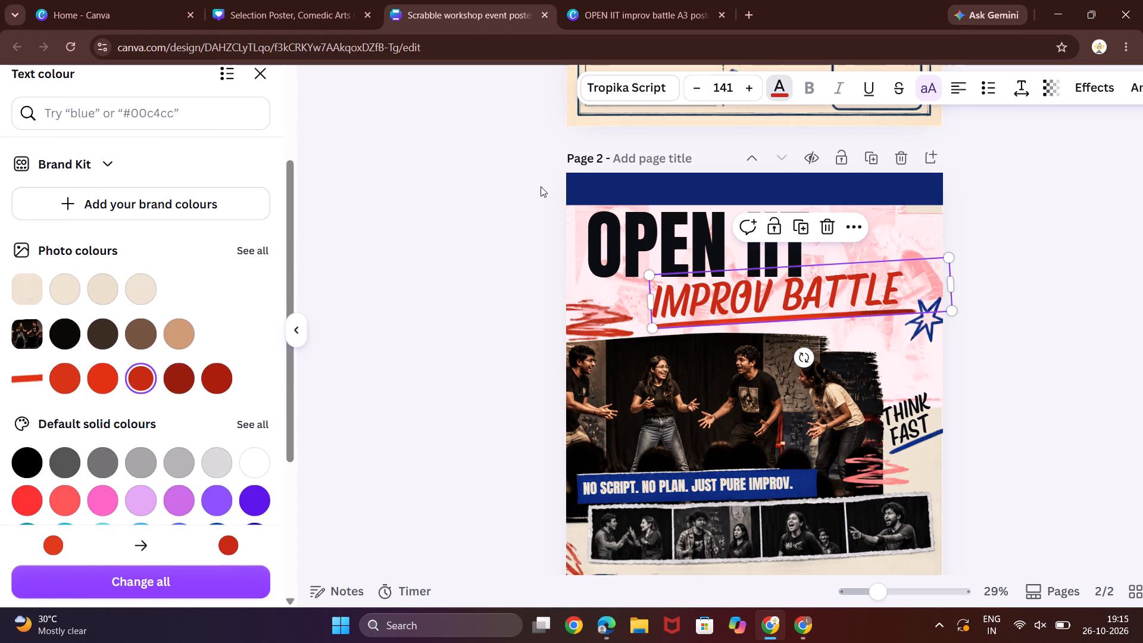
Reduce the OPEN IIT heading's font size to 183.
left_click(616, 227)
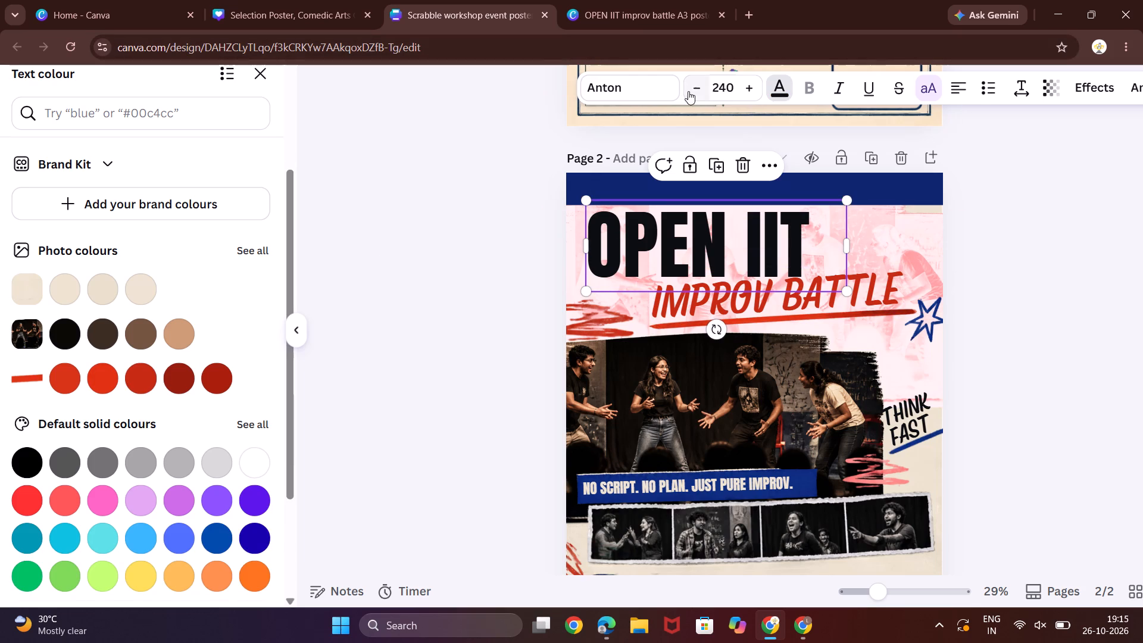
triple_click(691, 89)
triple_click(691, 89)
triple_click(691, 89)
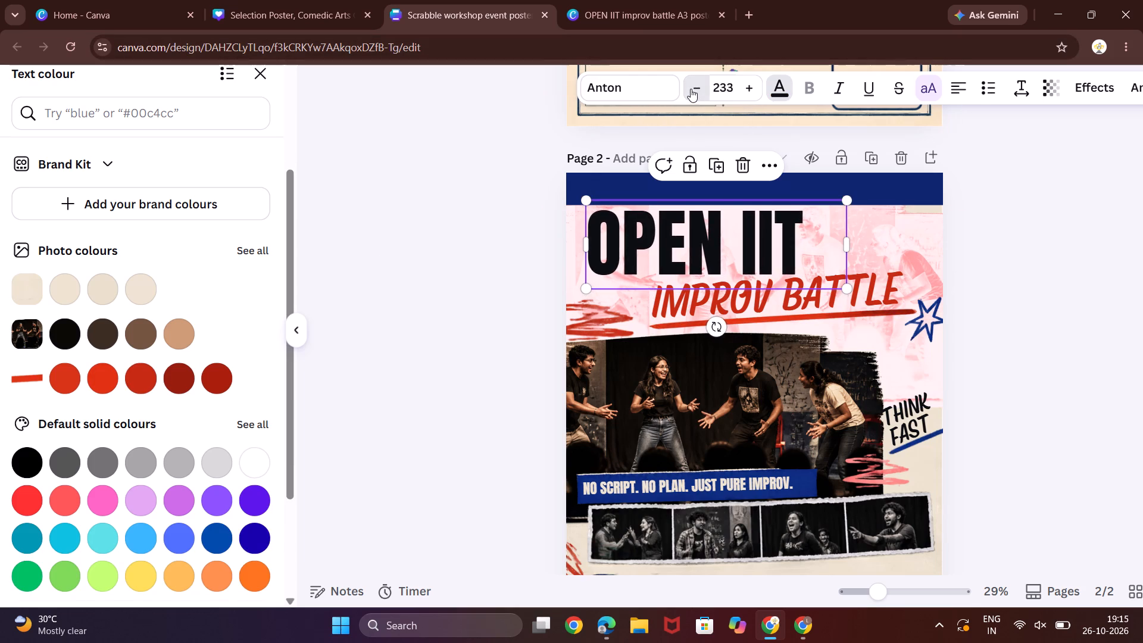
triple_click(691, 89)
triple_click(691, 89)
triple_click(691, 89)
triple_click(691, 89)
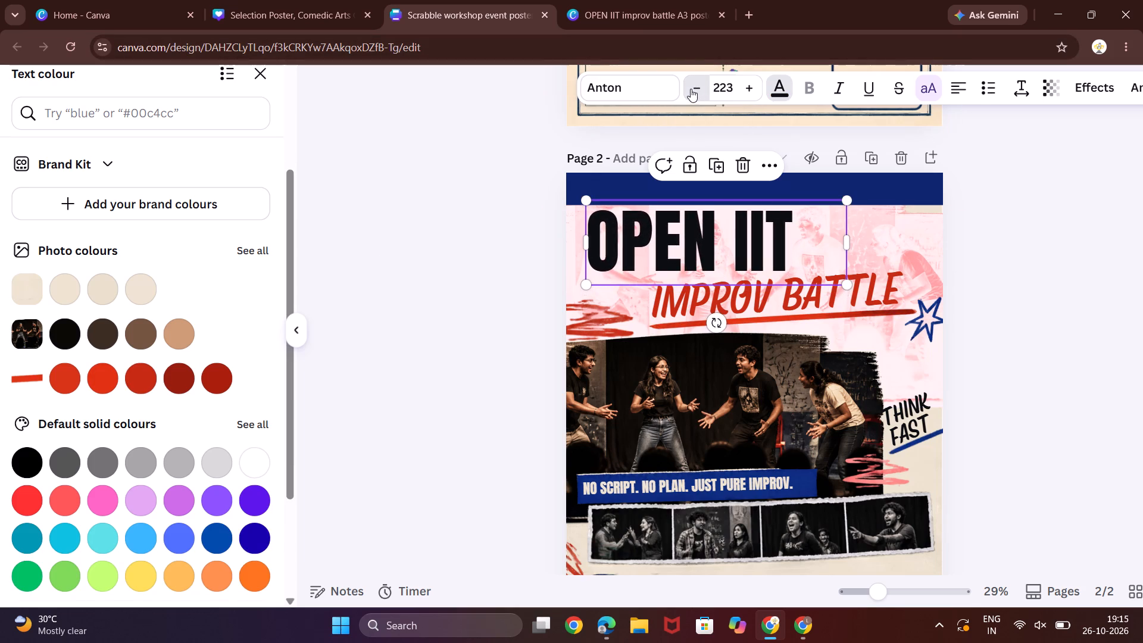
triple_click(691, 89)
triple_click(691, 89)
triple_click(691, 89)
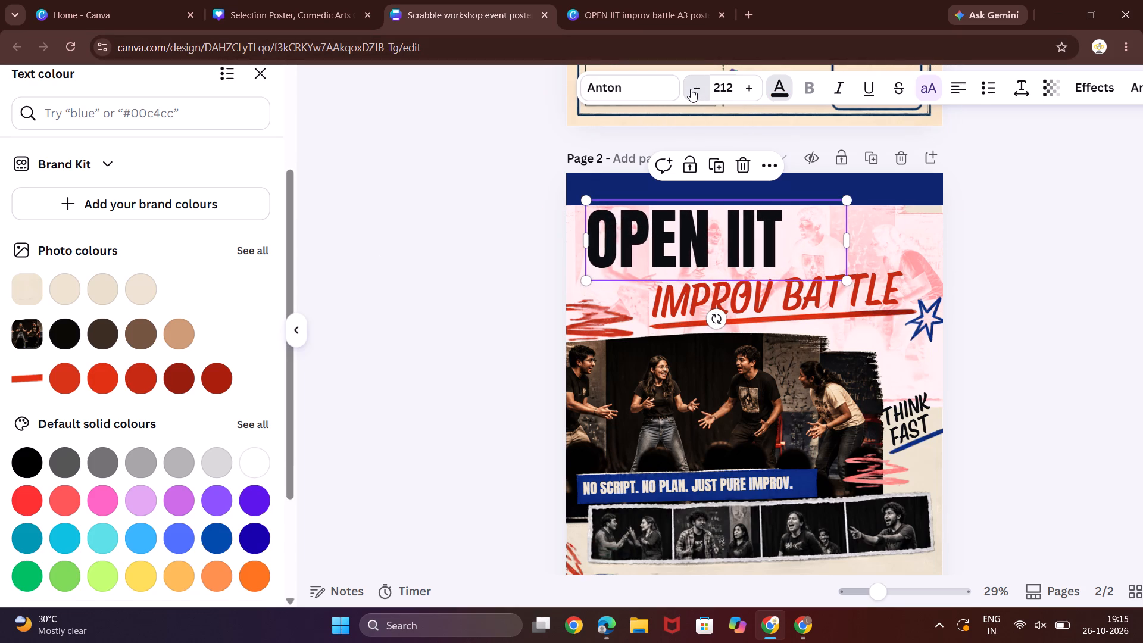
triple_click(691, 89)
triple_click(691, 89)
triple_click(691, 89)
triple_click(691, 89)
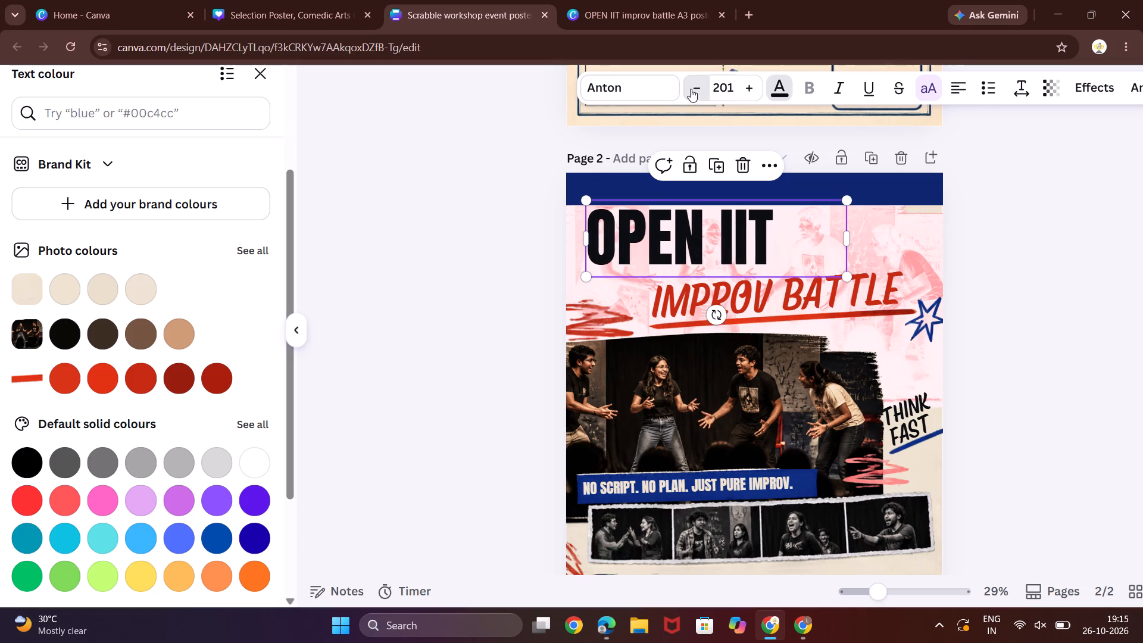
triple_click(691, 89)
triple_click(691, 89)
triple_click(691, 89)
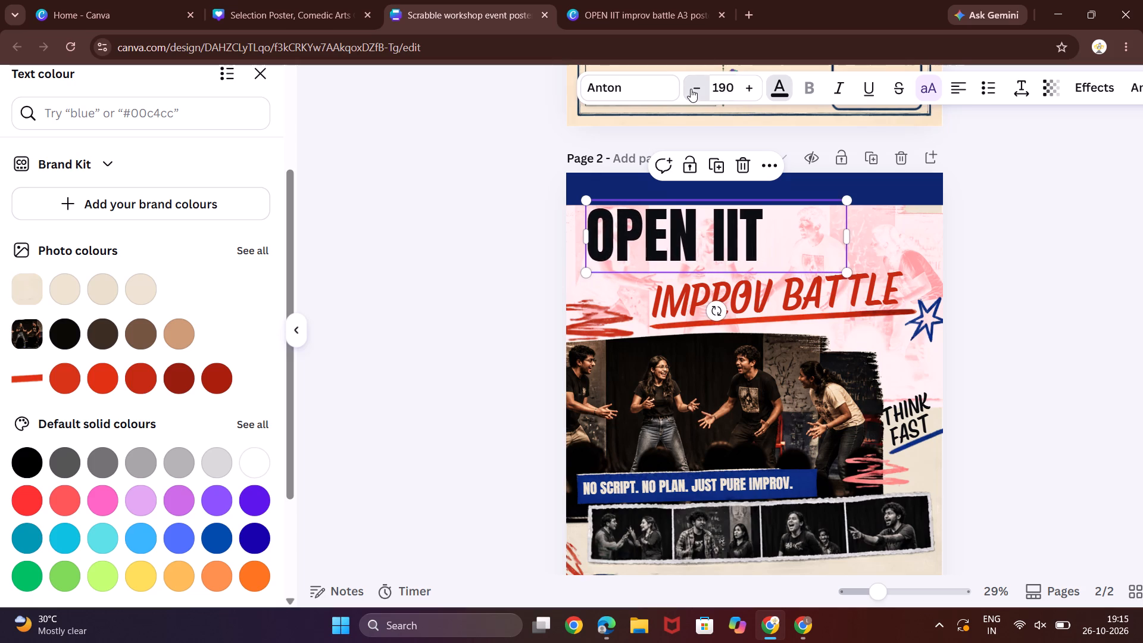
triple_click(691, 89)
left_click(691, 89)
double_click(691, 89)
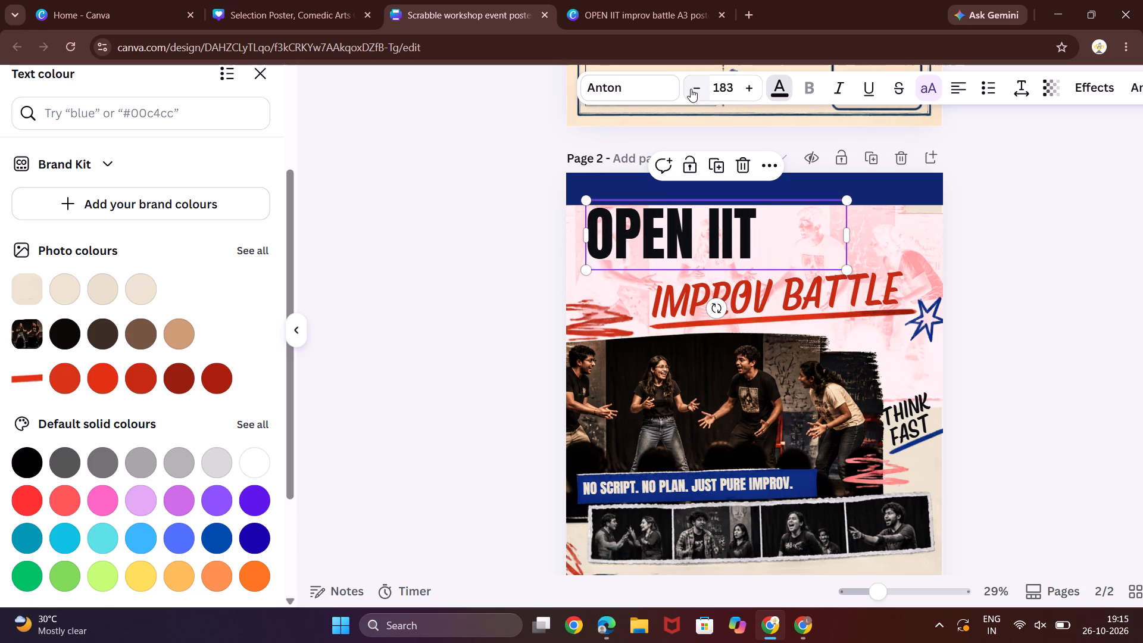
Move the OPEN IIT heading down so it sits just above the IMPROV BATTLE text on page 2.
left_click_drag(686, 211, 686, 229)
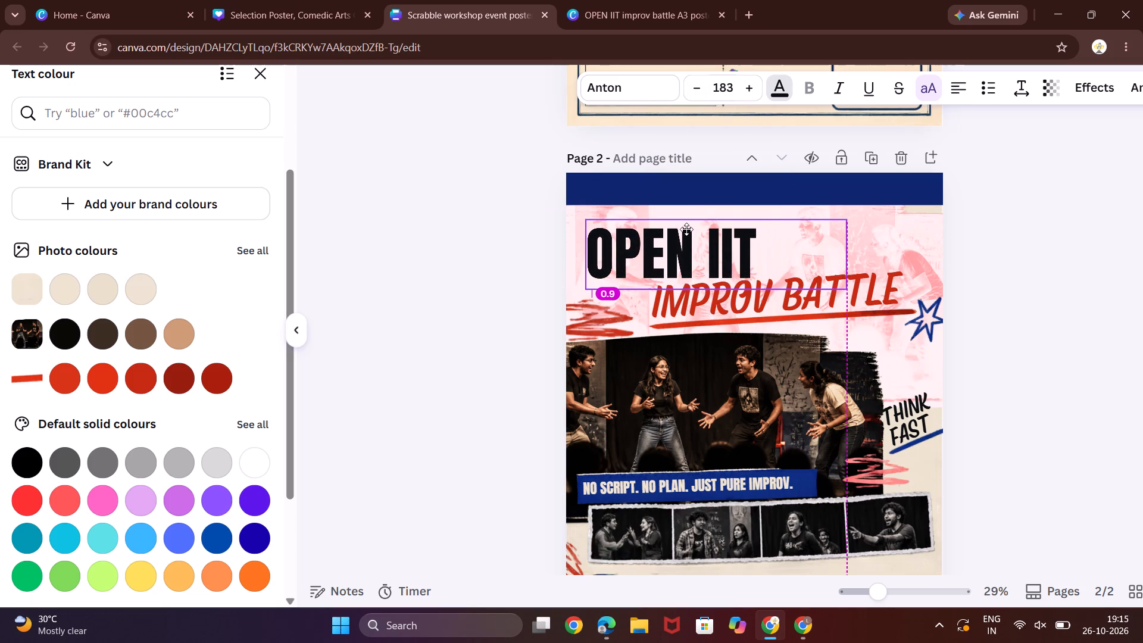
left_click_drag(686, 229, 683, 228)
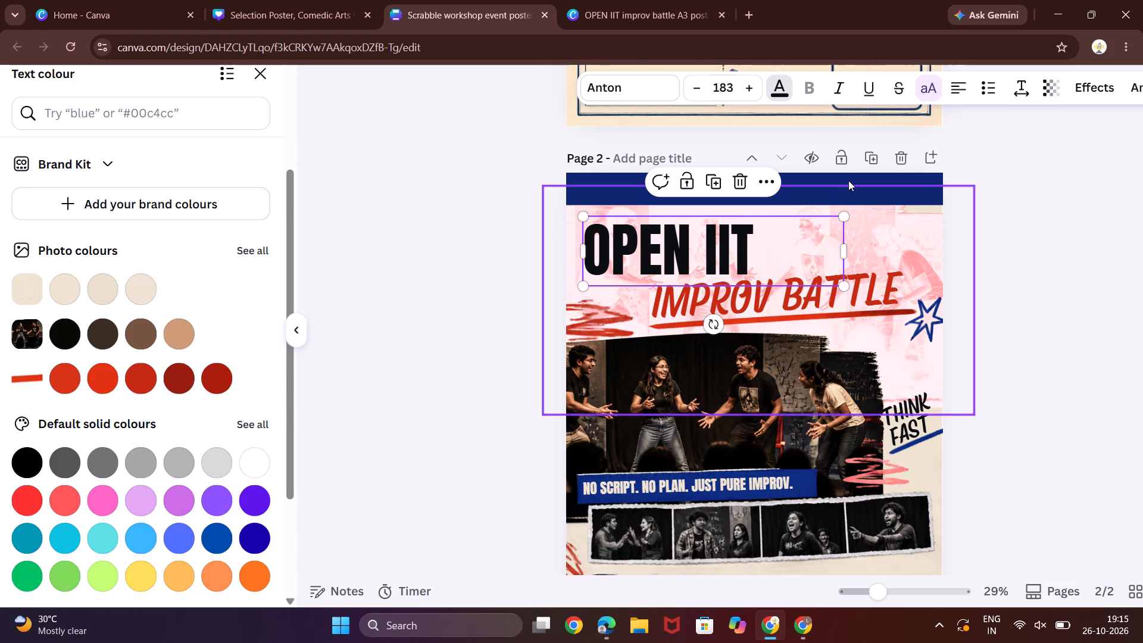
Examine the institute header text and logos at the top of the Scrabble workshop poster on page 1.
left_click(848, 180)
scroll(848, 180, "left", 4)
scroll(848, 180, "up", 3)
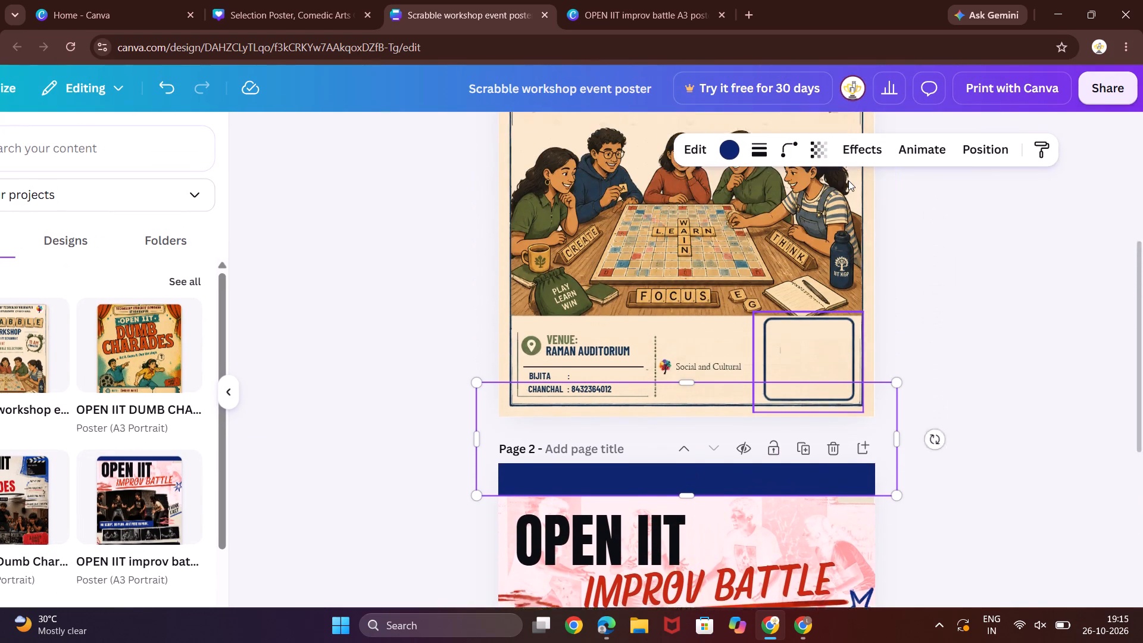
scroll(848, 180, "up", 4)
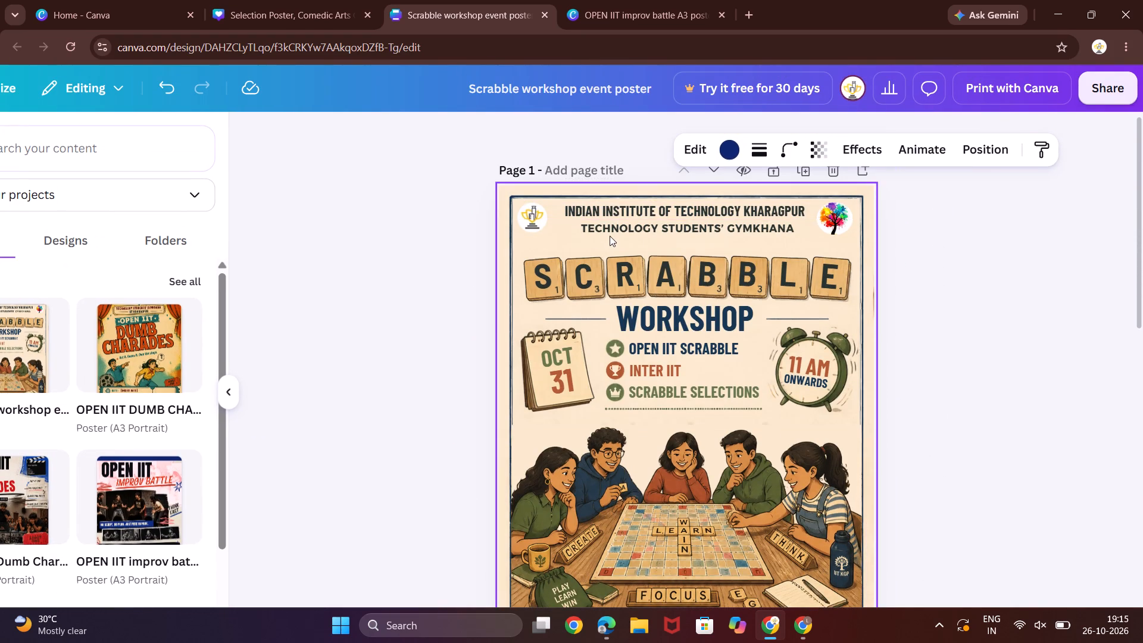
left_click(611, 233)
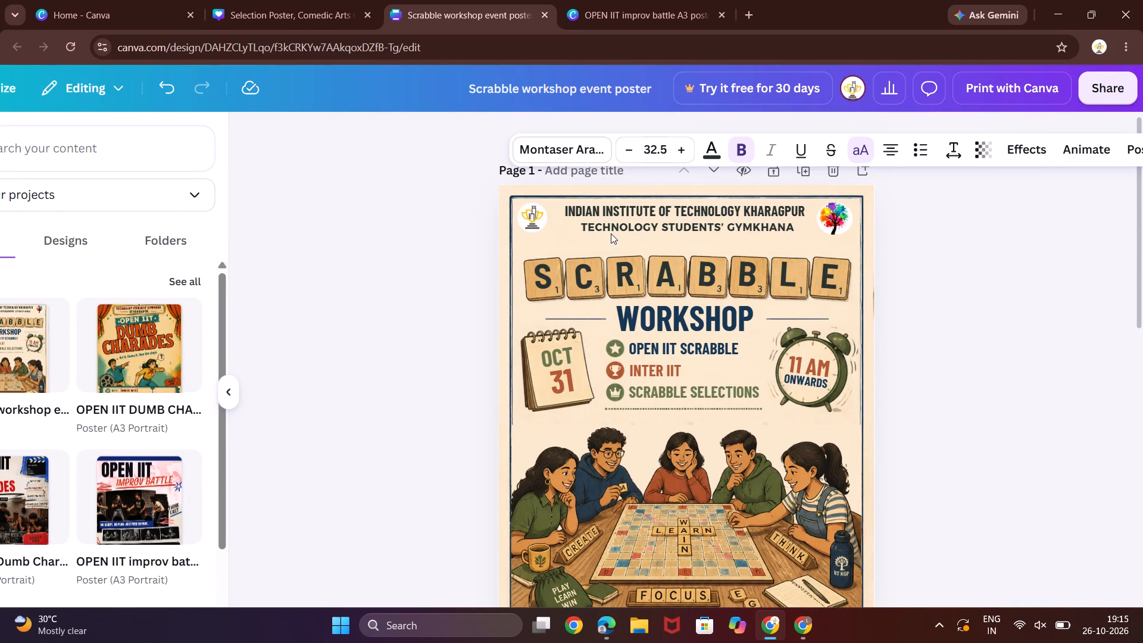
scroll(611, 233, "up", 1)
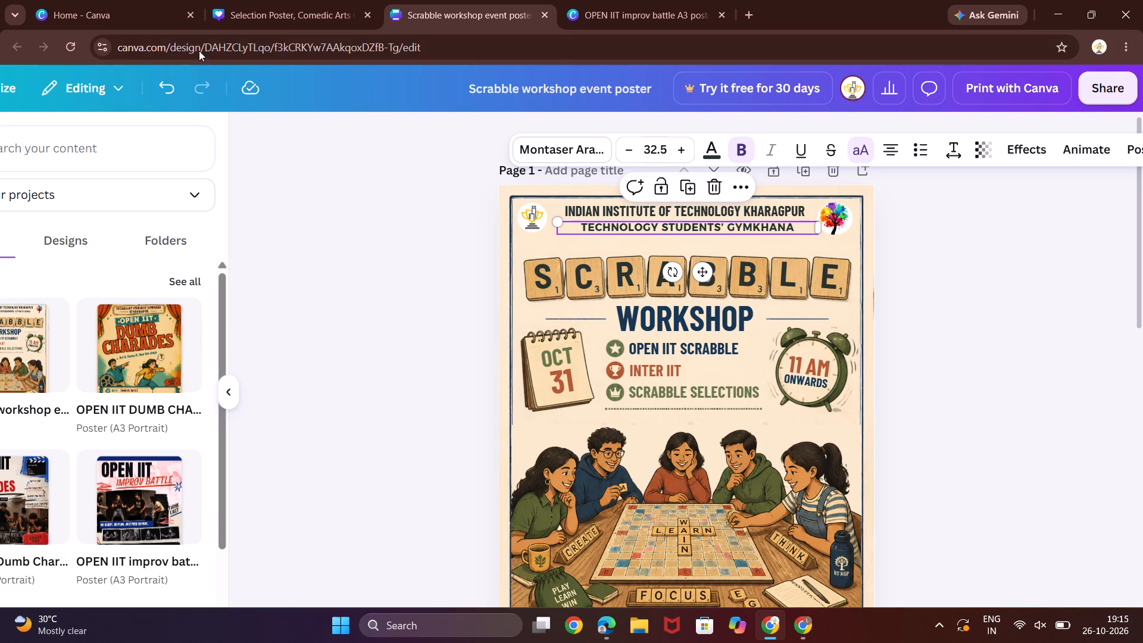
Switch to the Selection Poster, Comedic Arts Cup design and go to the institute header banner on page 2.
left_click(253, 1)
scroll(527, 283, "up", 3)
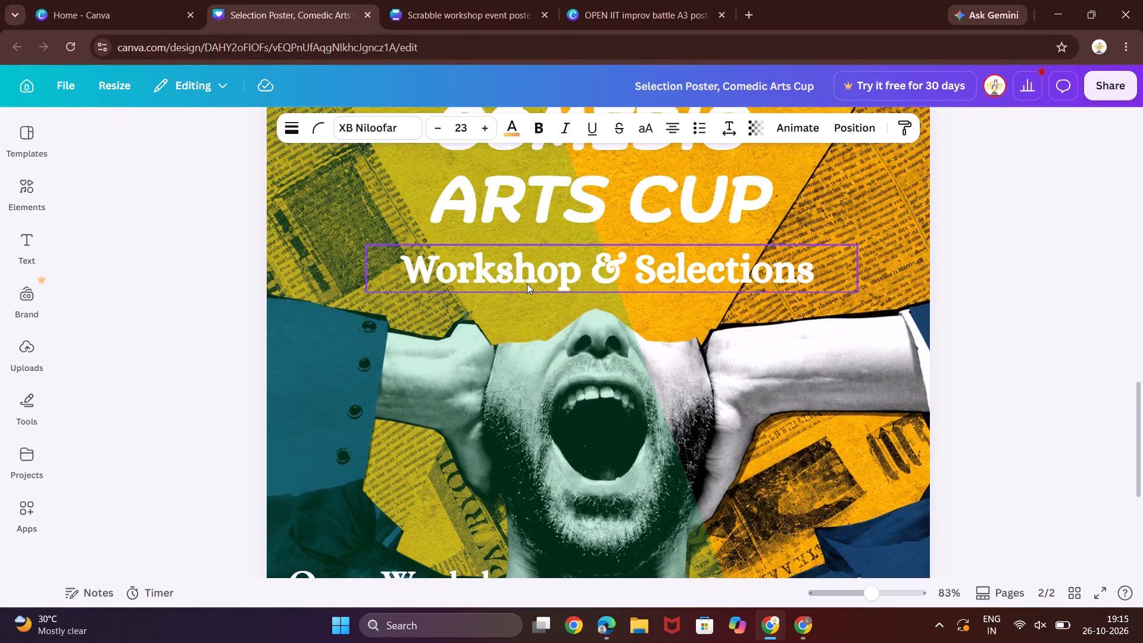
scroll(527, 283, "up", 8)
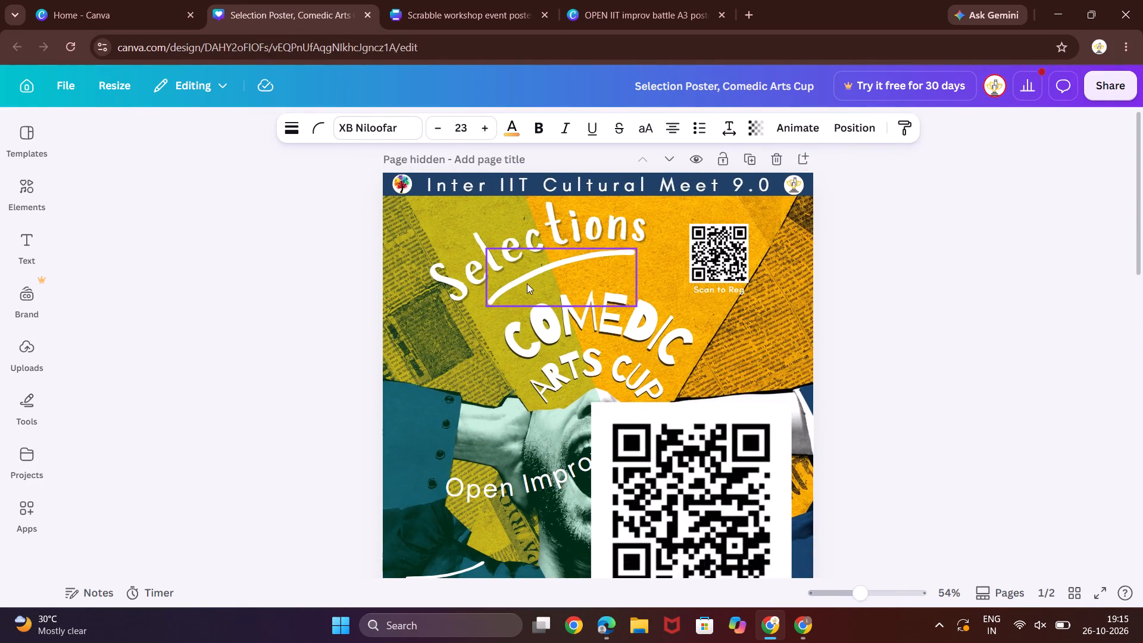
scroll(527, 283, "down", 3)
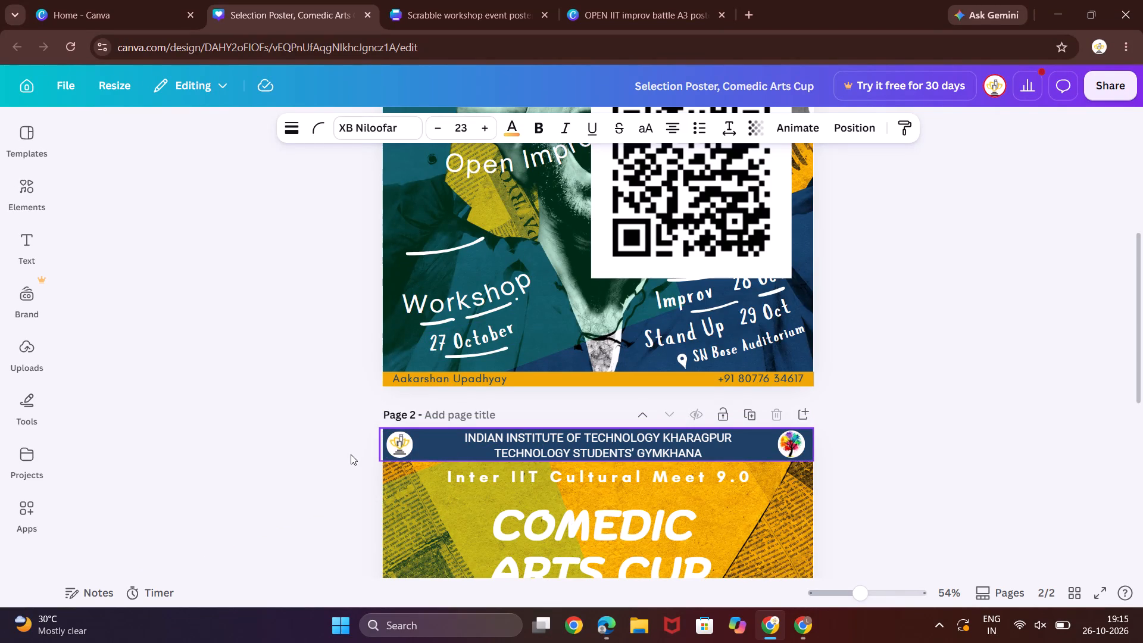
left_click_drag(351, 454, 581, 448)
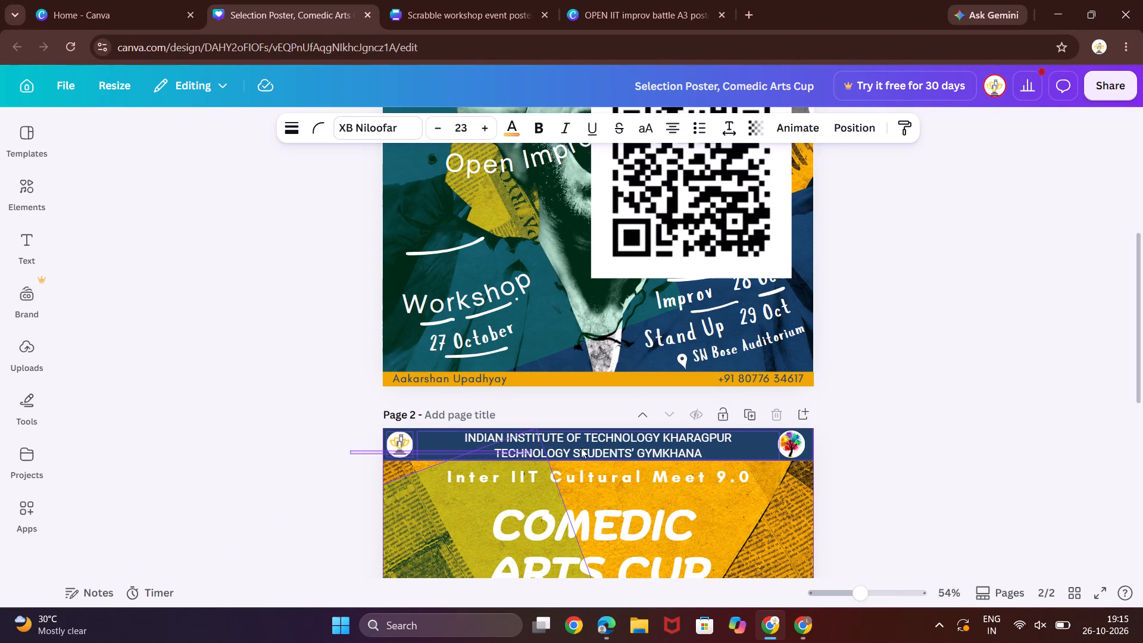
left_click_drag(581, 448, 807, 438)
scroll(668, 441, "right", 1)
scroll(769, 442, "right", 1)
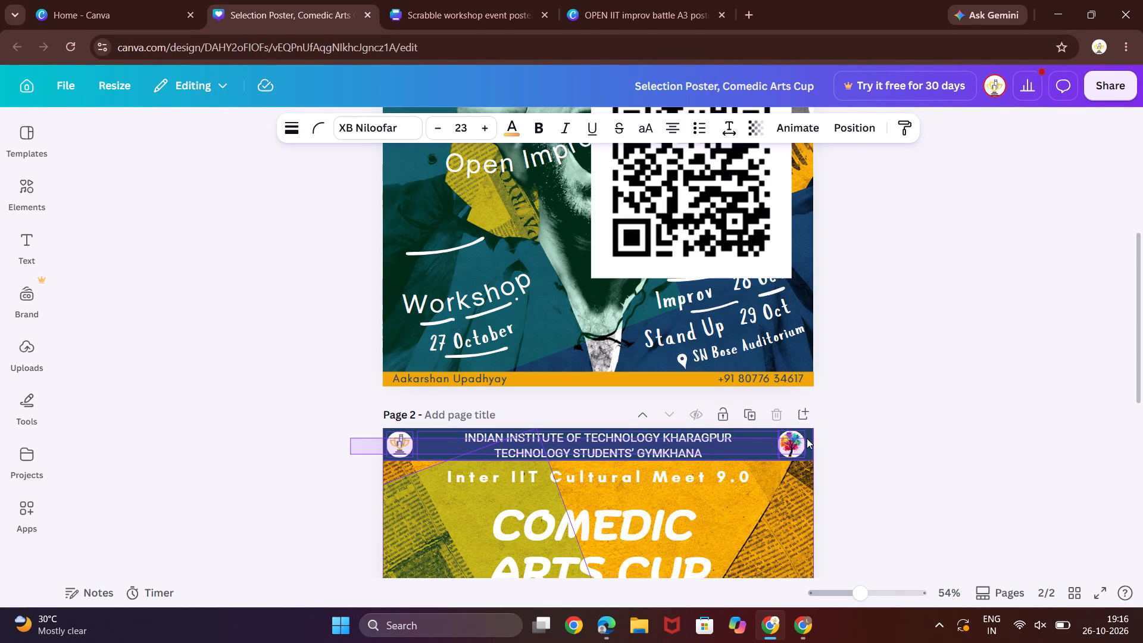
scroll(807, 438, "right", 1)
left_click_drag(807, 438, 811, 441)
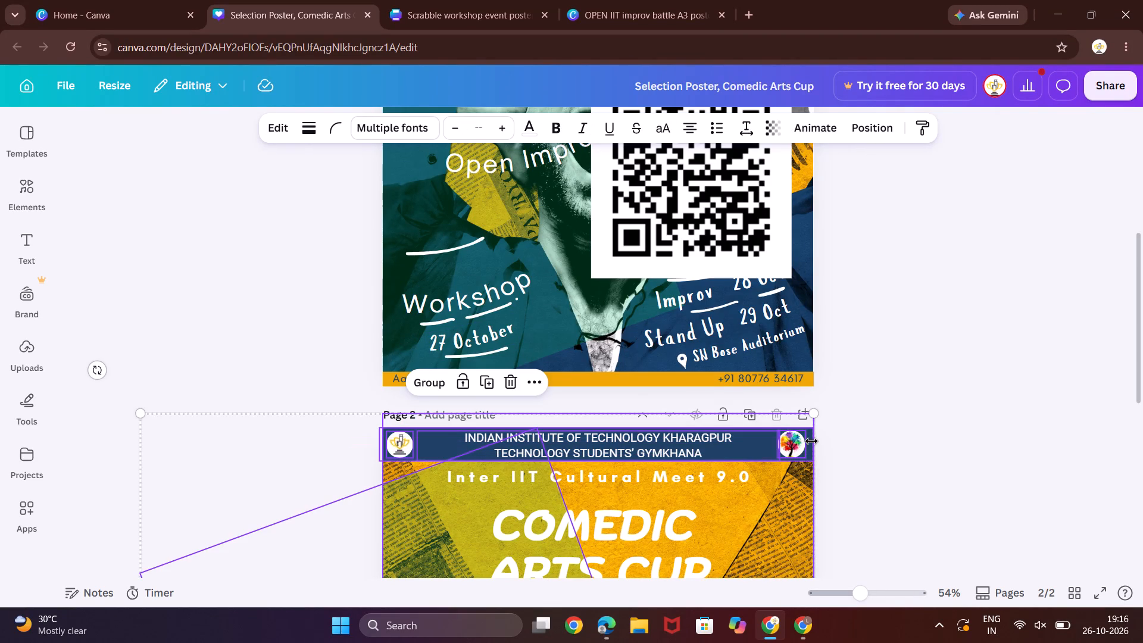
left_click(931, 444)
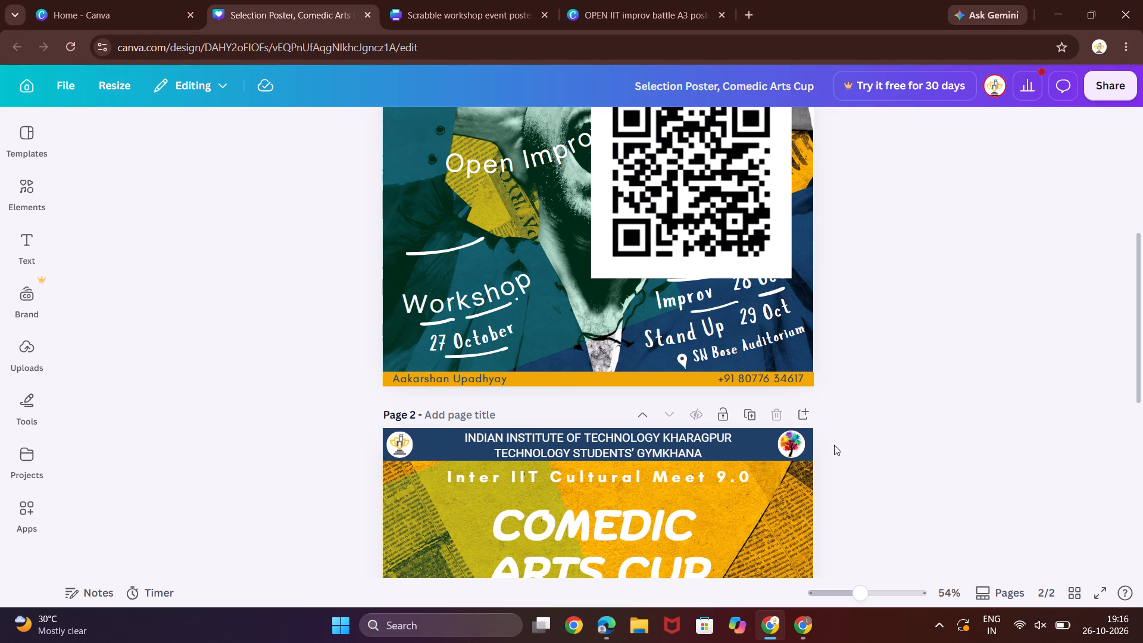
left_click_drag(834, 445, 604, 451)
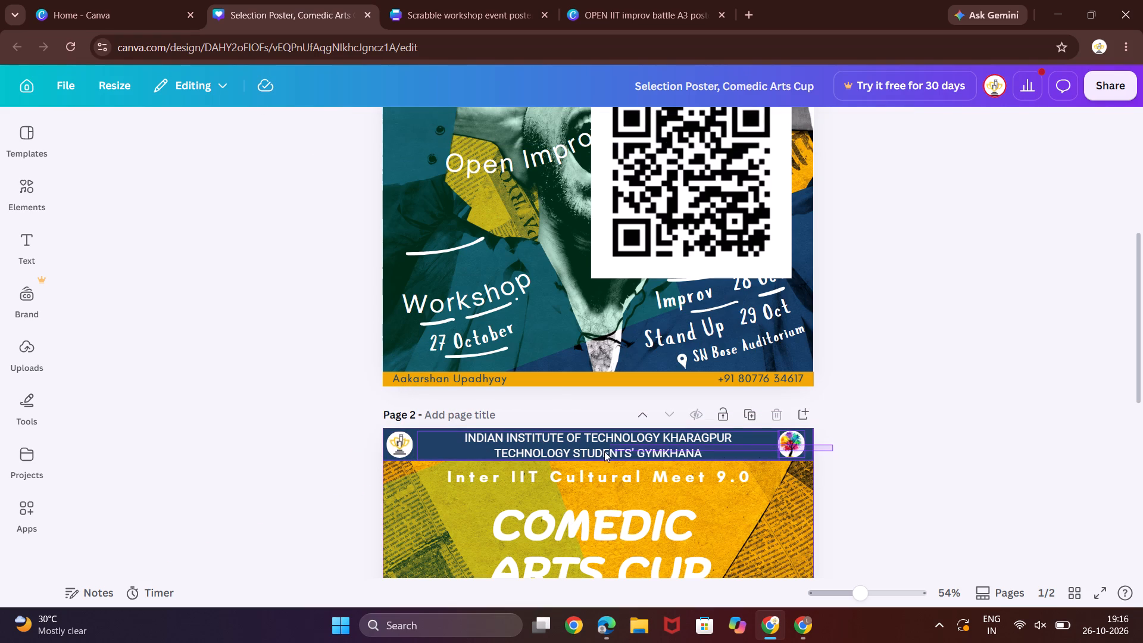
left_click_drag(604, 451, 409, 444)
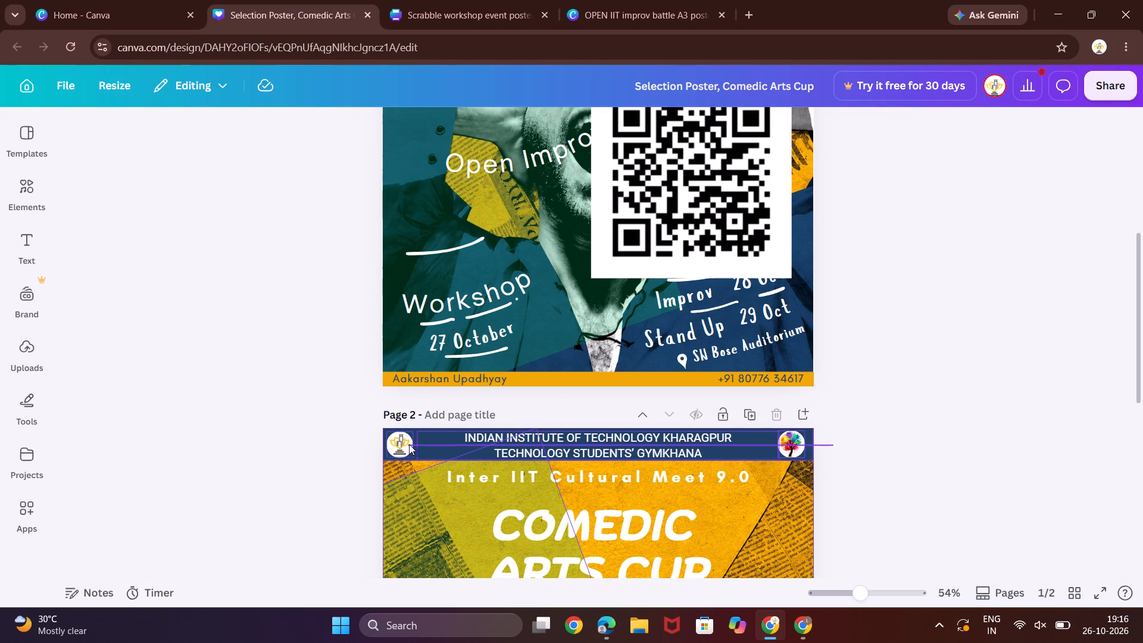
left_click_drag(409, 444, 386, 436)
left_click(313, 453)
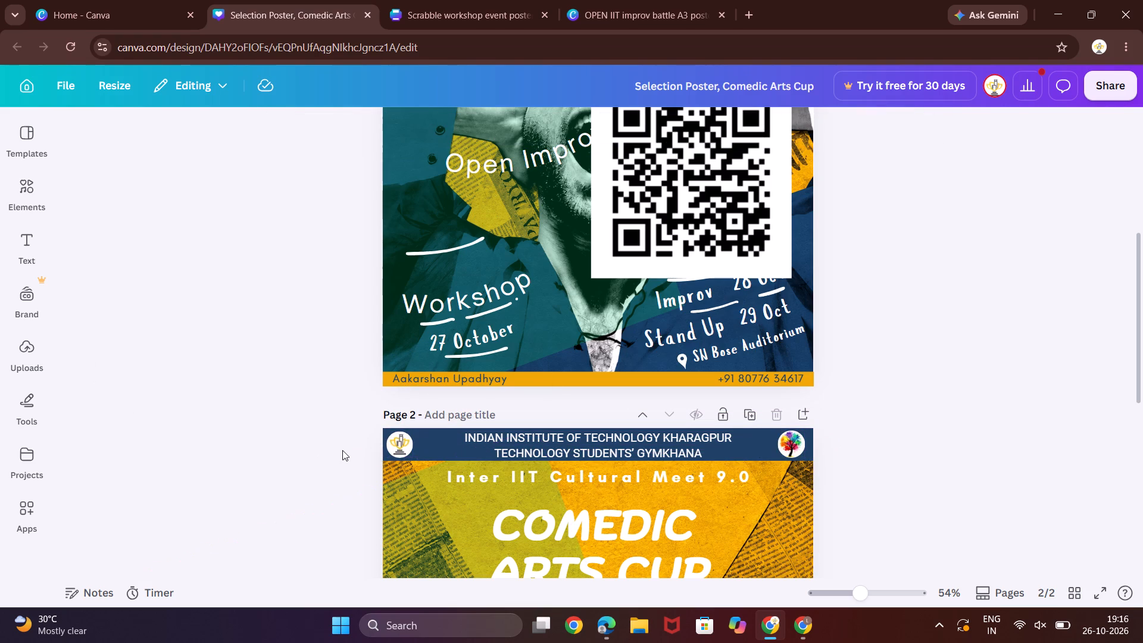
Copy both logos and the institute header text from the banner, and return to page 2 of the Scrabble workshop design.
left_click(410, 453)
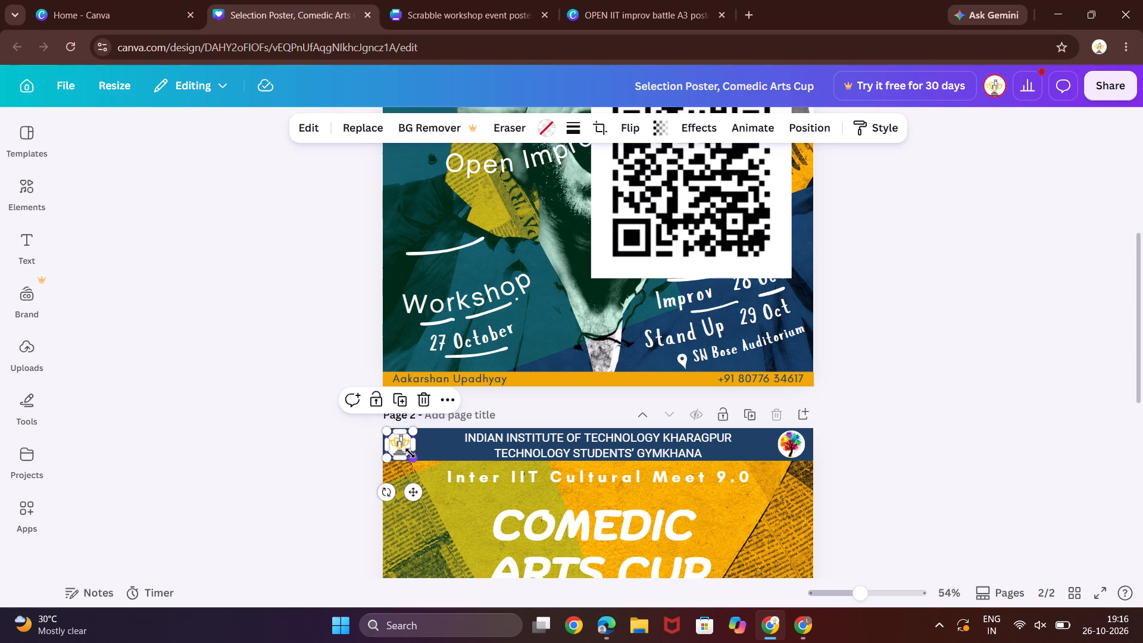
left_click(505, 436, "shift")
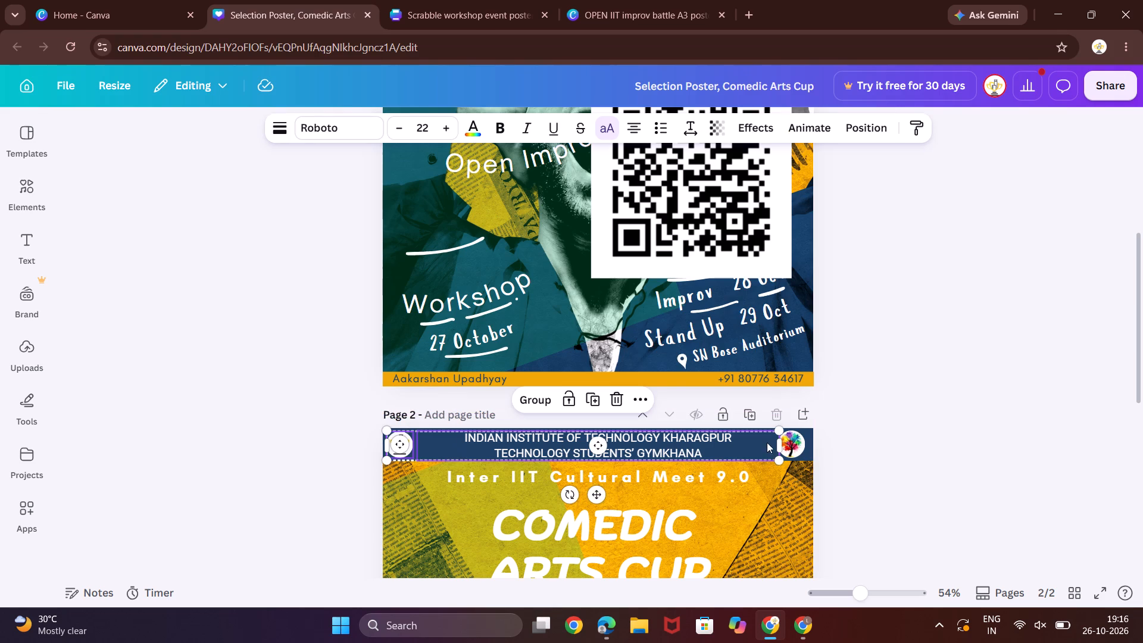
left_click(802, 435, "shift")
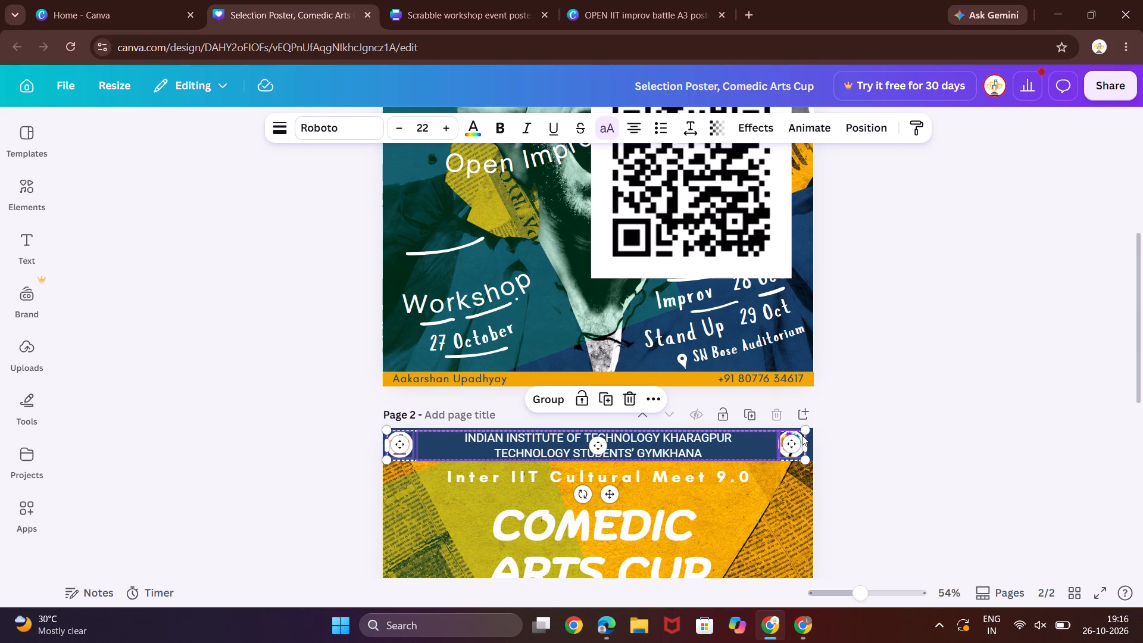
key("ctrl+c")
left_click(512, 17)
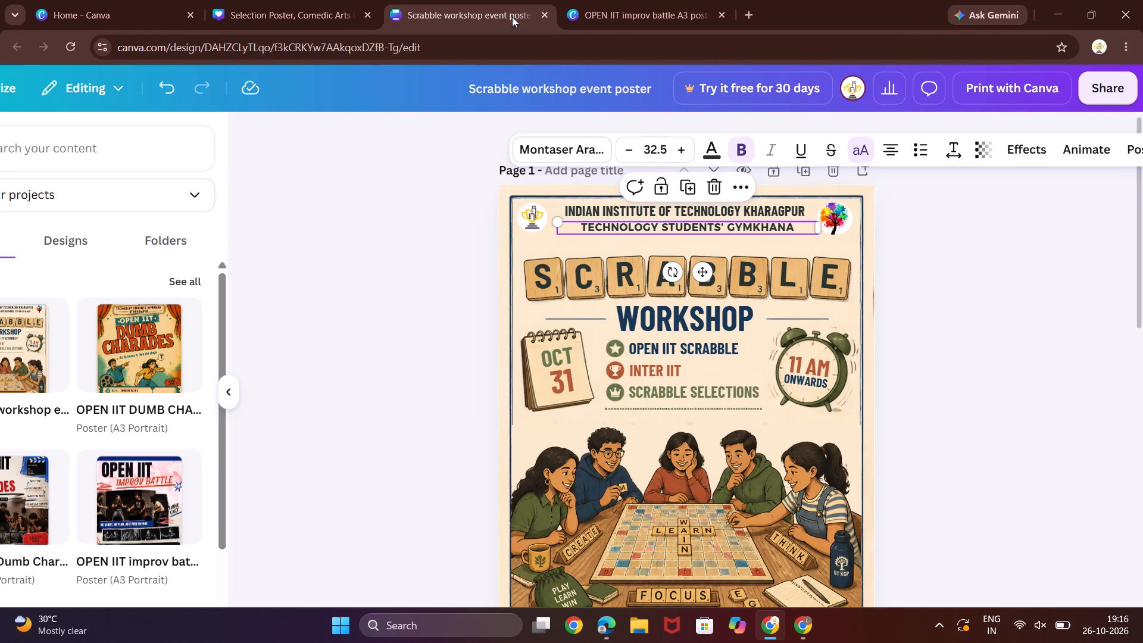
scroll(682, 405, "down", 5)
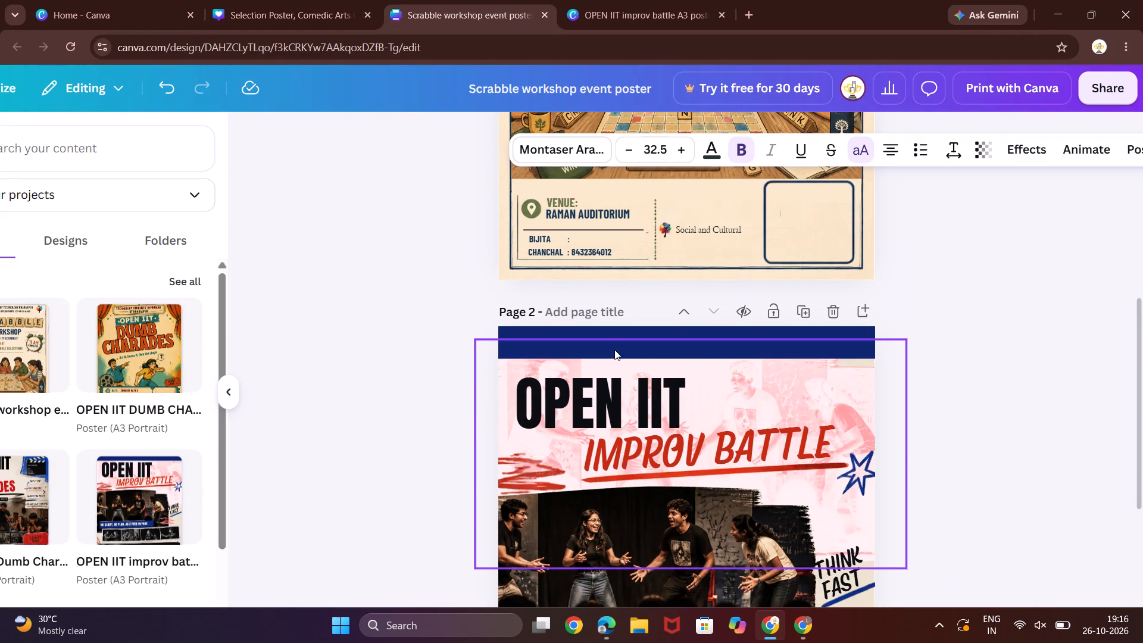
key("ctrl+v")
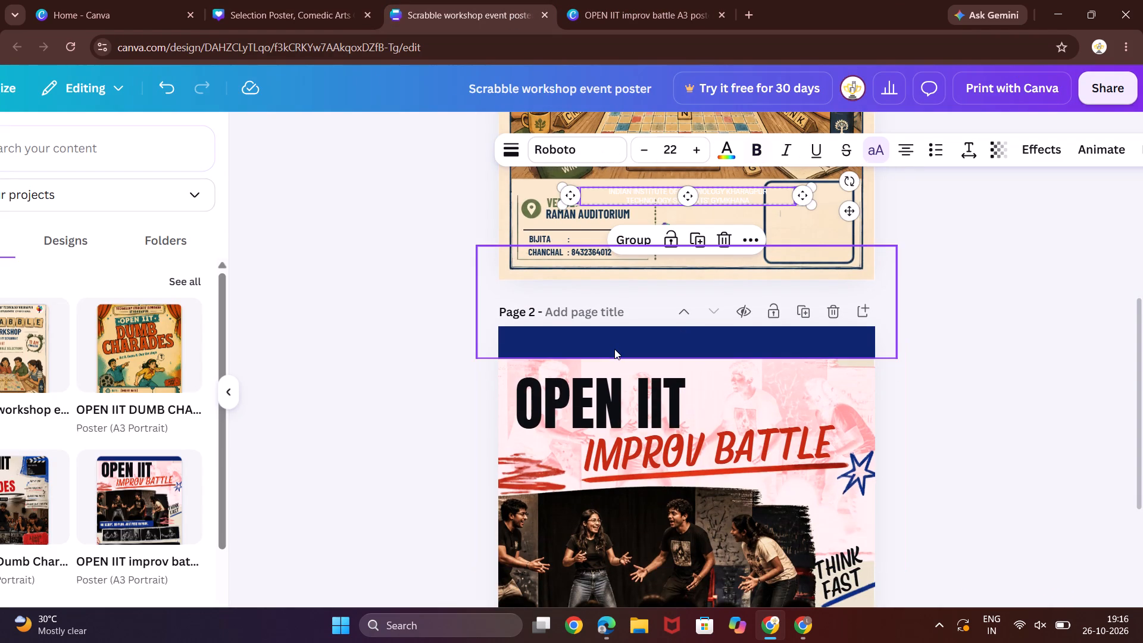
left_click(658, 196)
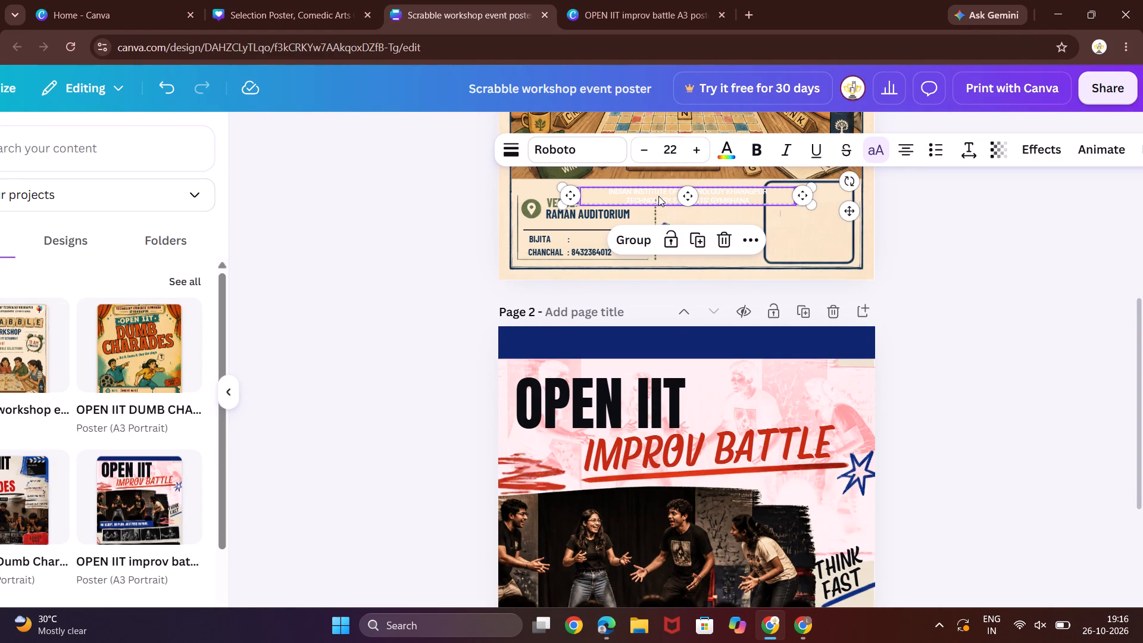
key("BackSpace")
Paste the copied logos and institute header text onto page 2 and place them within the dark blue band at the poster's top.
left_click(747, 427)
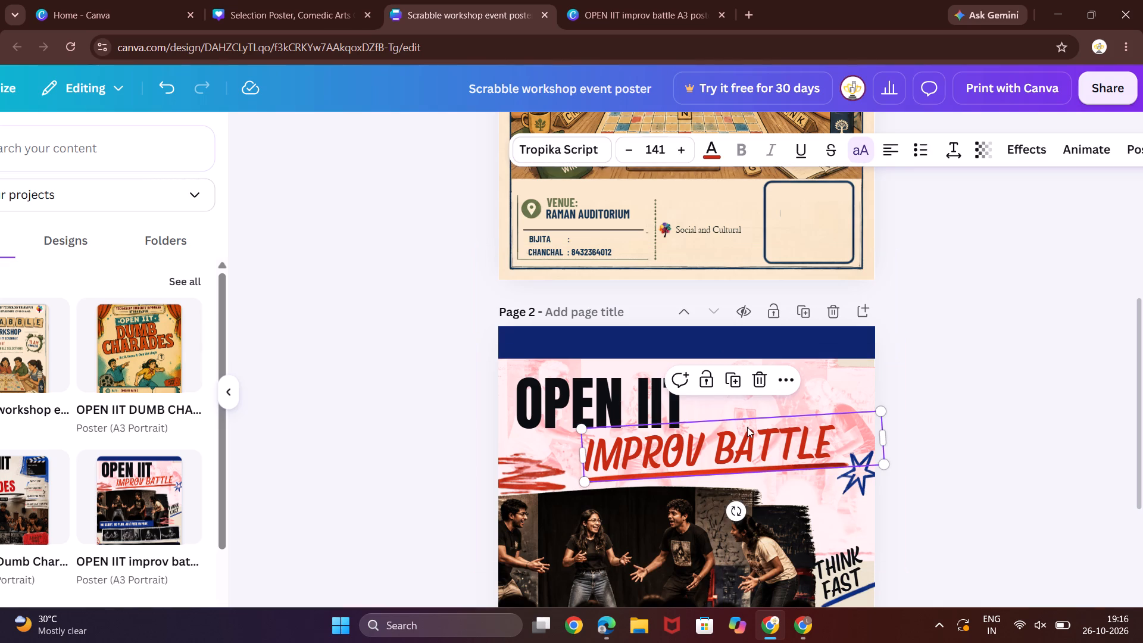
left_click(802, 397)
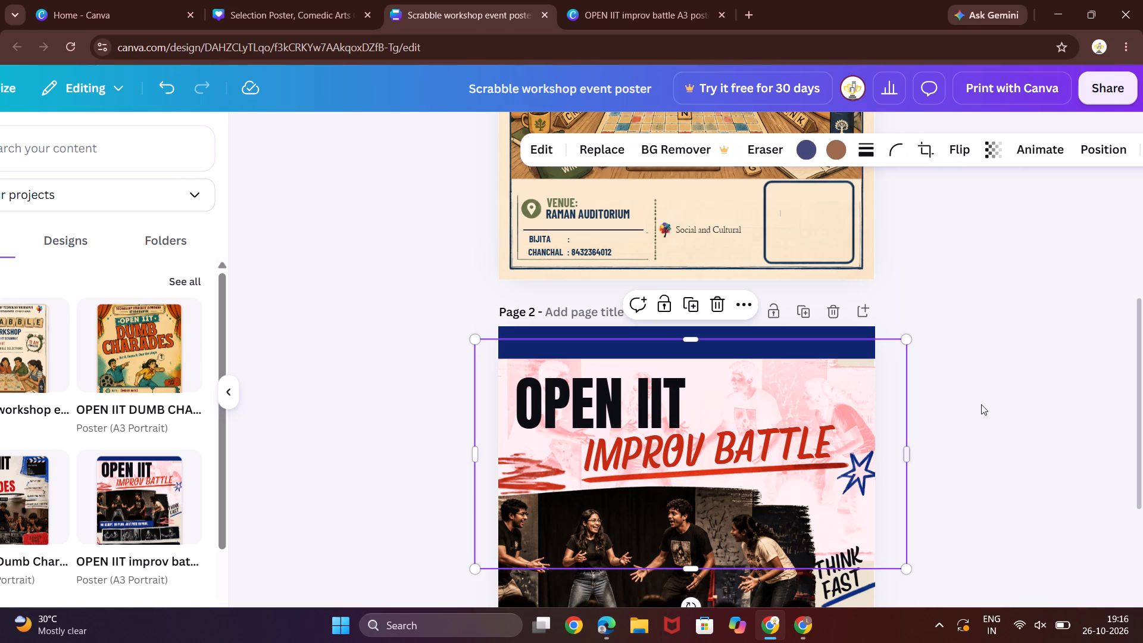
left_click(981, 404)
key("ctrl+v")
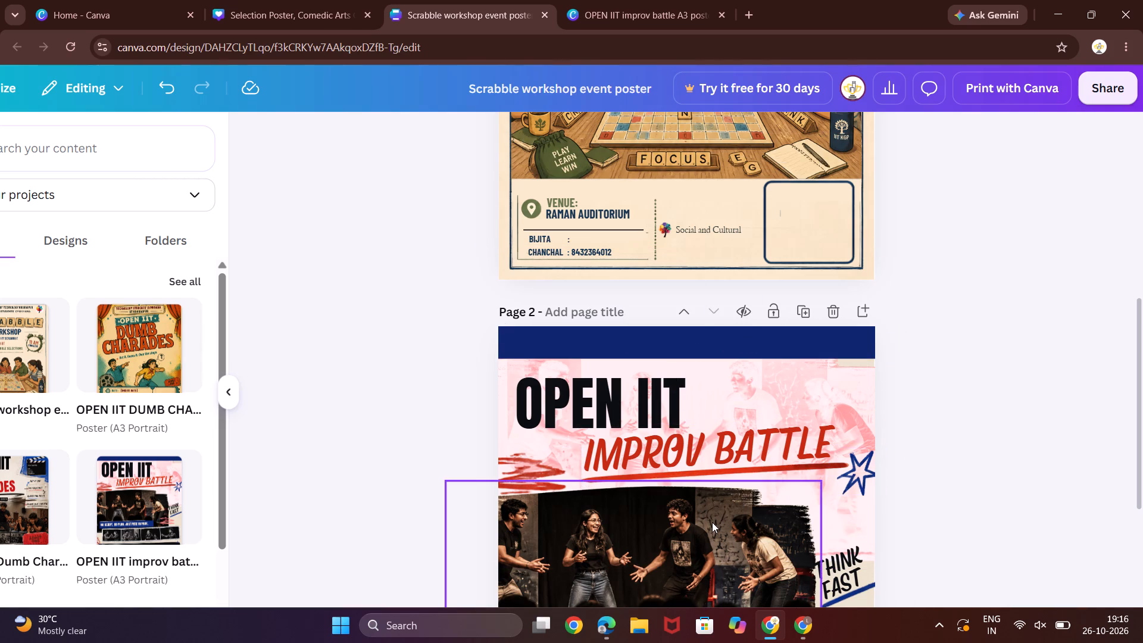
left_click_drag(667, 334, 683, 335)
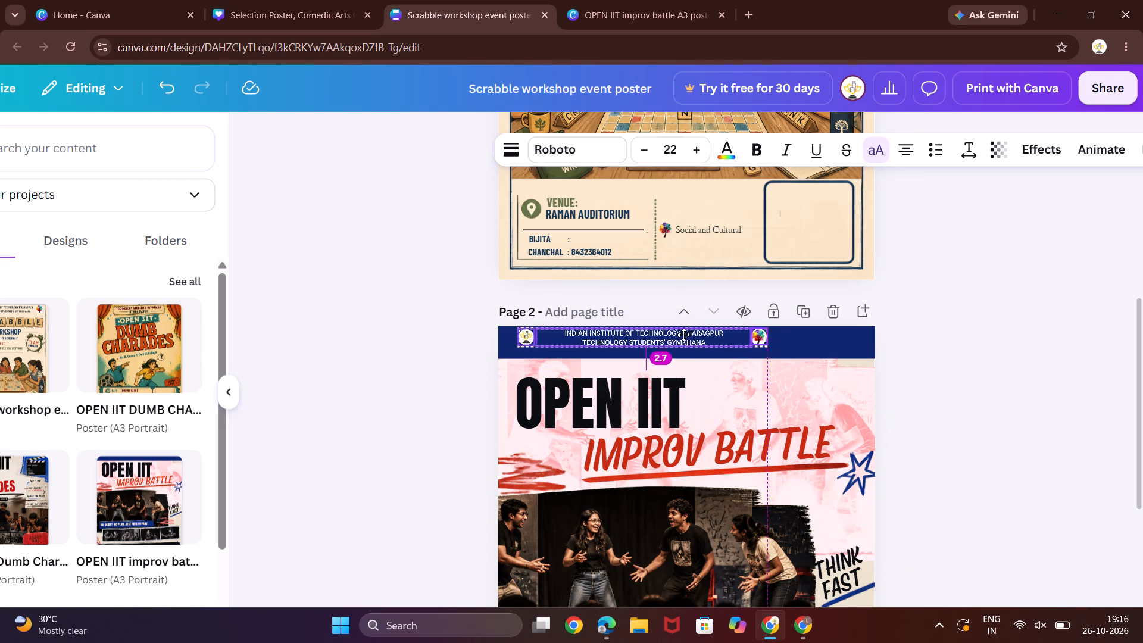
left_click_drag(683, 335, 708, 339)
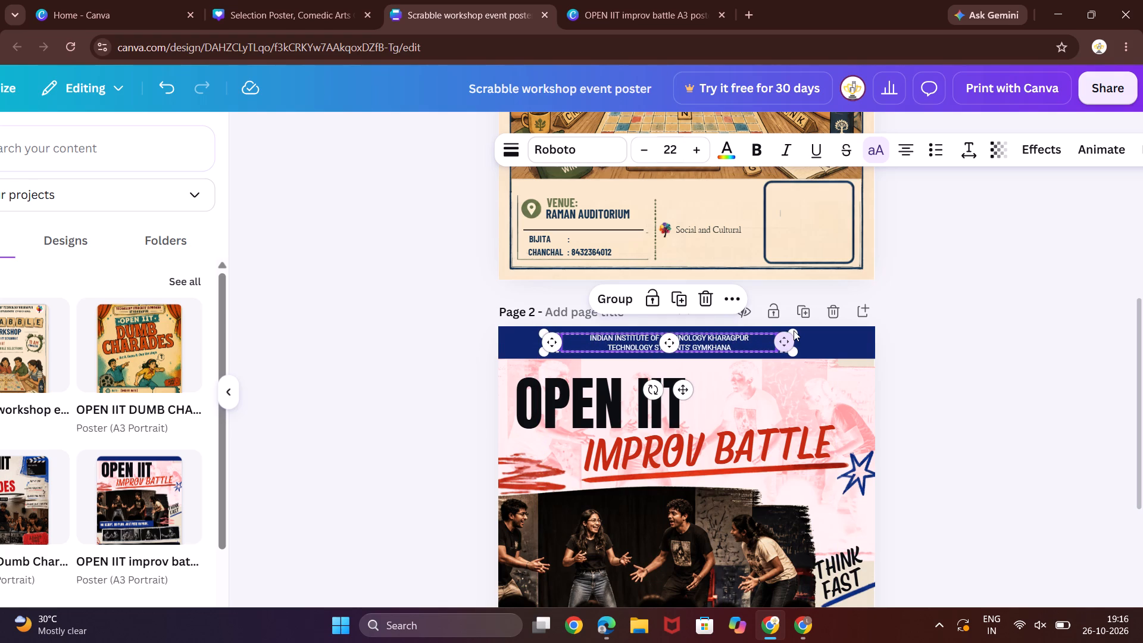
left_click_drag(794, 330, 824, 329)
left_click(997, 389)
Enlarge the trophy logo beside the institute header text in the blue band.
left_click(637, 344)
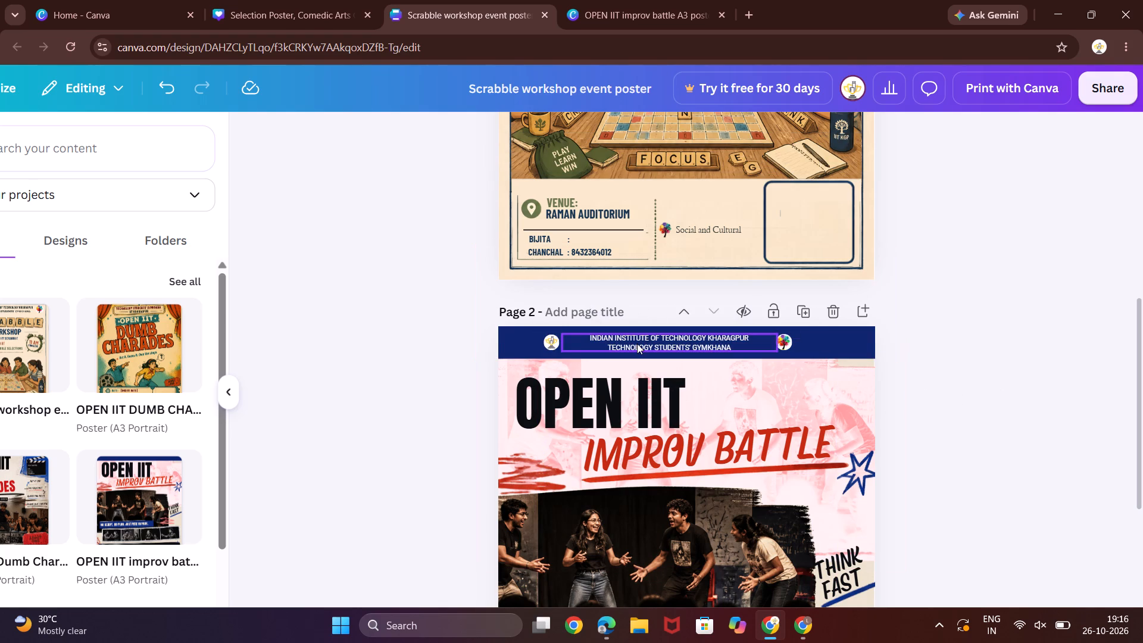
left_click(552, 344)
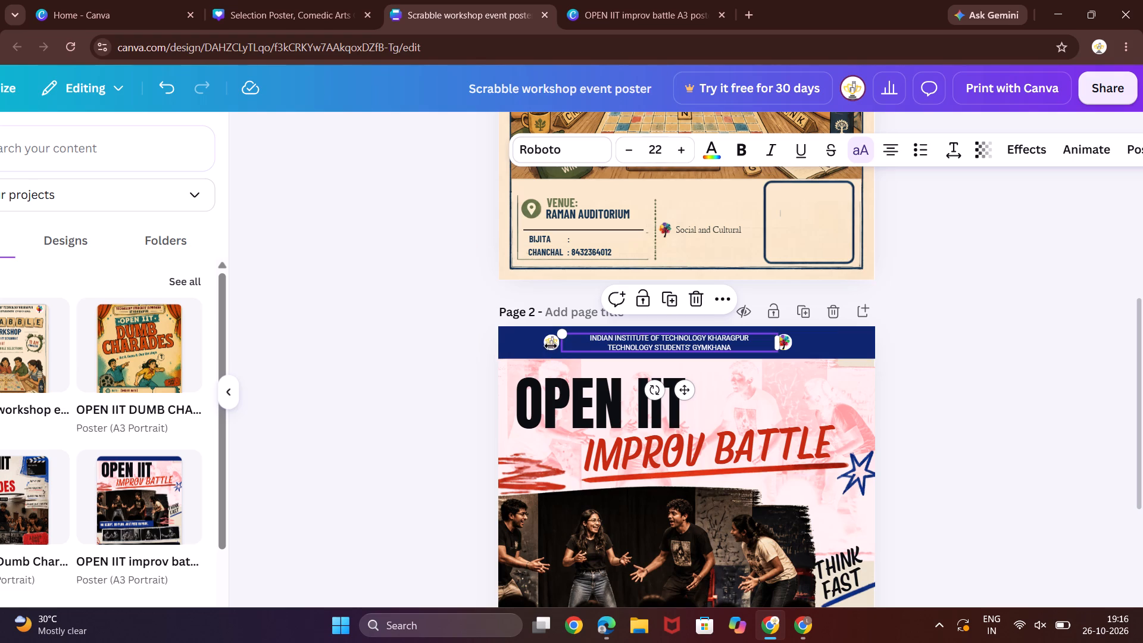
left_click(455, 348)
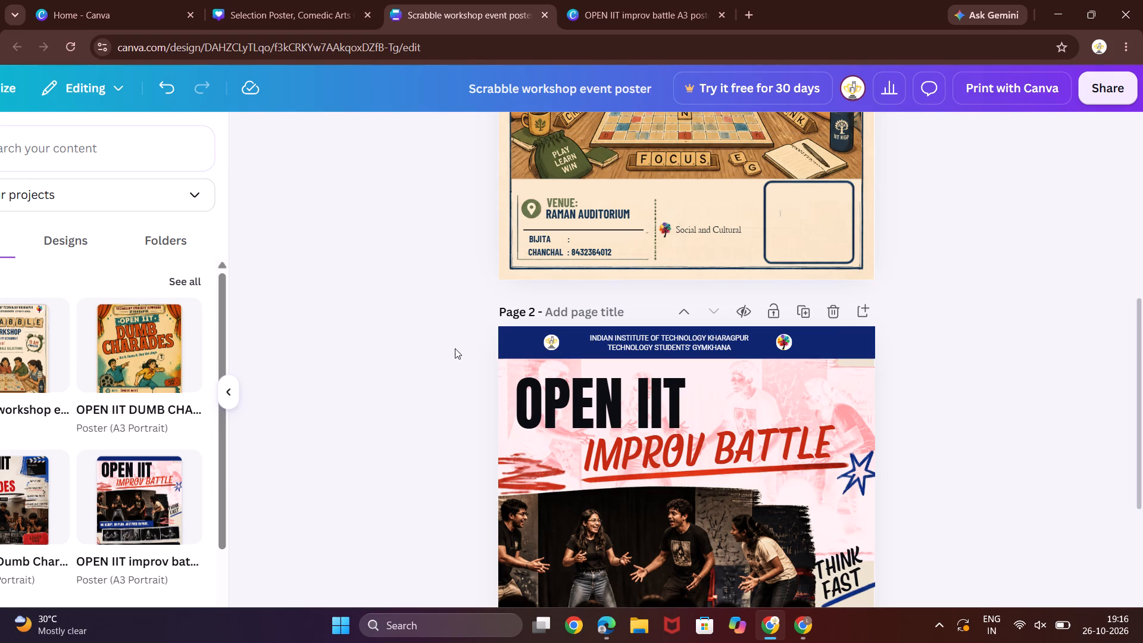
left_click(547, 340)
left_click_drag(547, 340, 531, 349)
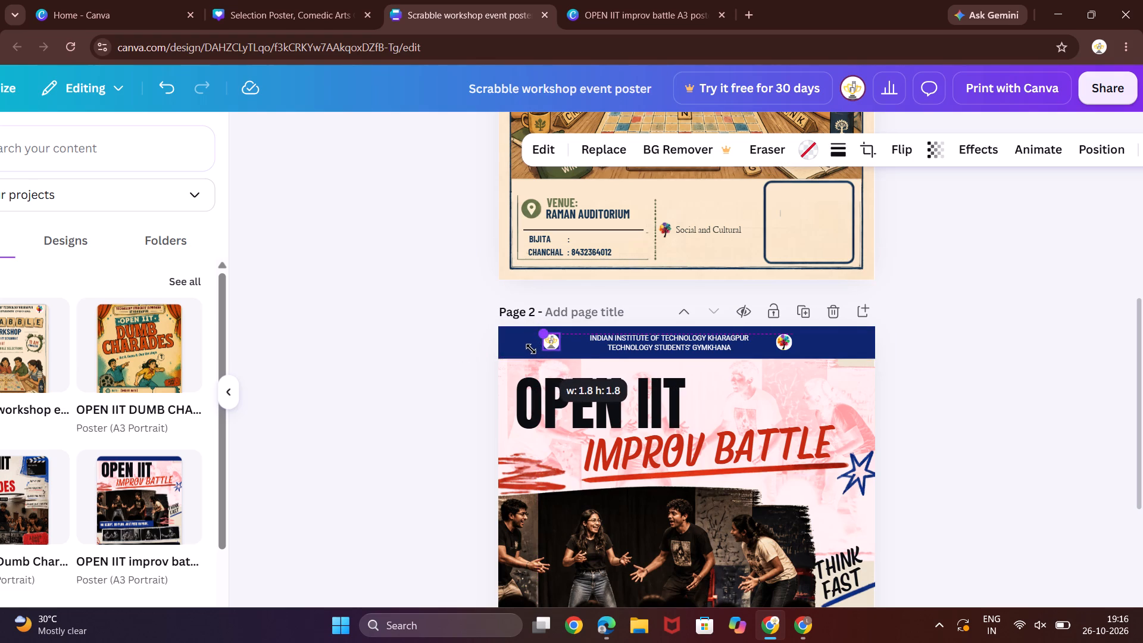
left_click_drag(531, 349, 527, 349)
left_click_drag(420, 375, 496, 369)
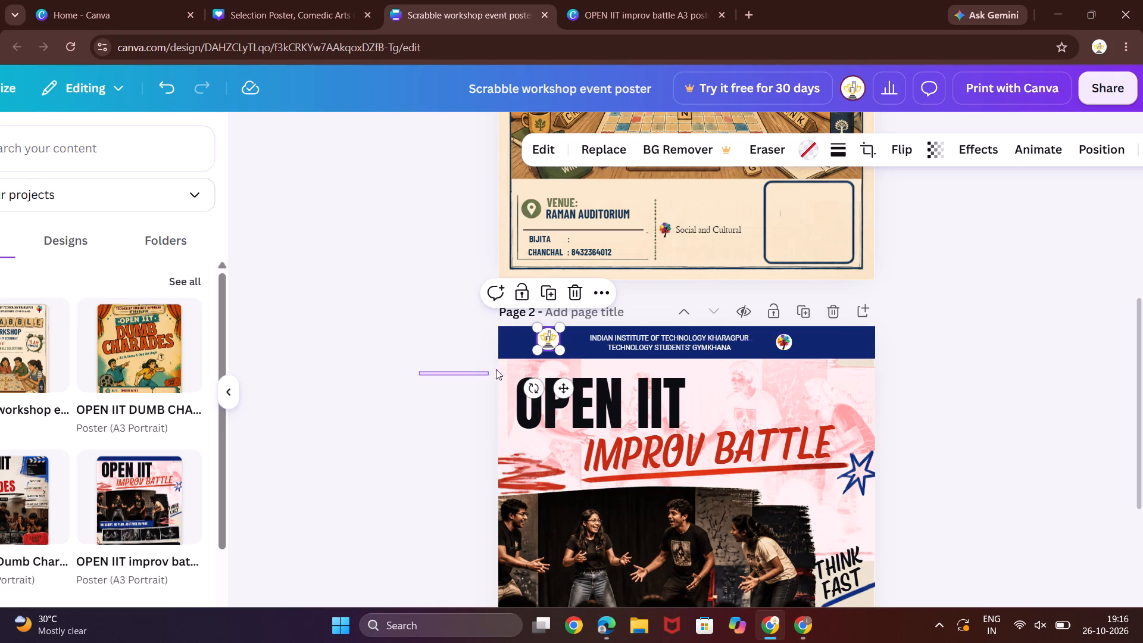
Move the trophy logo to the left end of the blue header band on page 2.
left_click_drag(496, 369, 410, 396)
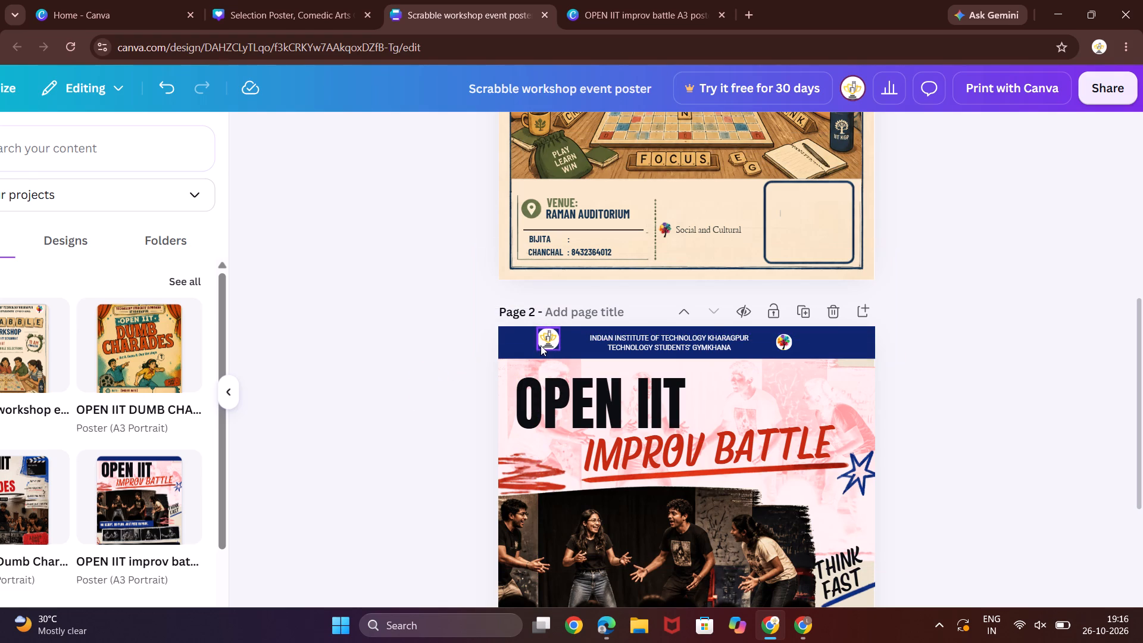
left_click(541, 345)
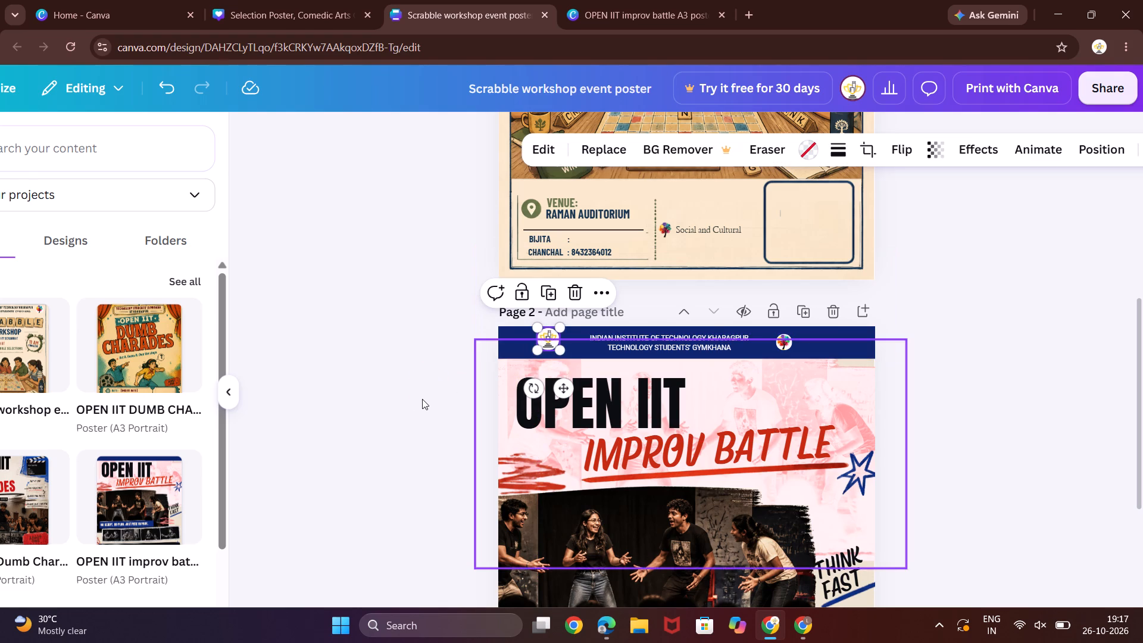
left_click(422, 399)
left_click_drag(554, 337, 535, 344)
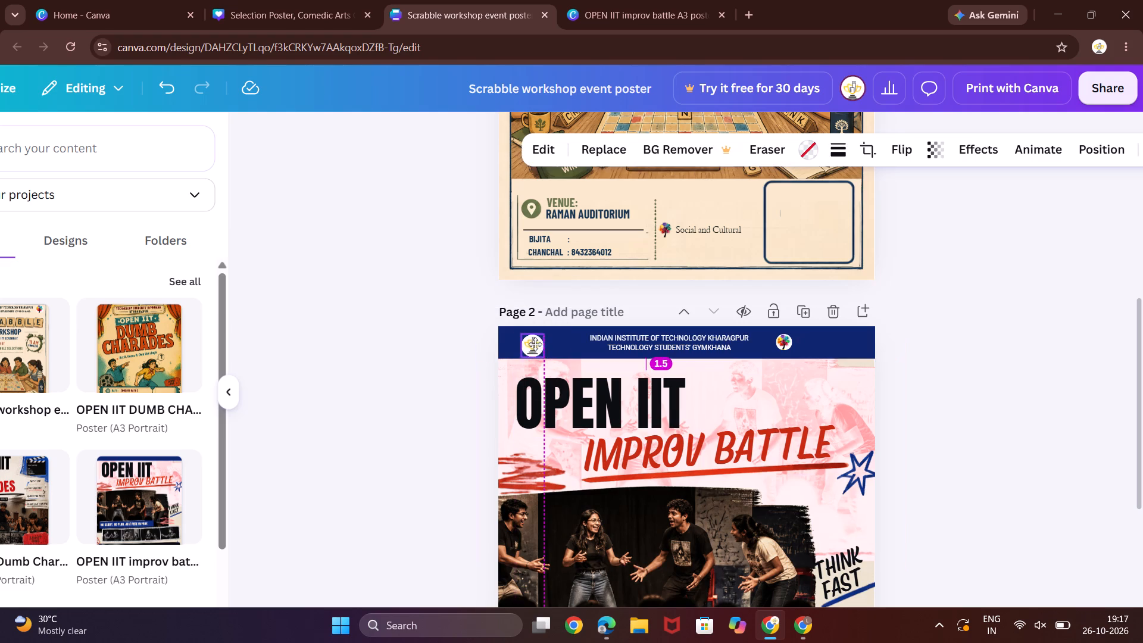
left_click_drag(535, 344, 523, 341)
left_click(455, 413)
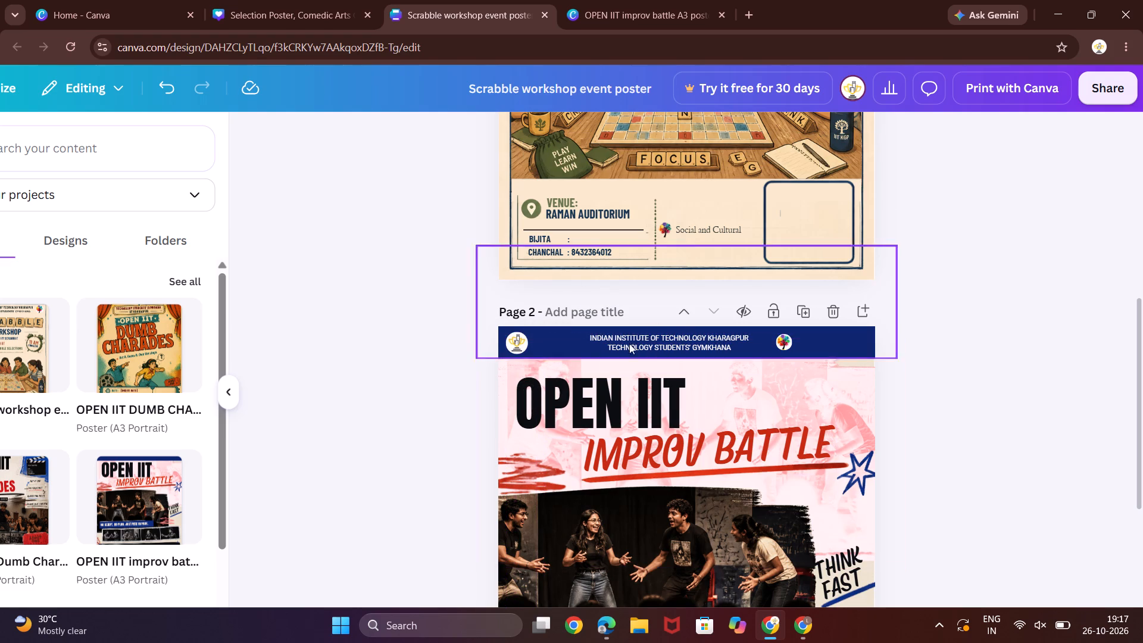
Set the institute header text size to 27.
left_click(665, 335)
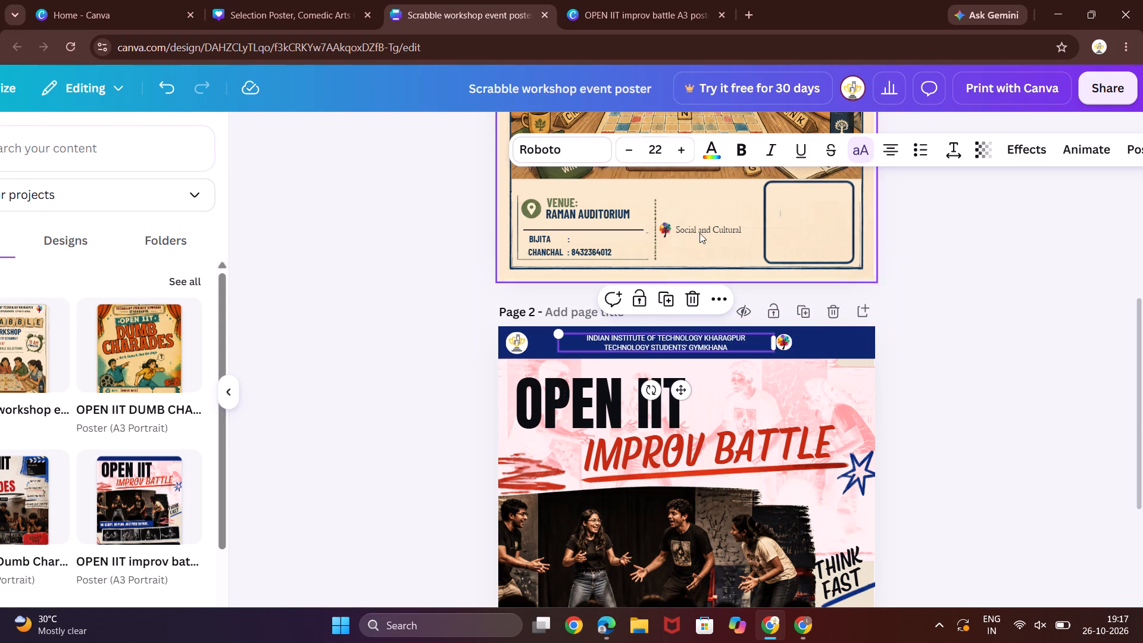
triple_click(683, 148)
double_click(683, 148)
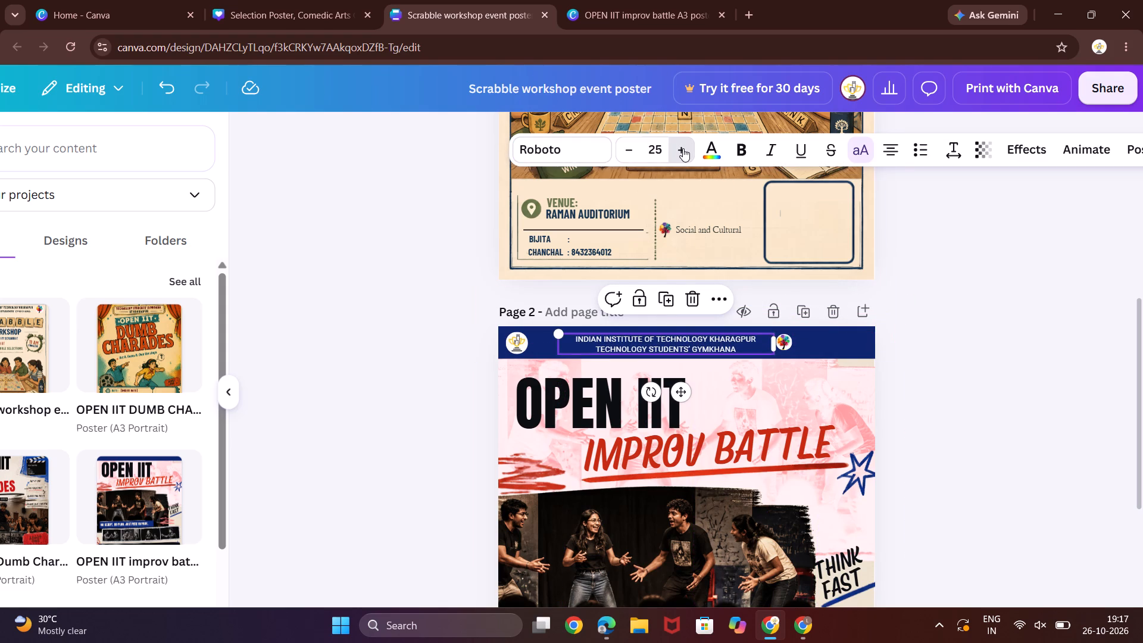
Enlarge the multicoloured tree logo and move it to the right end of the blue header band.
left_click(788, 348)
left_click(788, 348)
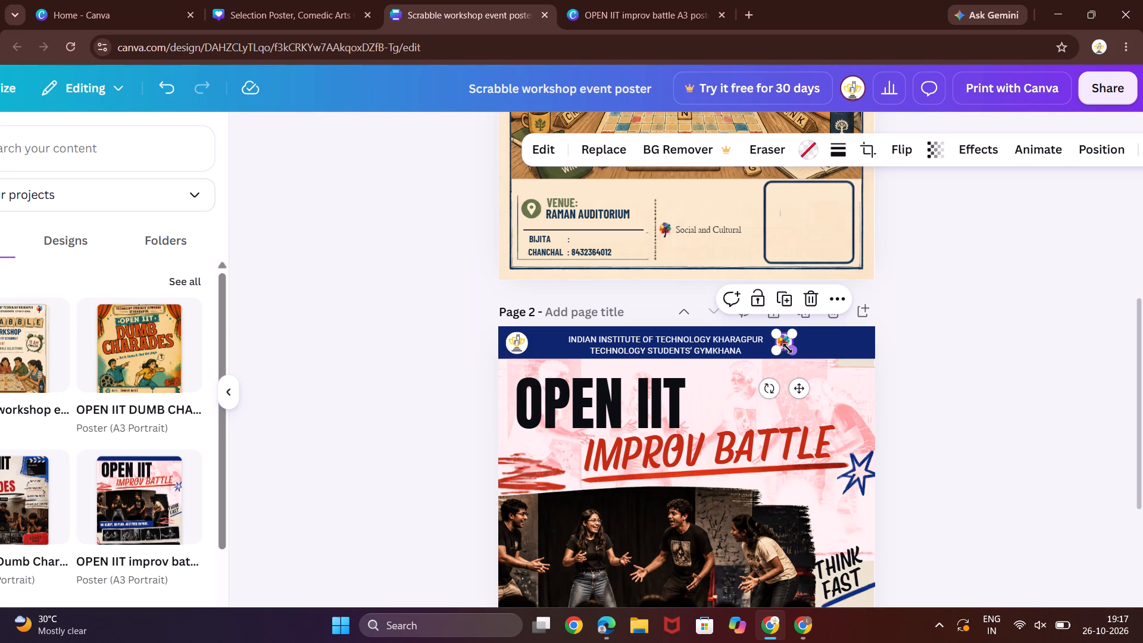
left_click_drag(789, 351, 795, 352)
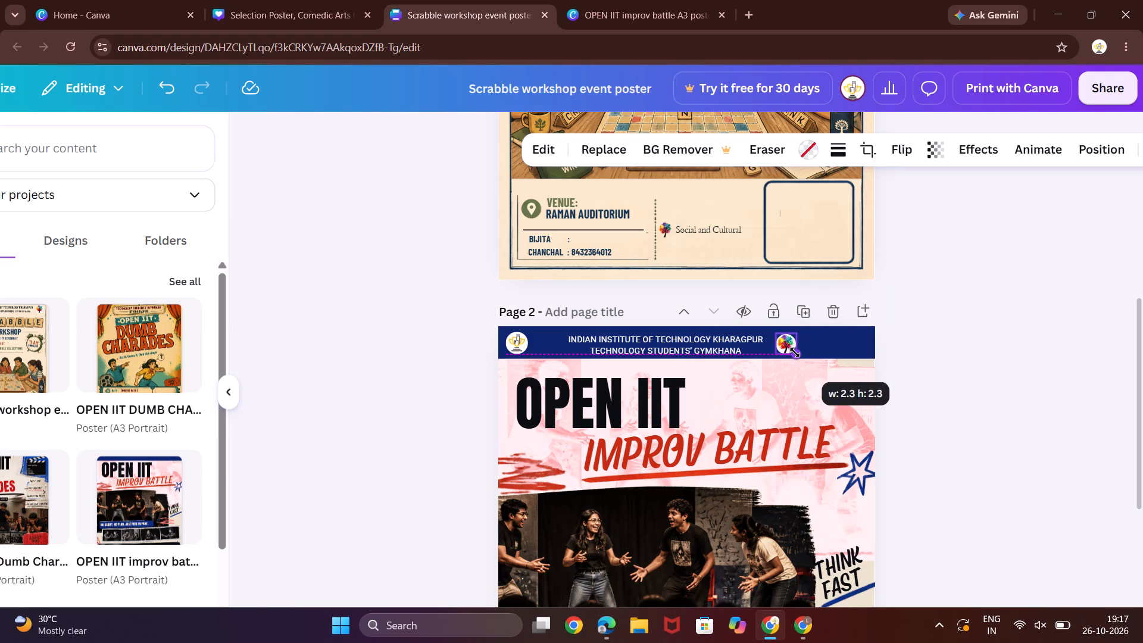
left_click_drag(795, 352, 800, 354)
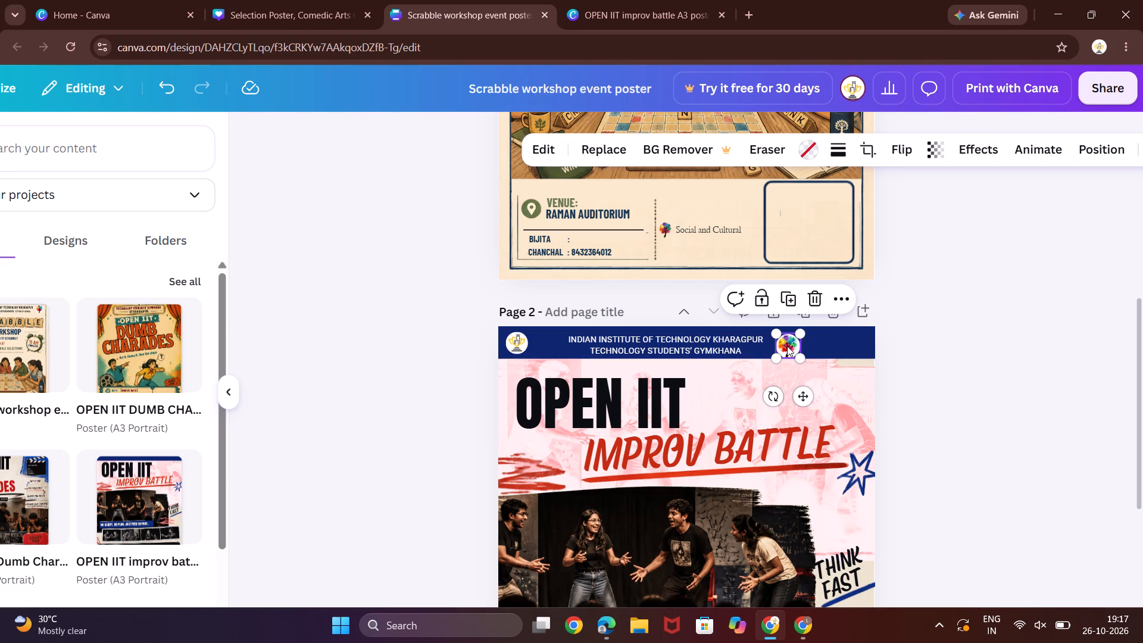
left_click_drag(787, 346, 843, 344)
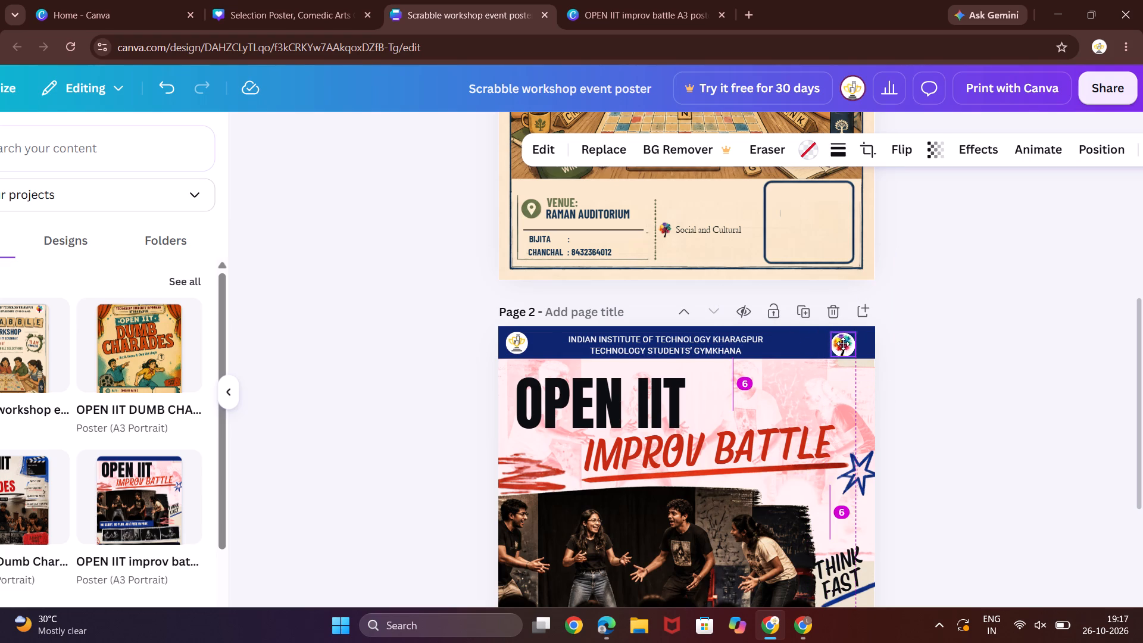
left_click_drag(843, 344, 850, 344)
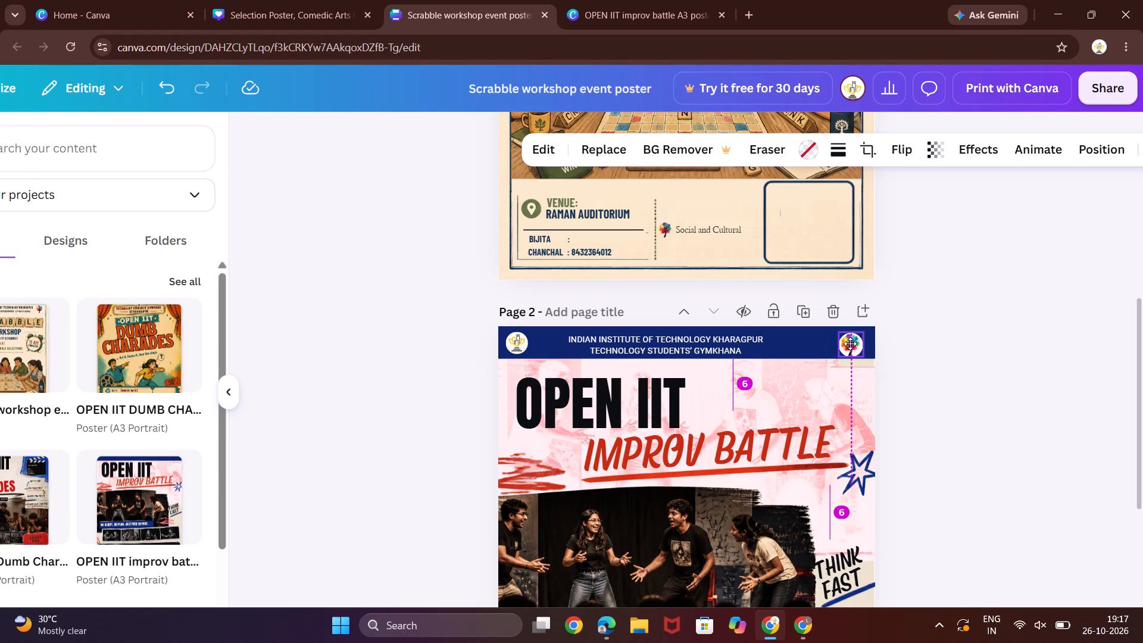
left_click_drag(850, 344, 852, 342)
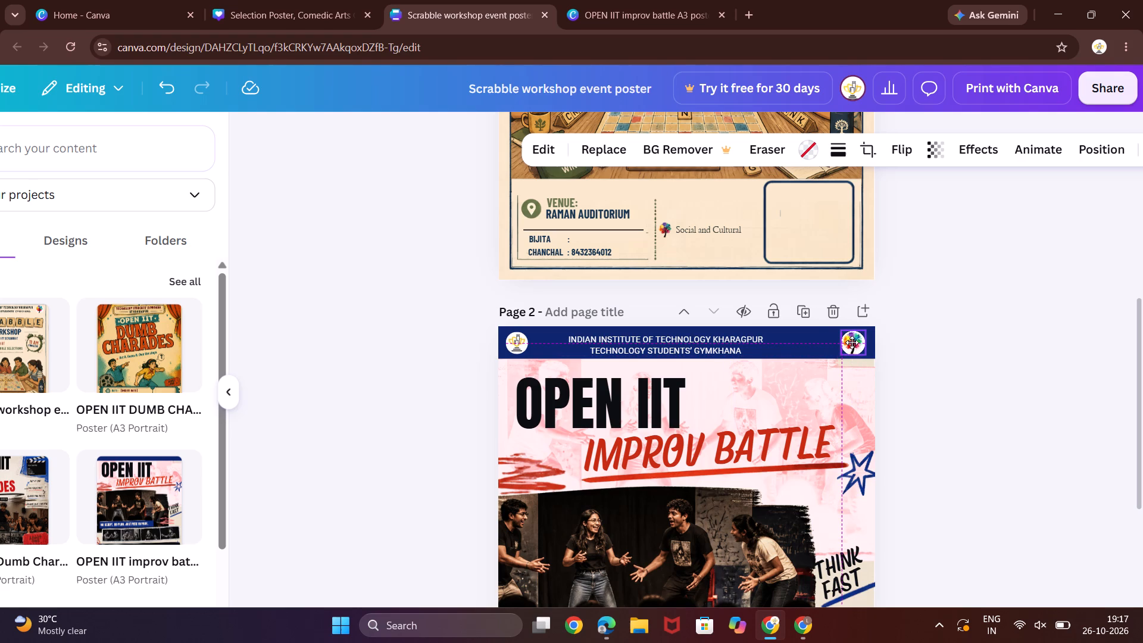
left_click_drag(852, 342, 853, 342)
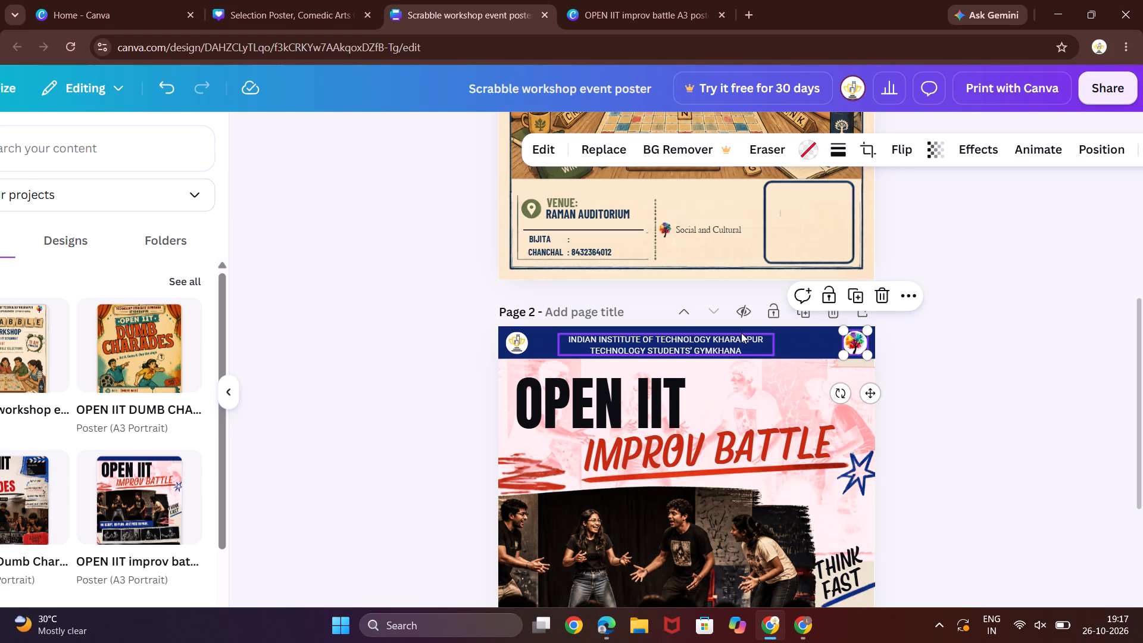
Widen the institute header text box to about 29.4, set its text size to 31, and centre it between the two logos.
left_click(741, 333)
left_click_drag(777, 348, 789, 349)
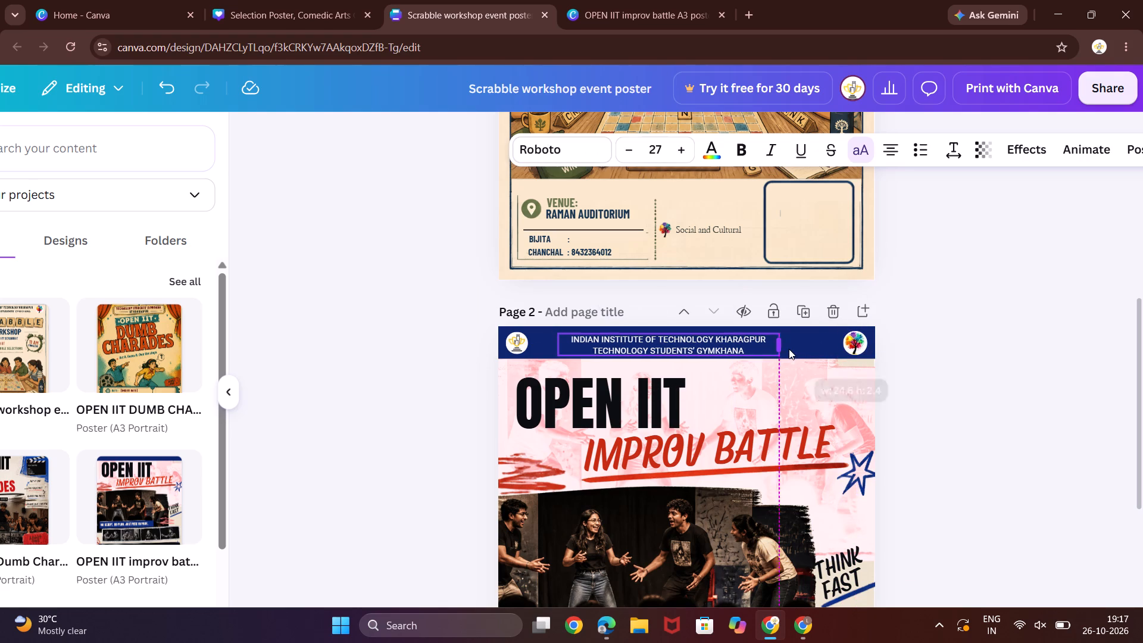
left_click_drag(789, 349, 818, 346)
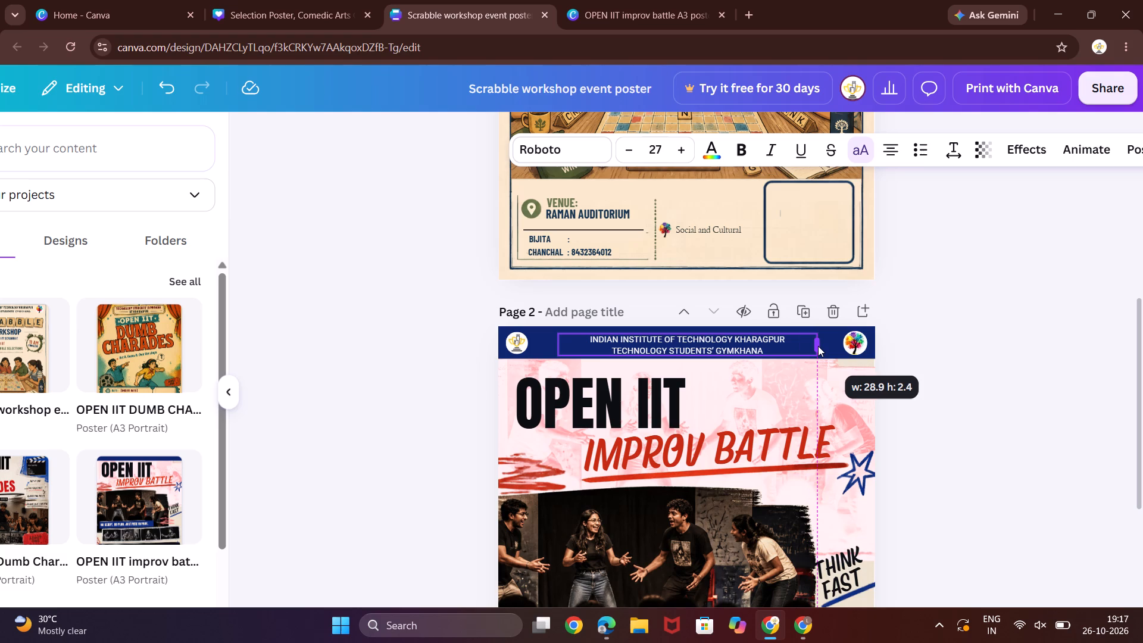
left_click_drag(818, 346, 824, 346)
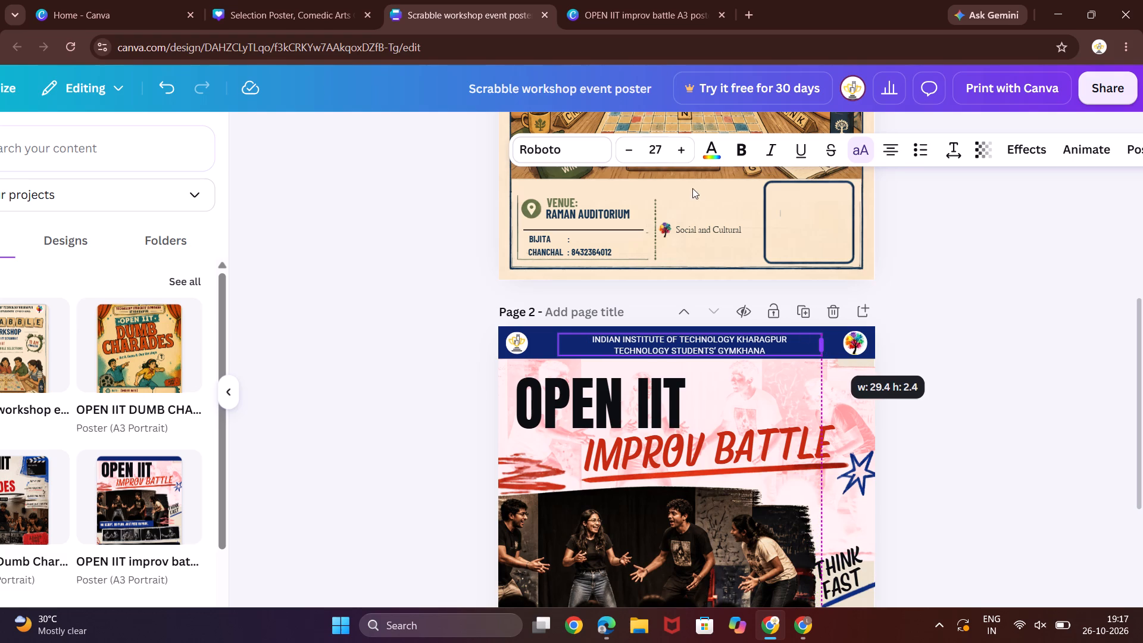
triple_click(686, 151)
left_click(686, 151)
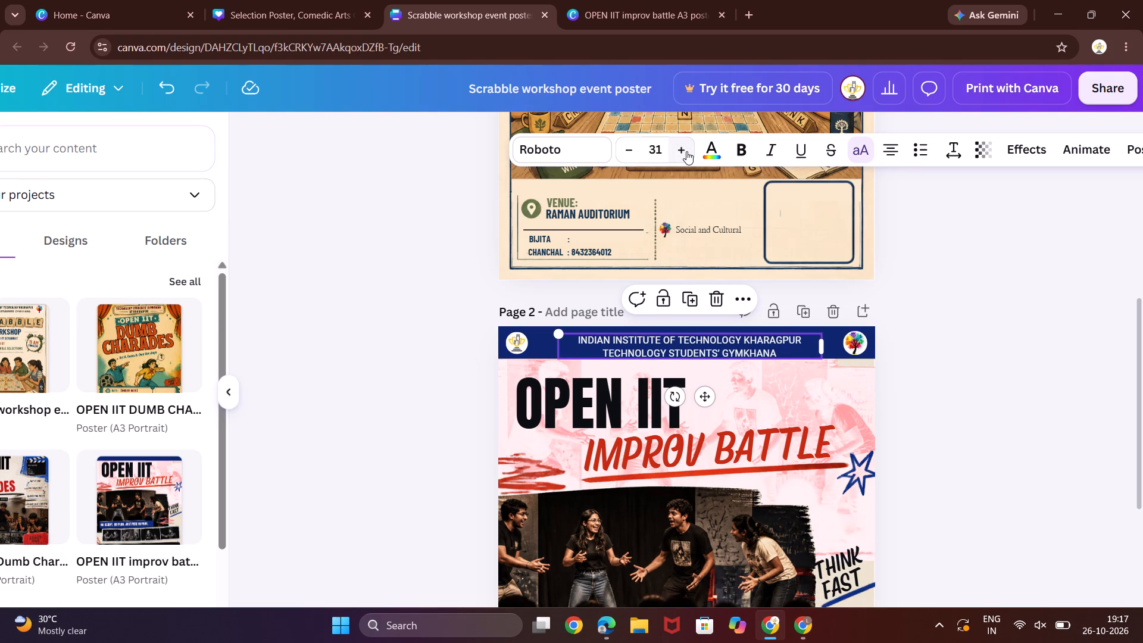
left_click_drag(677, 339, 678, 333)
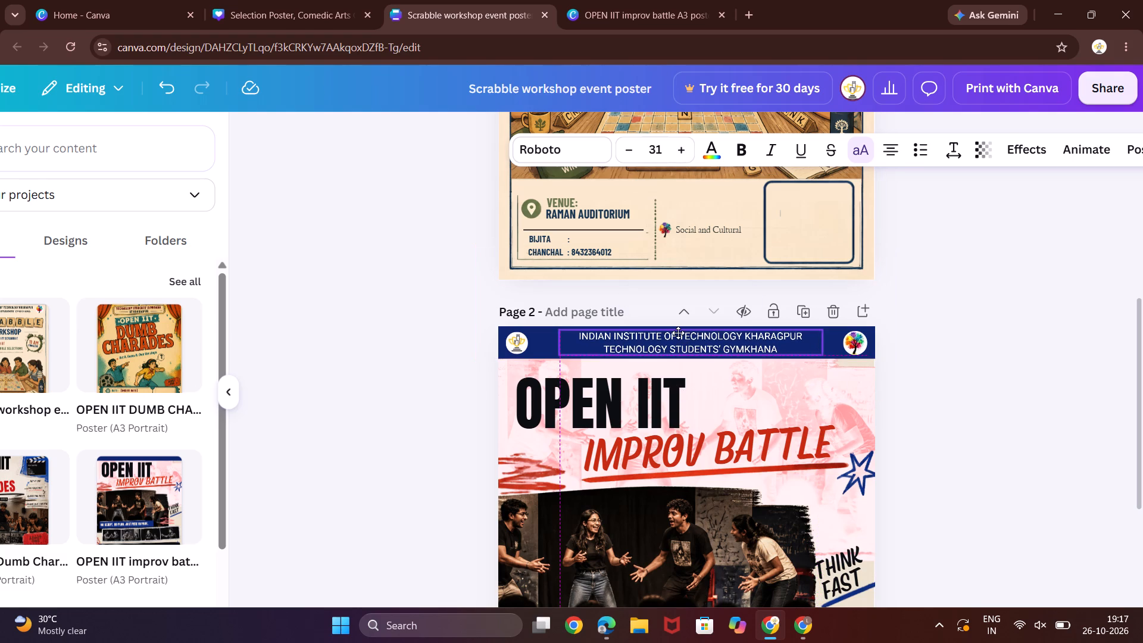
left_click_drag(678, 333, 674, 334)
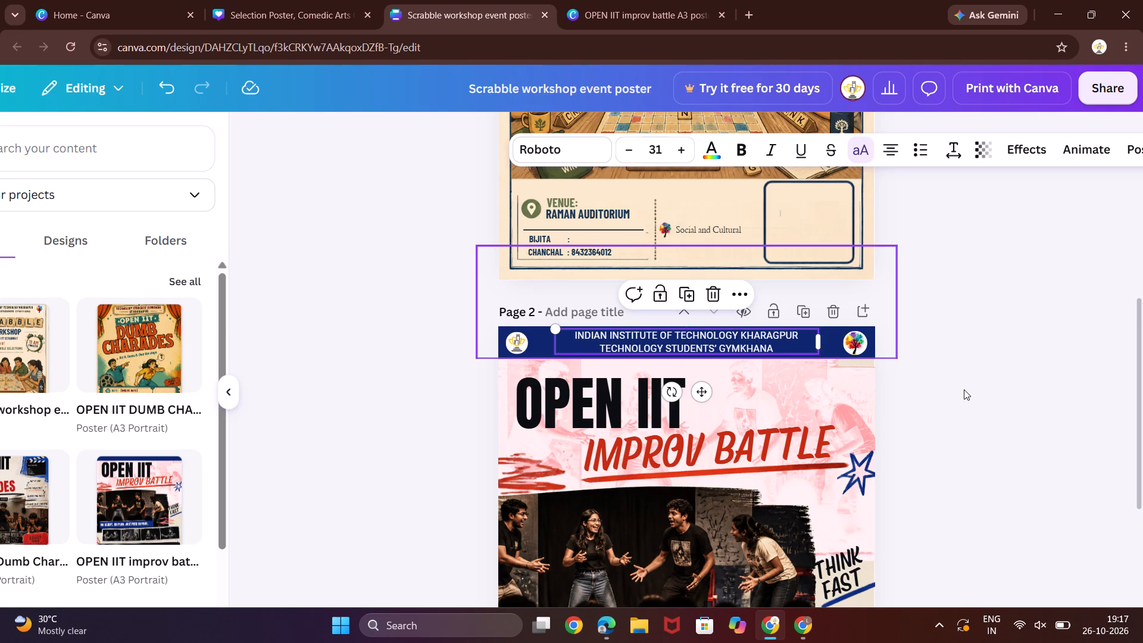
left_click(964, 389)
Copy the lower contact line with the phone number from the page 1 poster and paste it onto page 2.
scroll(964, 389, "down", 4)
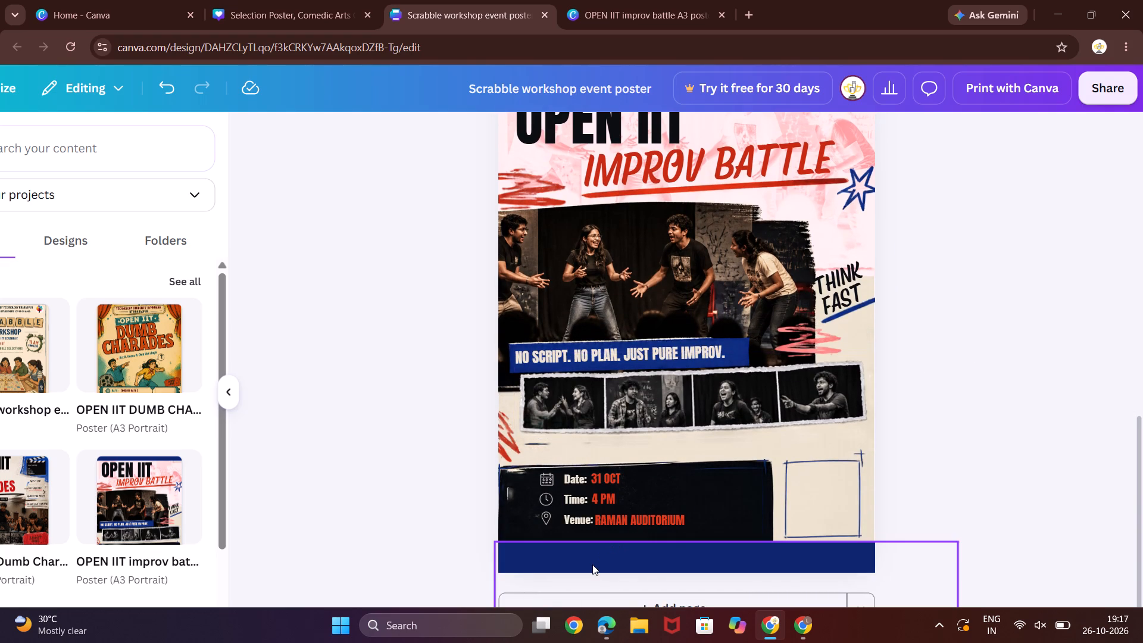
scroll(592, 564, "up", 2)
scroll(642, 526, "up", 3)
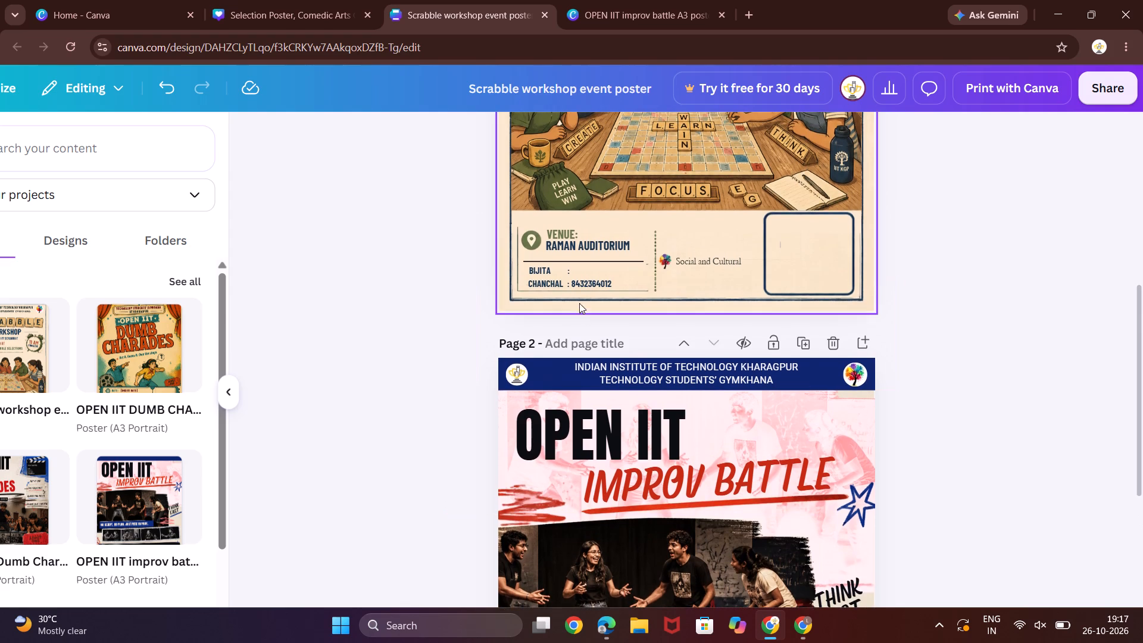
left_click(560, 282)
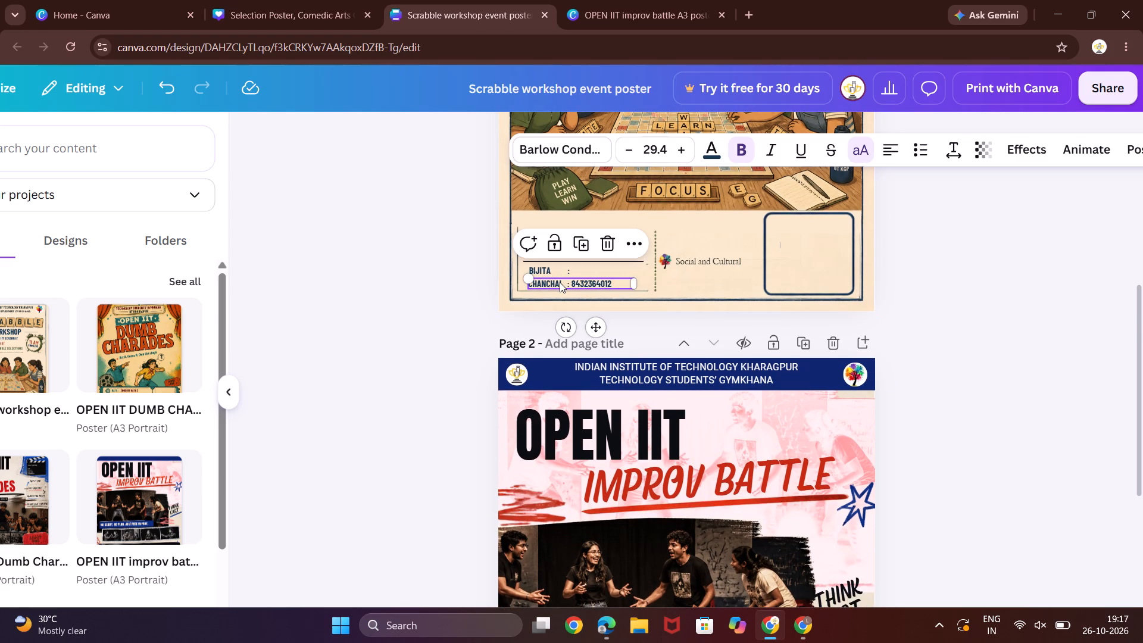
key("ctrl+c")
scroll(560, 282, "down", 3)
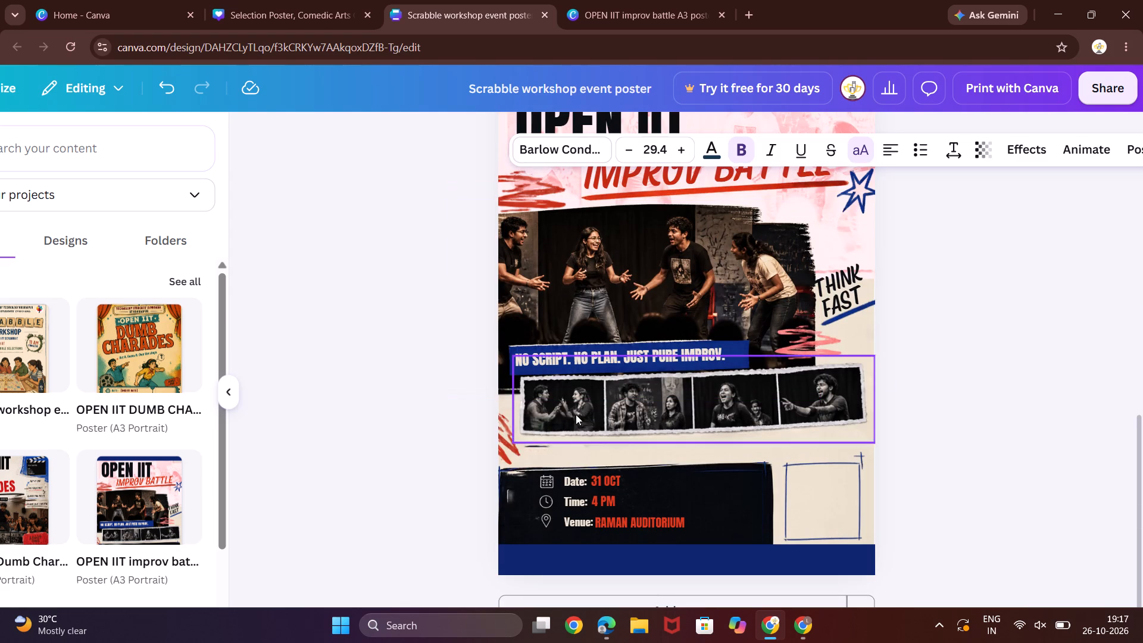
left_click(592, 452, "ctrl")
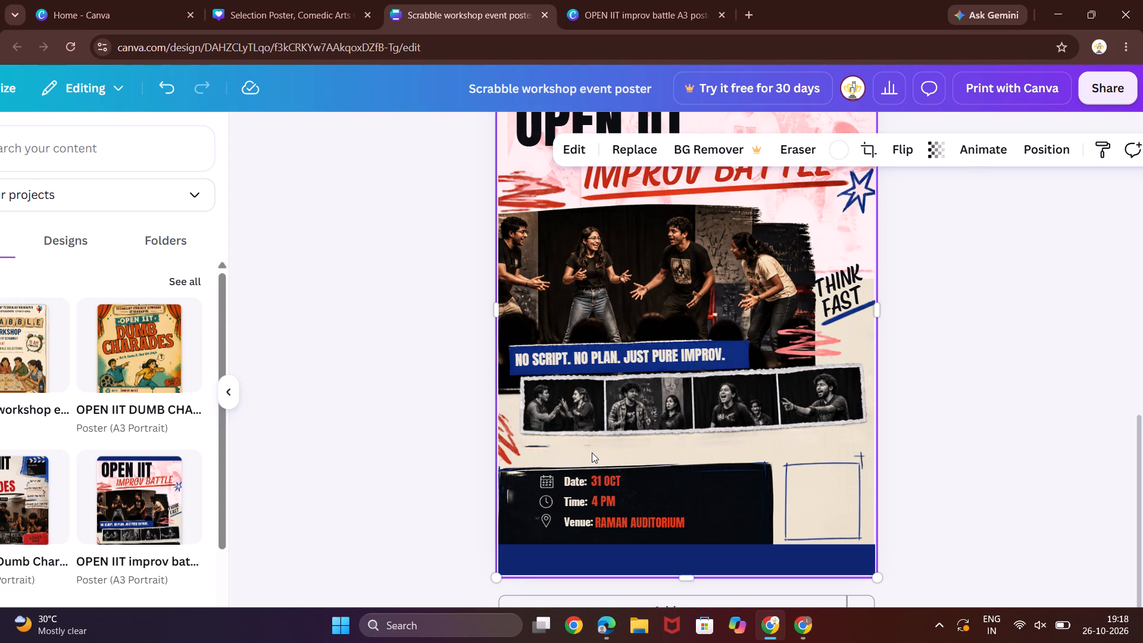
left_click(991, 450)
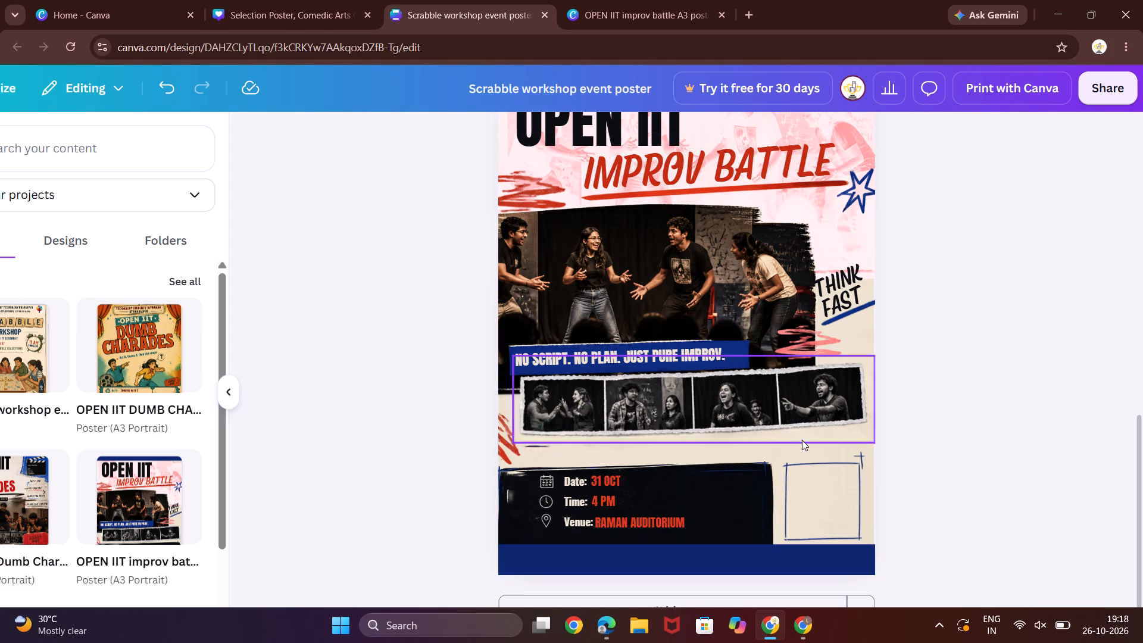
key("ctrl+v")
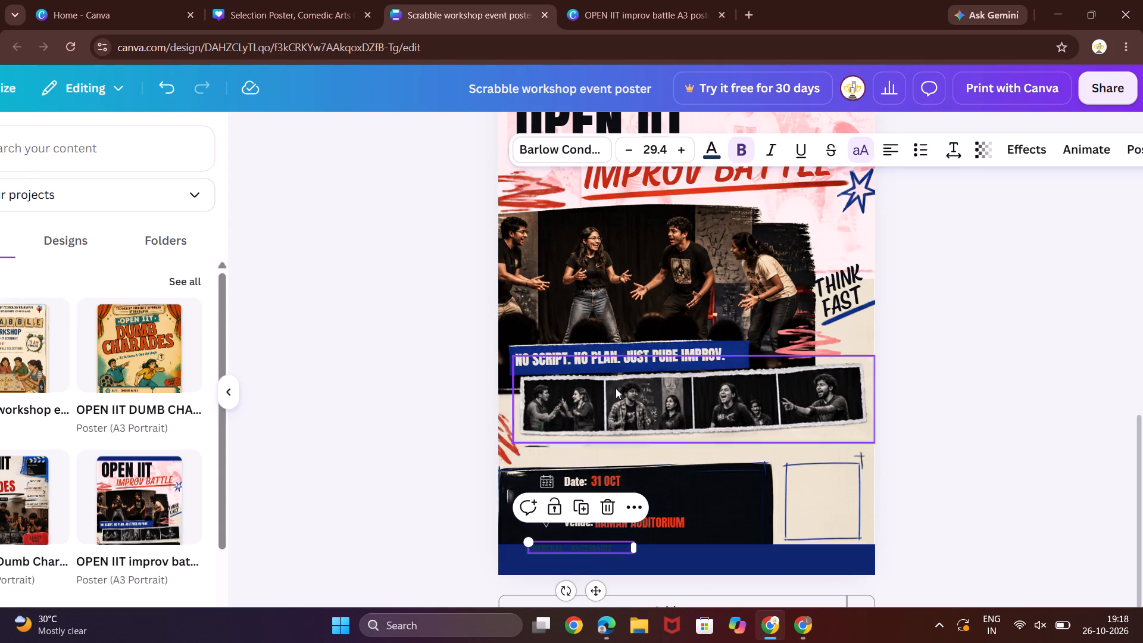
Change the pasted contact line's text colour to white.
left_click(716, 160)
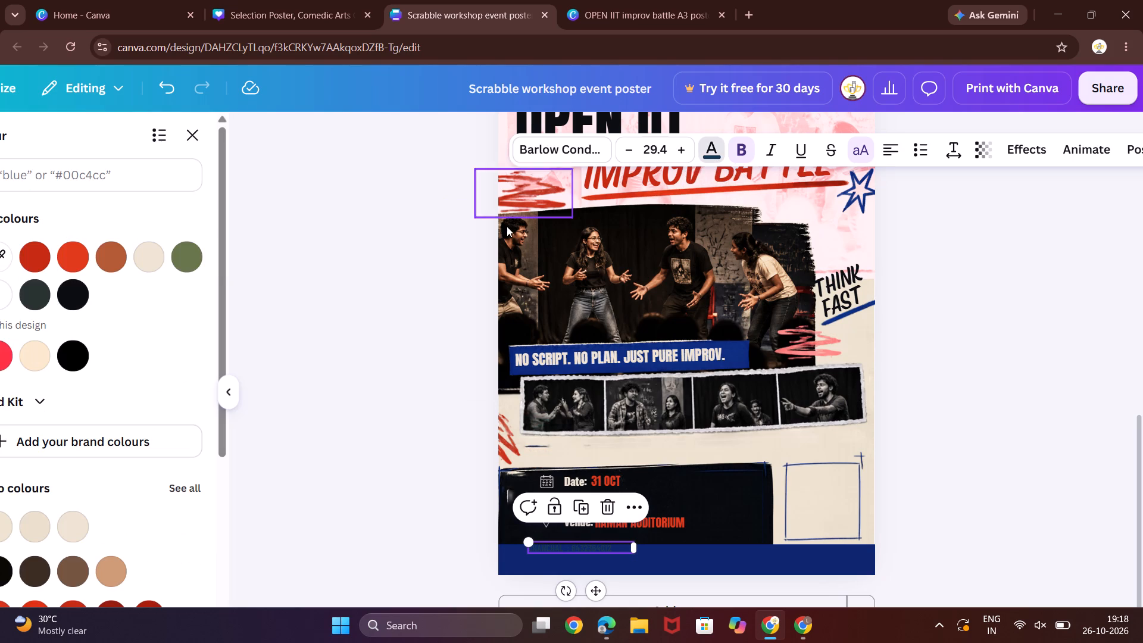
left_click(719, 152)
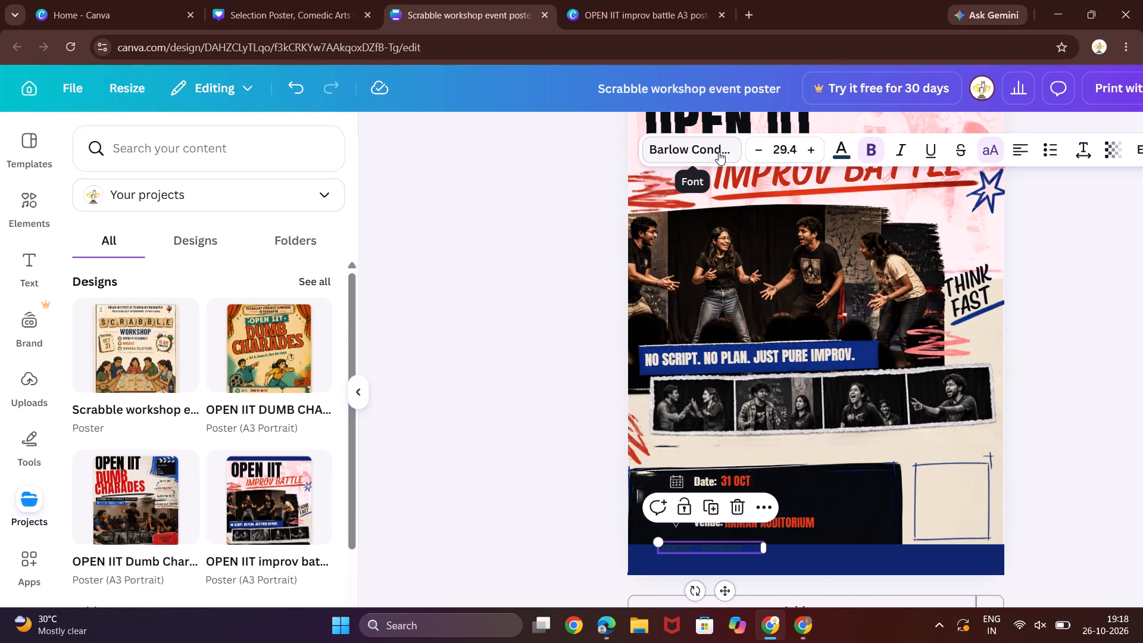
left_click(835, 151)
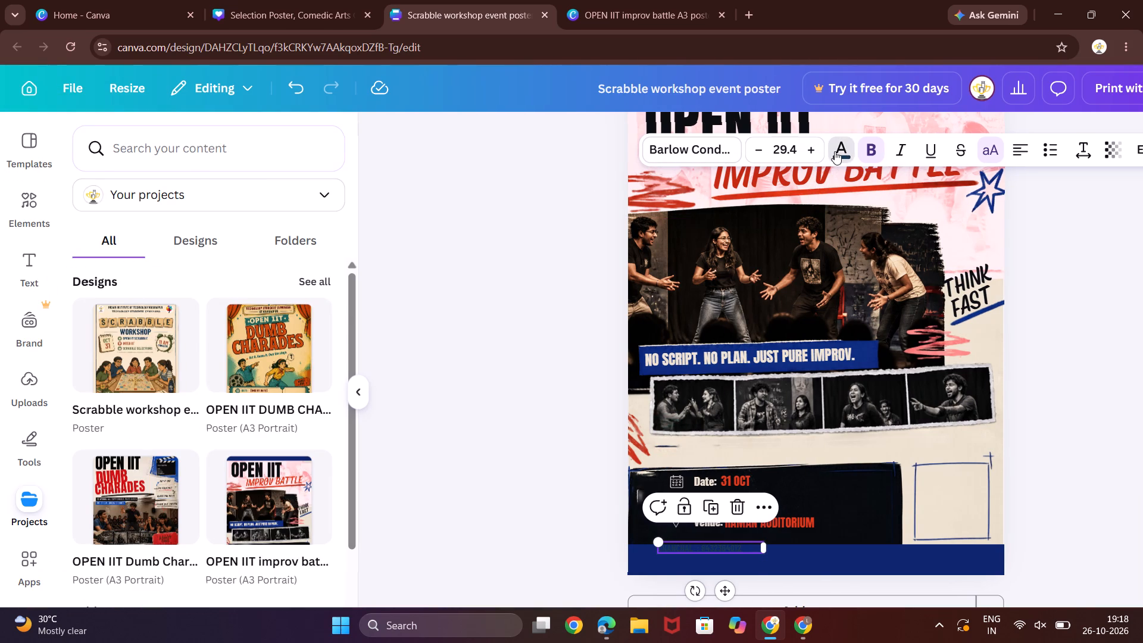
left_click(141, 295)
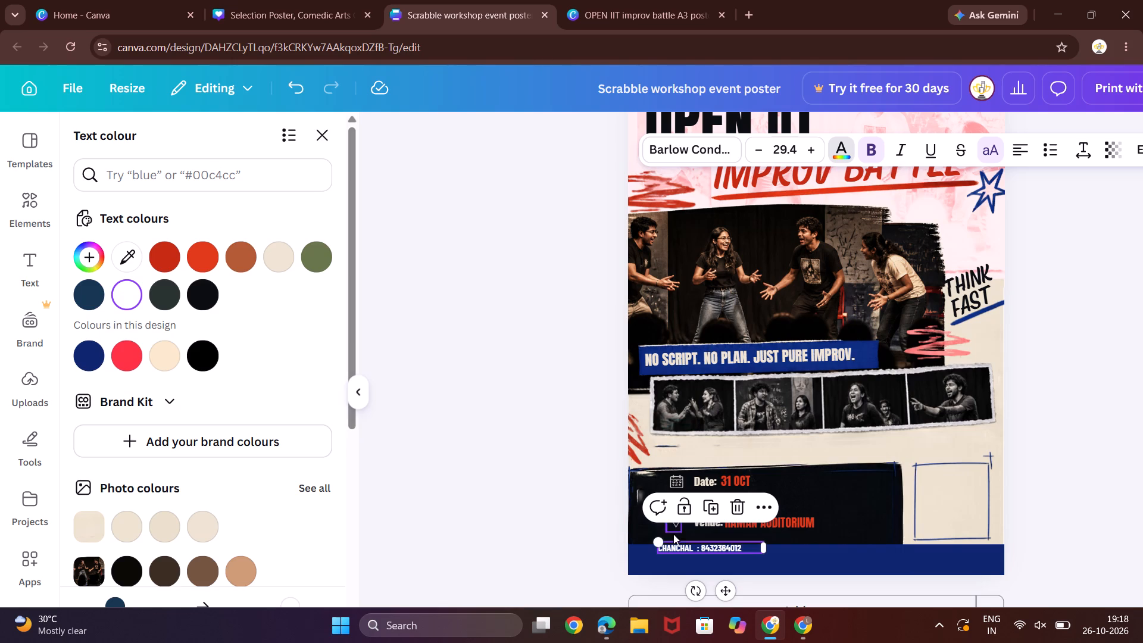
Move the contact line to the right end of the blue band at the poster's bottom.
left_click_drag(695, 546, 701, 555)
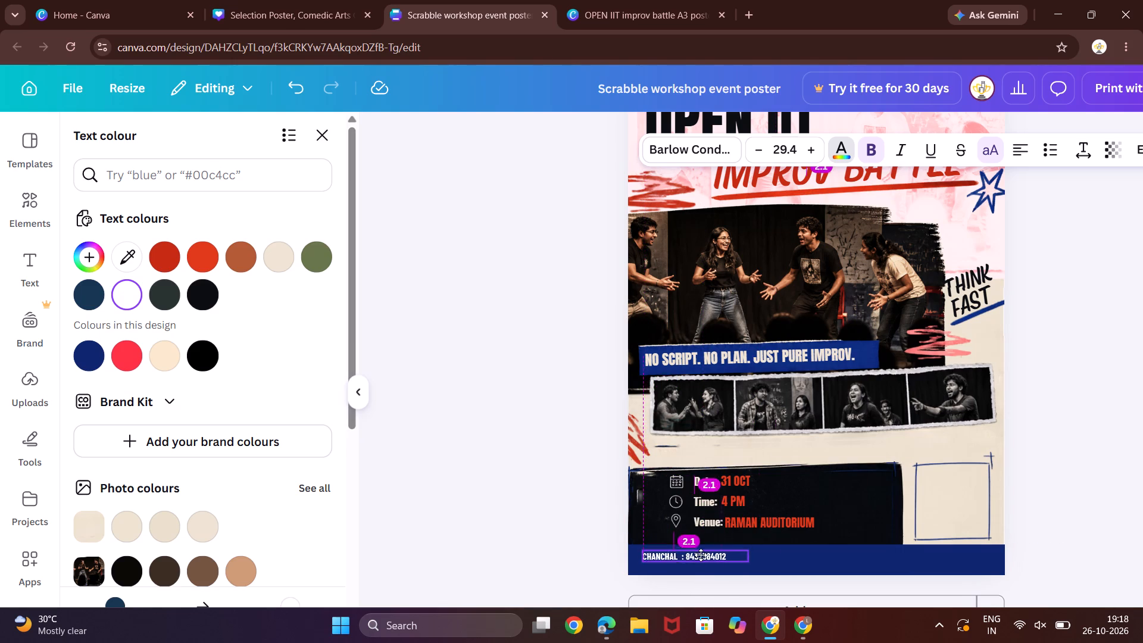
left_click_drag(701, 555, 926, 557)
scroll(841, 548, "right", 1)
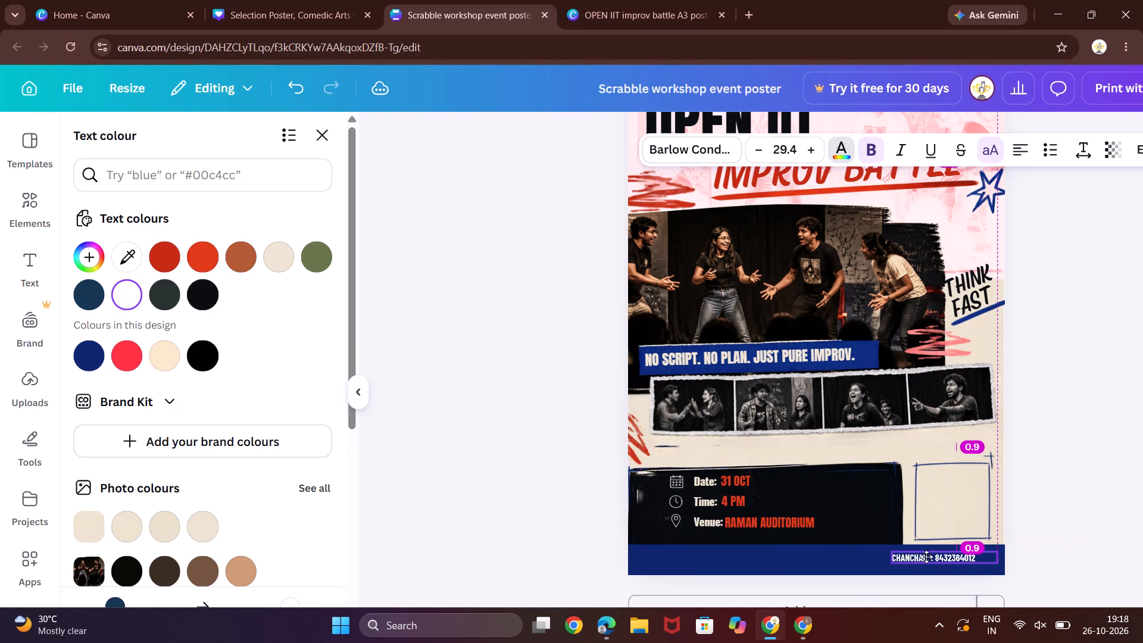
left_click_drag(926, 557, 936, 560)
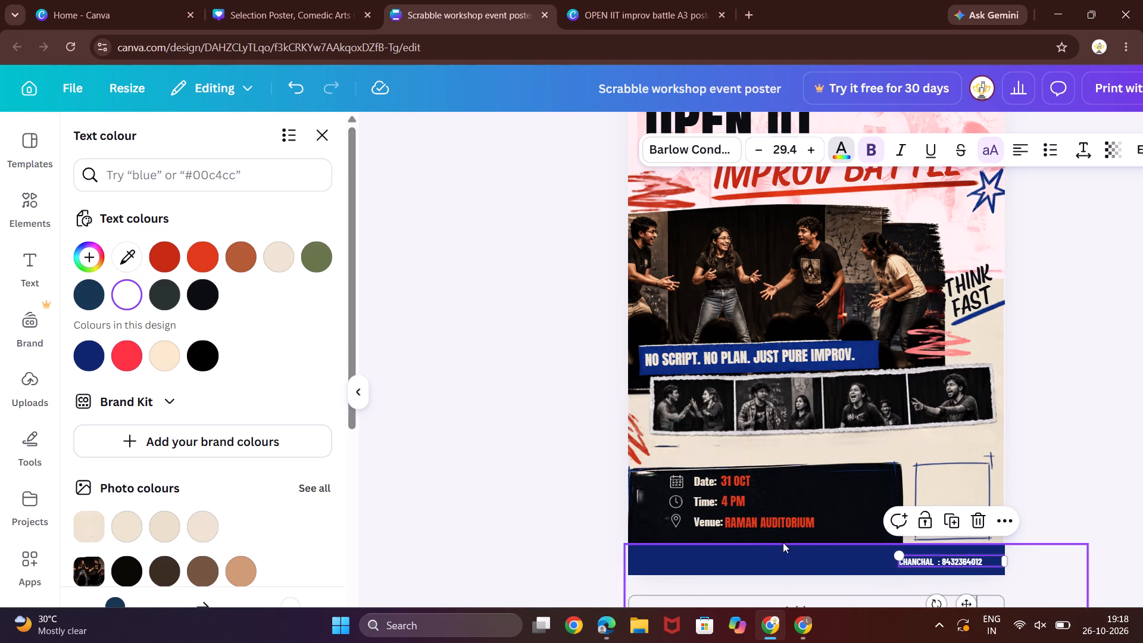
Lower the top edge of the blue band at the poster's bottom to make its visible strip slimmer.
left_click(749, 551)
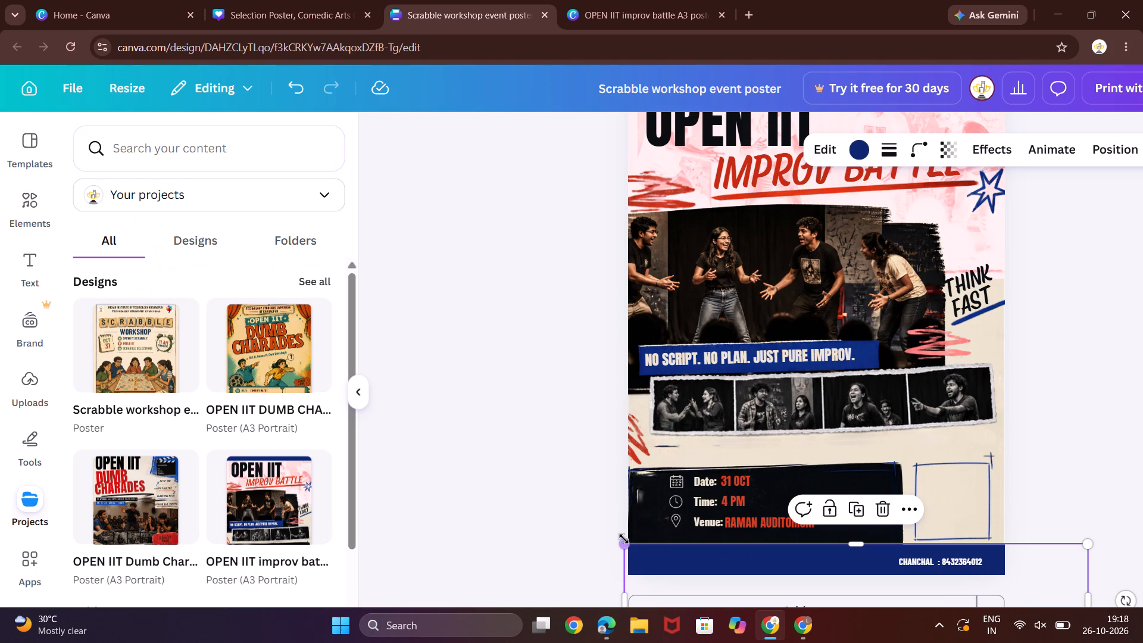
left_click_drag(622, 539, 622, 547)
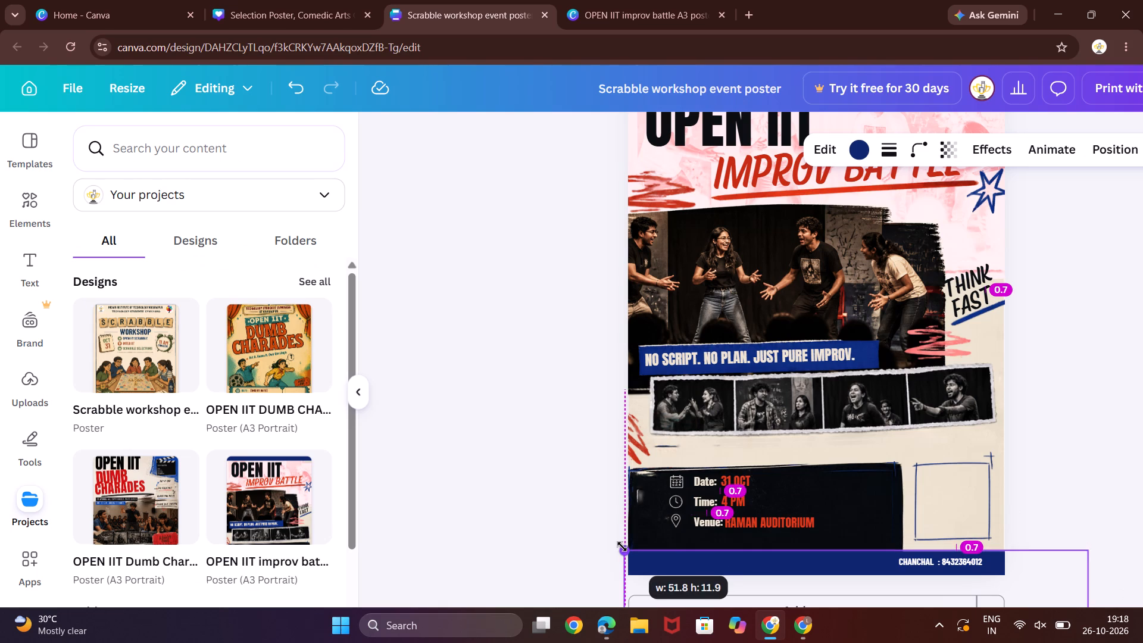
left_click_drag(622, 547, 623, 548)
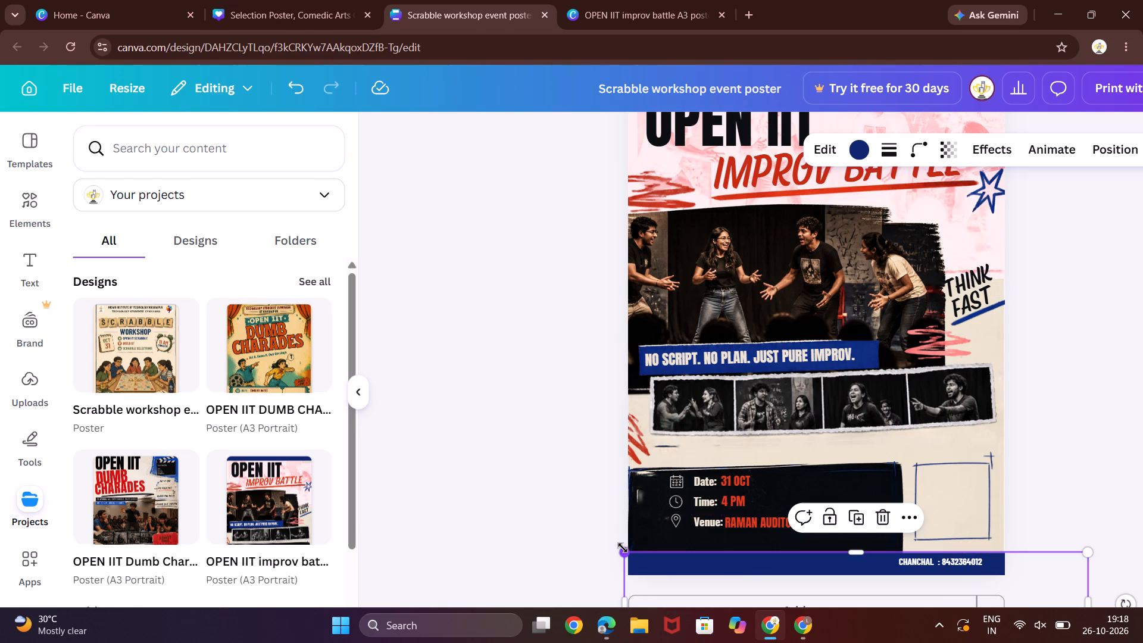
Nudge the contact line slightly down and to the left so it sits inside the slimmer blue band.
scroll(805, 580, "left", 3)
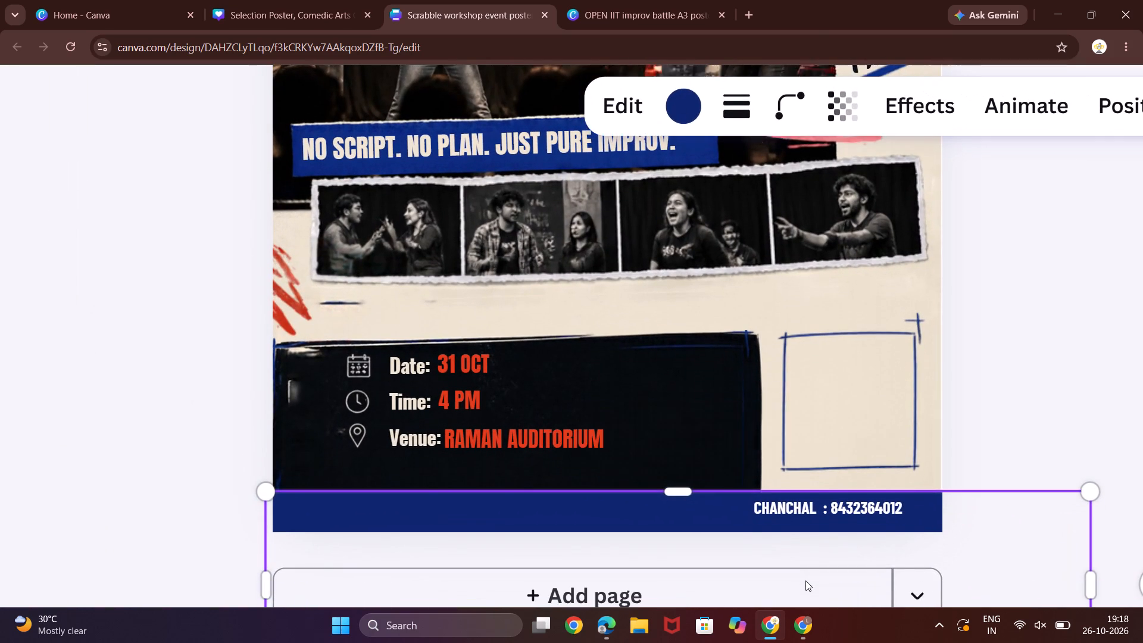
scroll(805, 580, "left", 1)
left_click(838, 508)
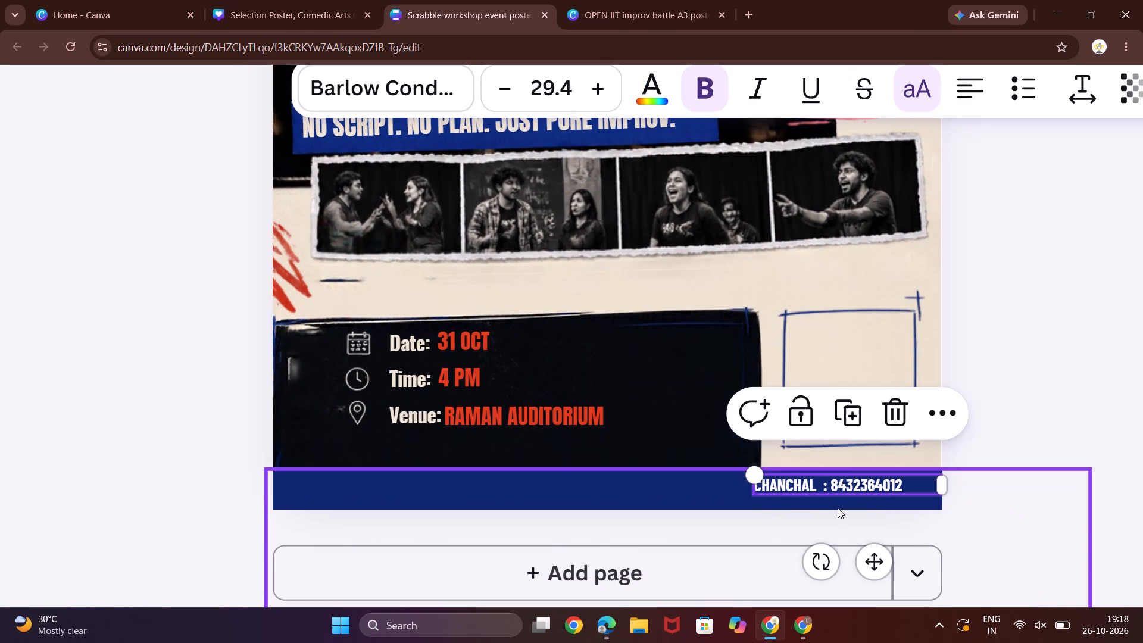
key("Down")
left_click(835, 508)
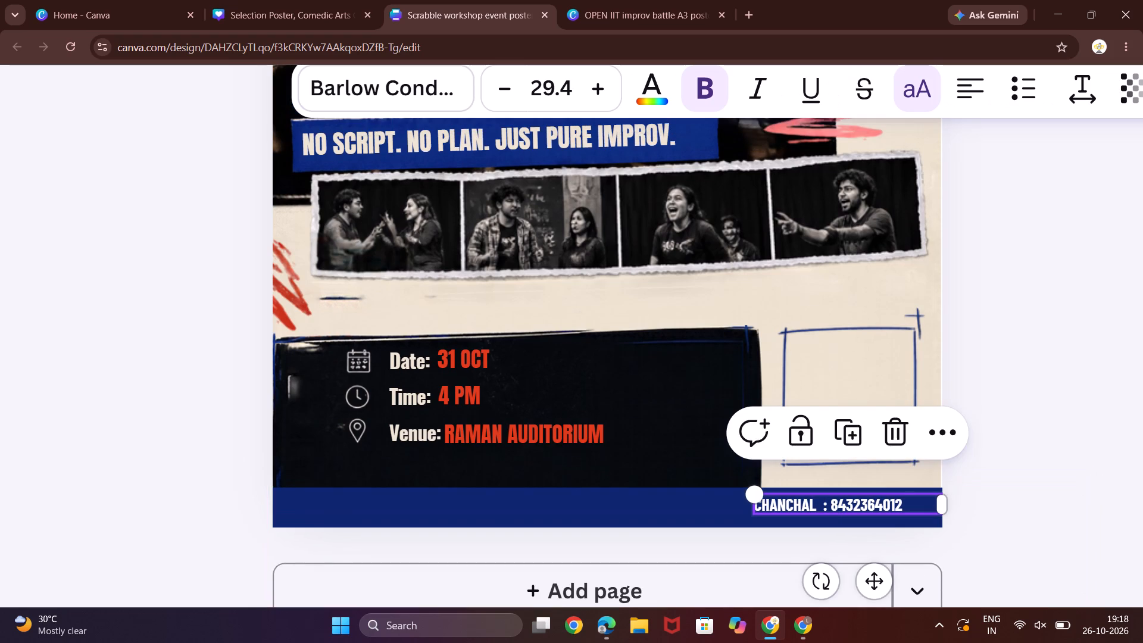
key("Down")
key("Down")
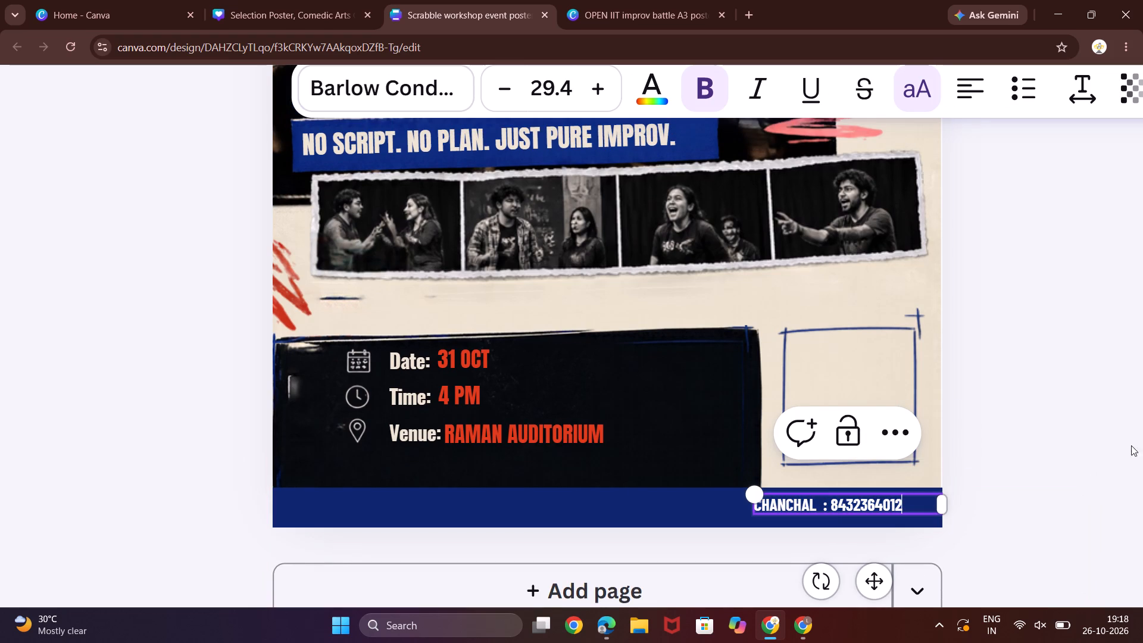
left_click(1100, 474)
left_click(882, 504)
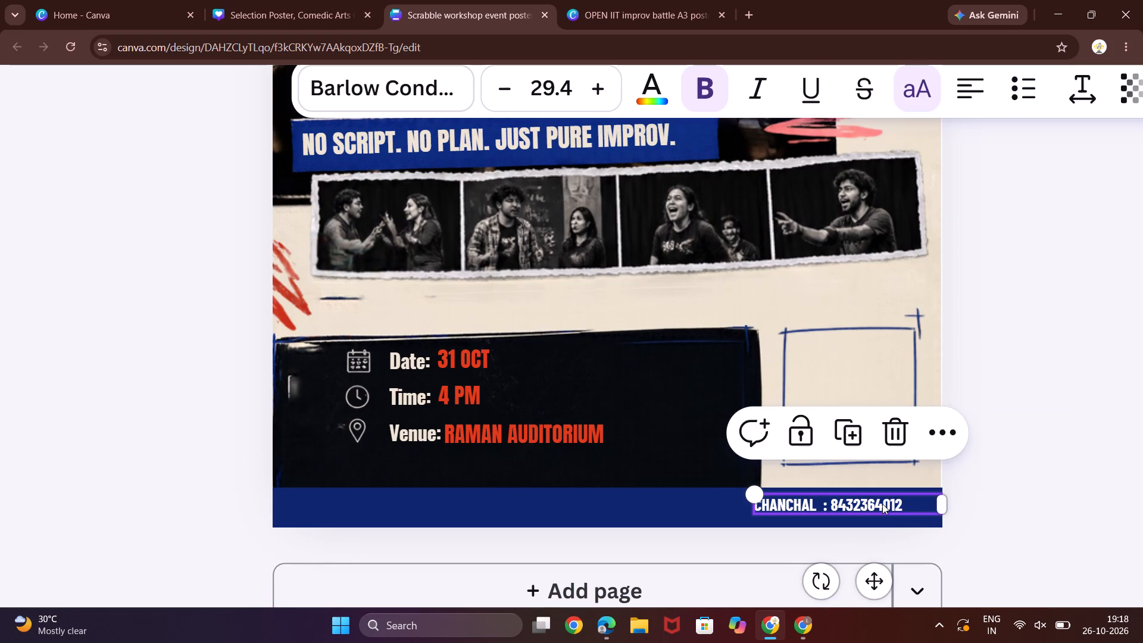
key("Down")
key("Down")
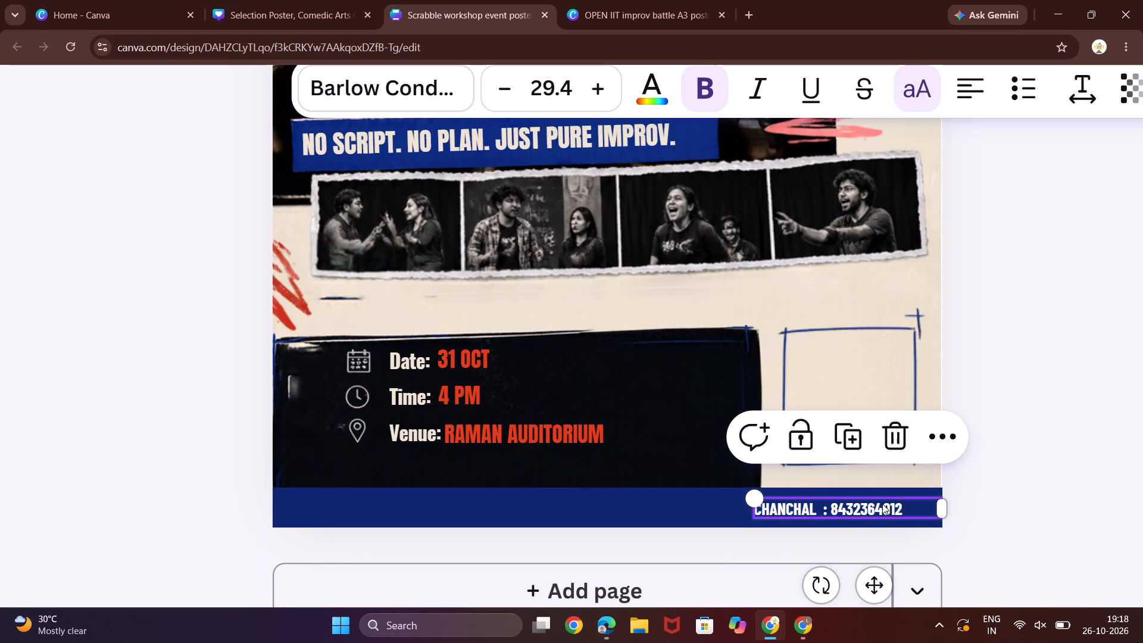
key("Left")
key("Left")
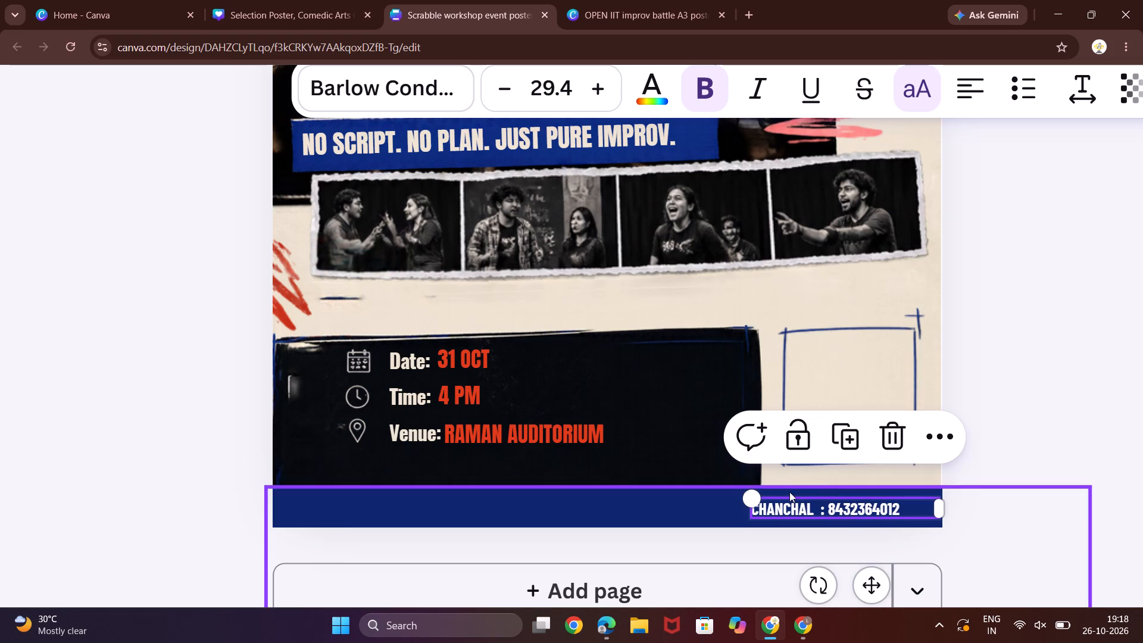
Scale up the contact line until its text size is about 35.2.
left_click_drag(749, 501, 735, 501)
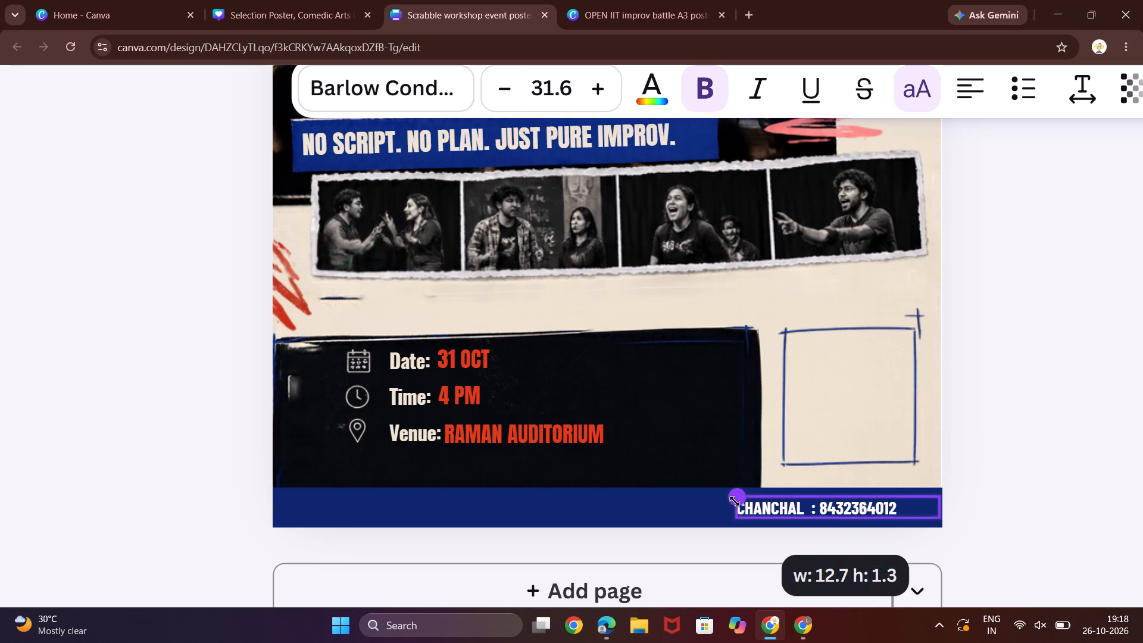
left_click_drag(735, 501, 717, 505)
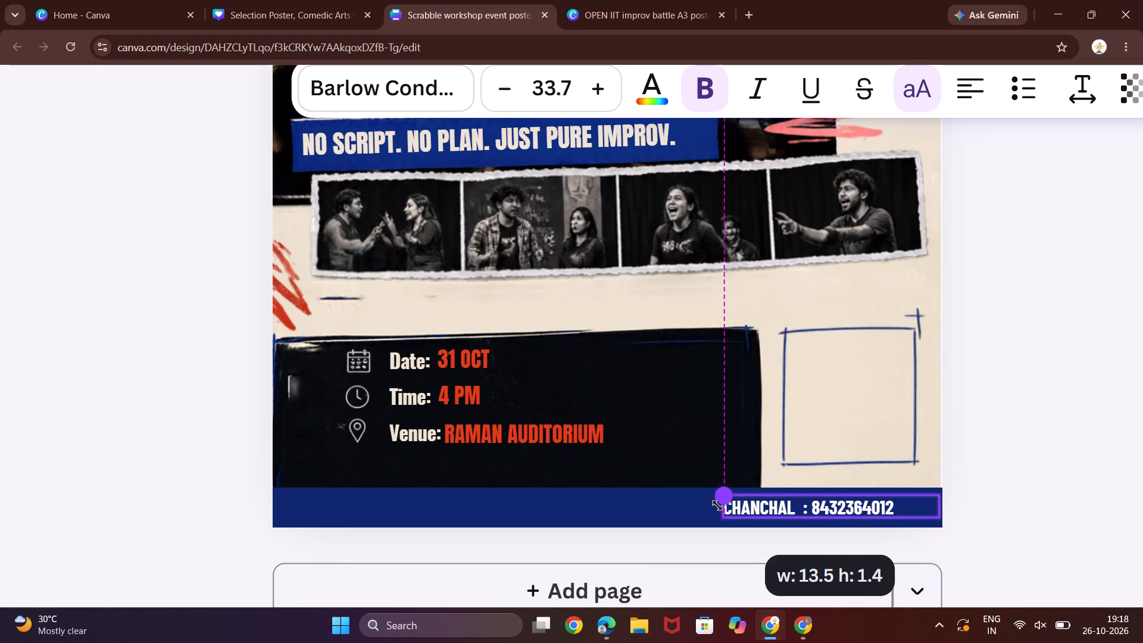
left_click_drag(717, 505, 710, 507)
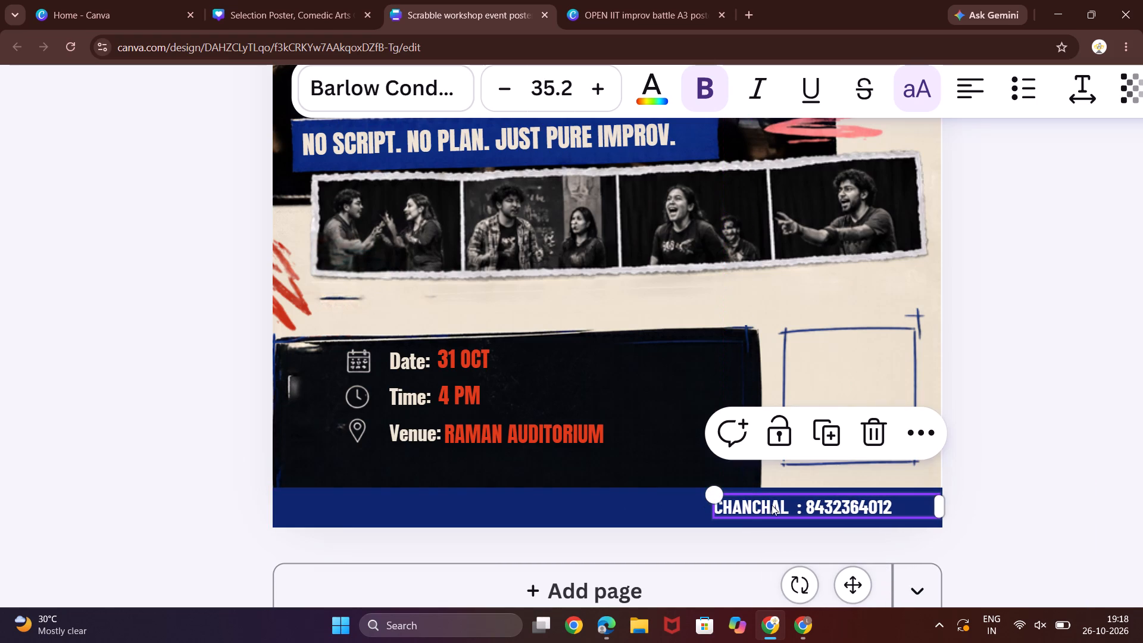
Shift the enlarged contact line closer to the poster's right edge, vertically centred in the blue band.
left_click_drag(772, 505, 793, 509)
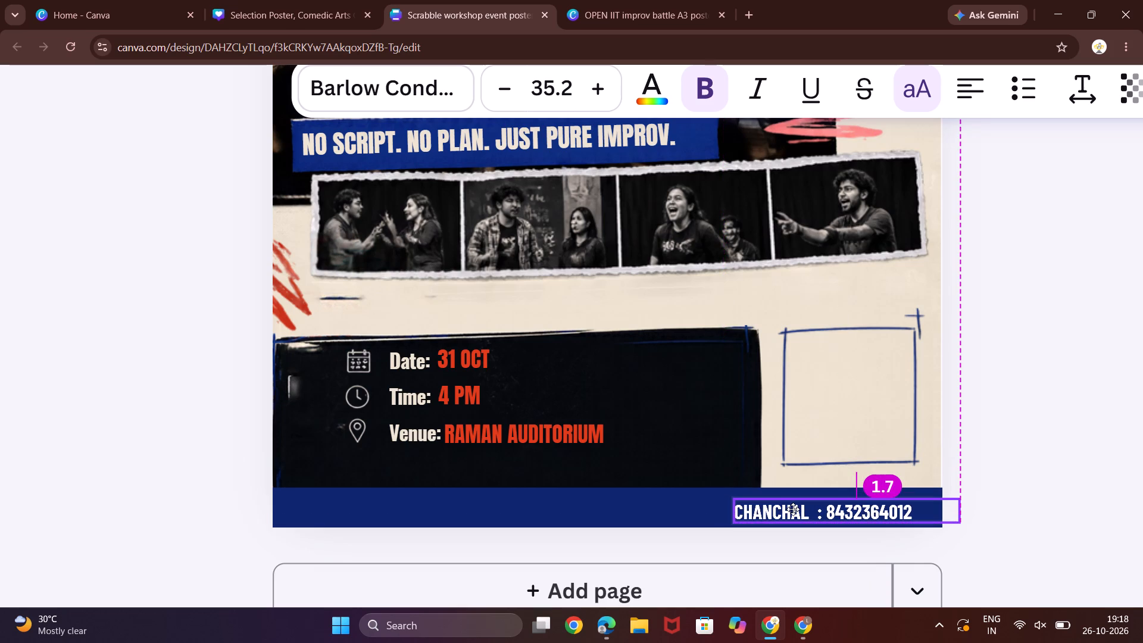
left_click_drag(793, 509, 795, 507)
key("Right")
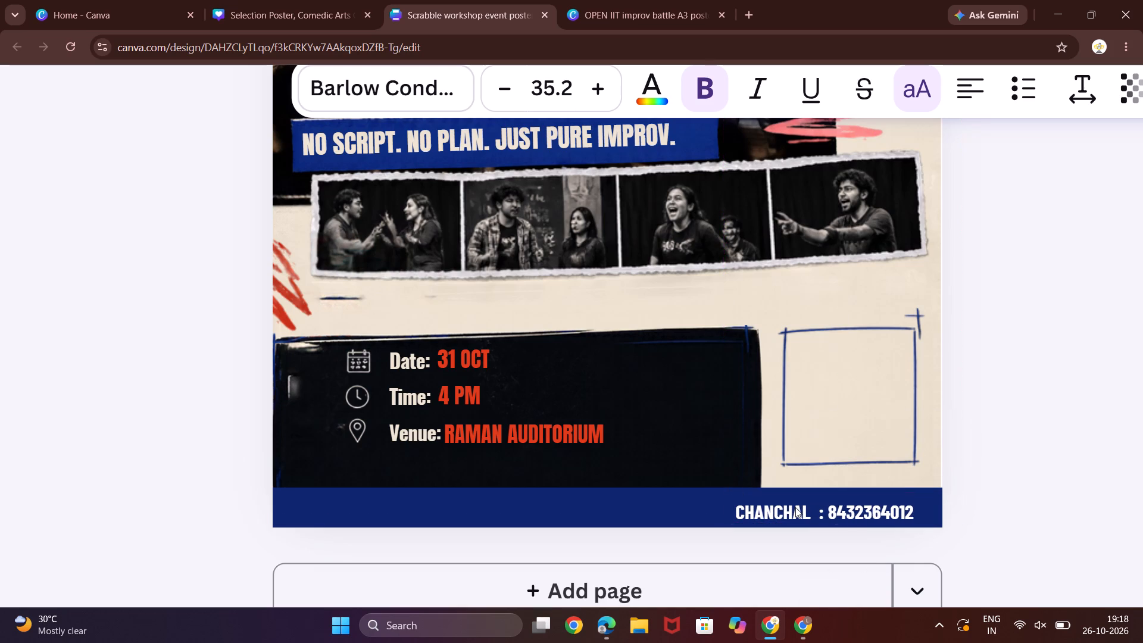
key("Right")
key("Up")
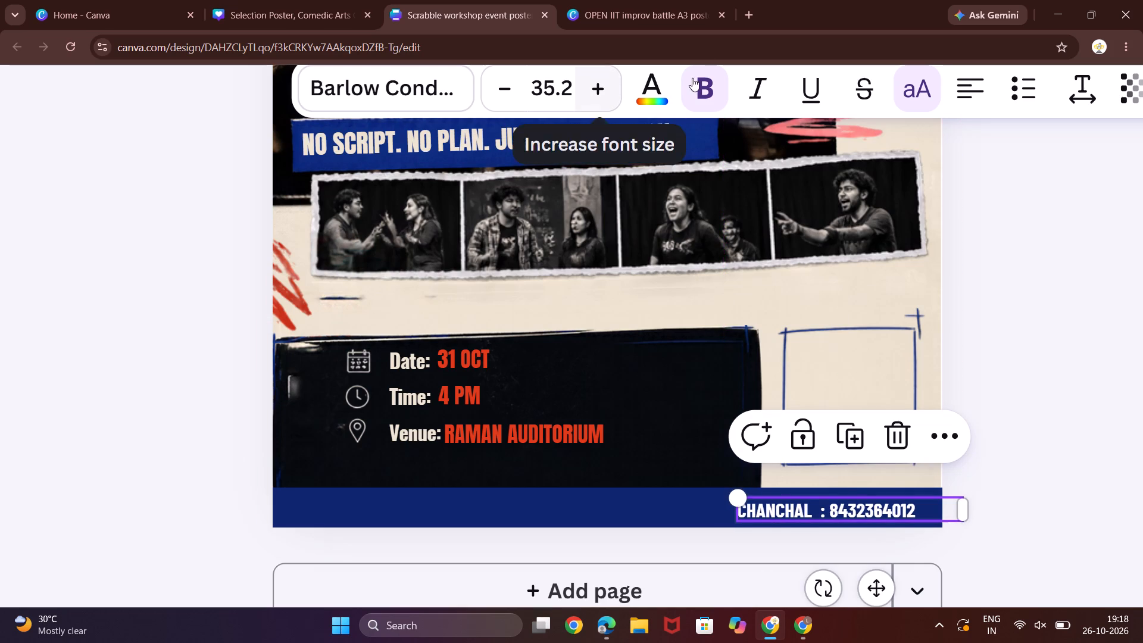
Remove the bold formatting from the contact line.
left_click(714, 89)
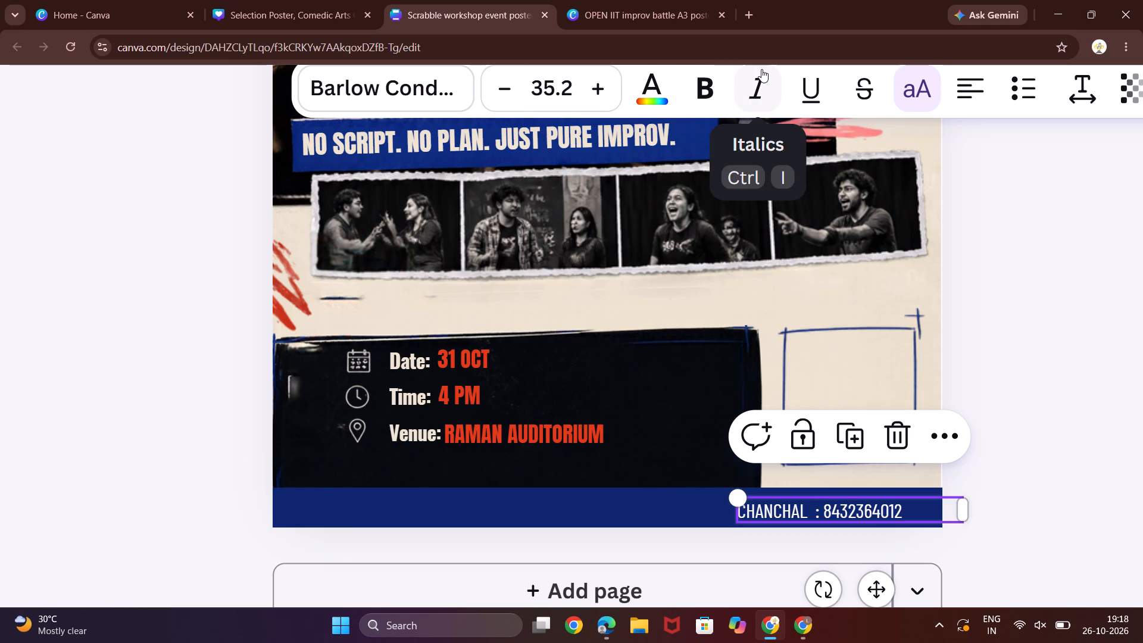
left_click(1005, 465)
scroll(1005, 465, "left", 1)
scroll(1005, 465, "up", 3)
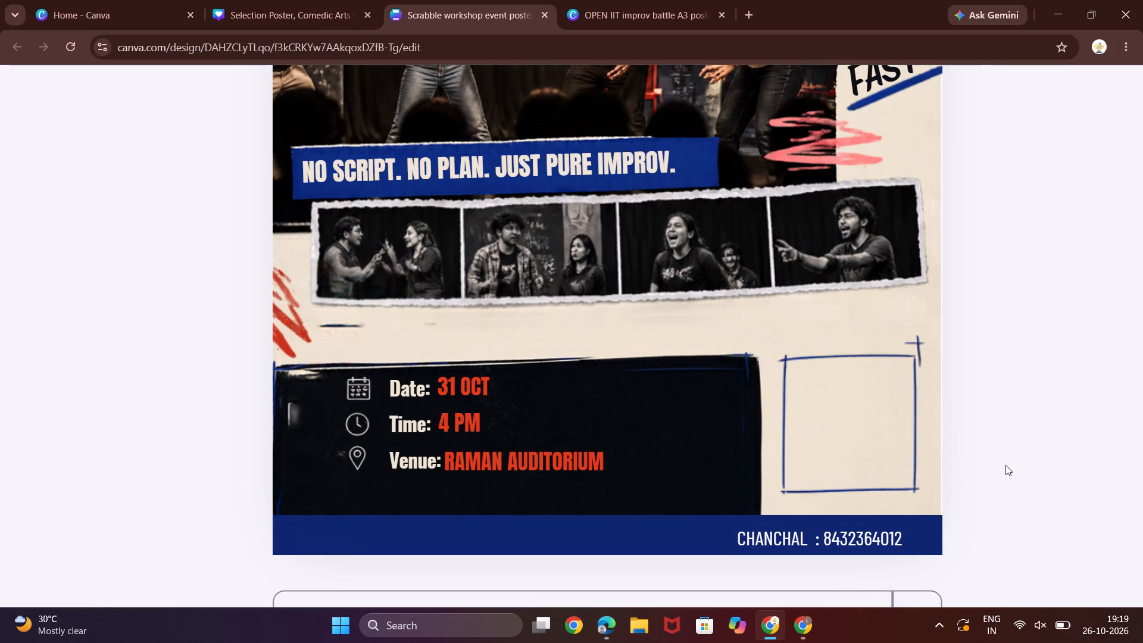
scroll(1005, 465, "up", 1)
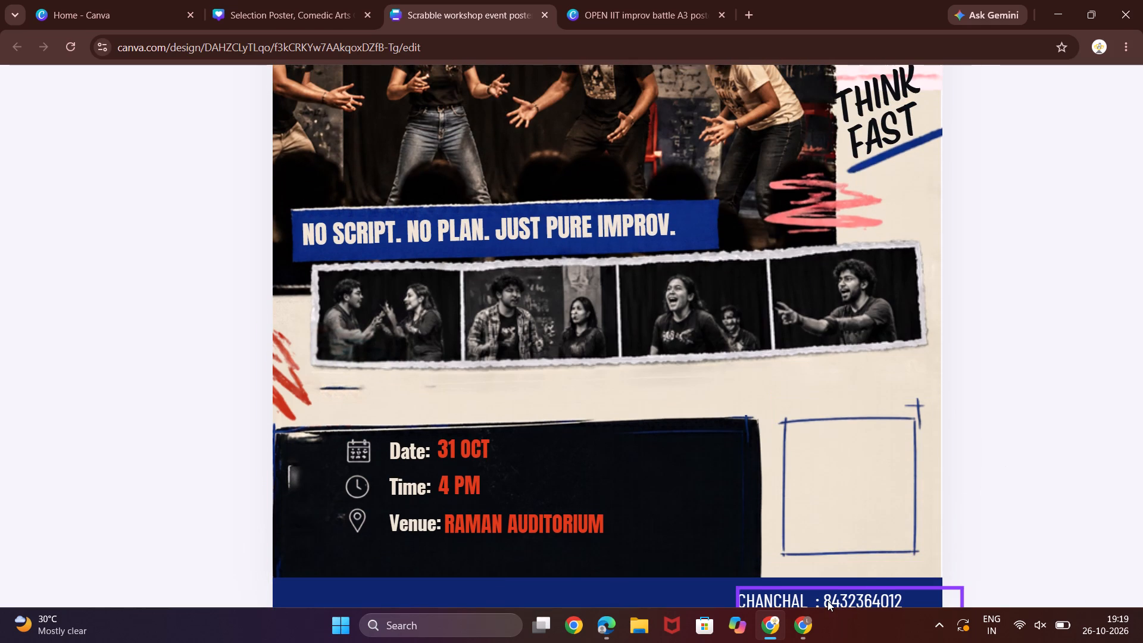
Duplicate the contact line and place the copy at the left end of the blue band.
scroll(827, 601, "down", 1)
left_click(838, 514)
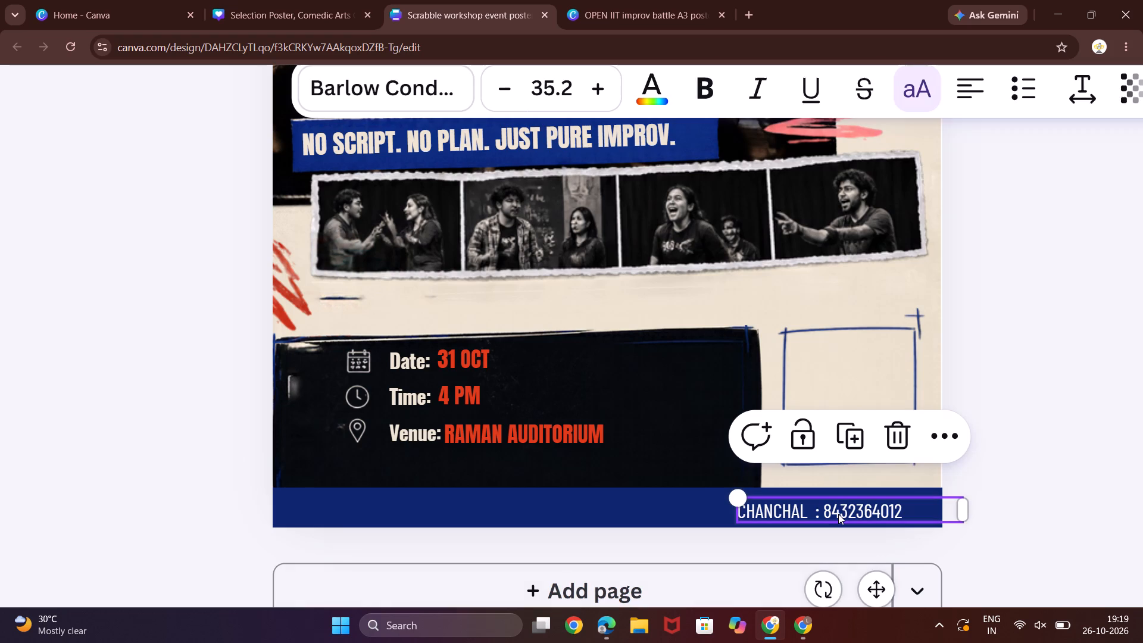
key("ctrl+c")
key("ctrl+v")
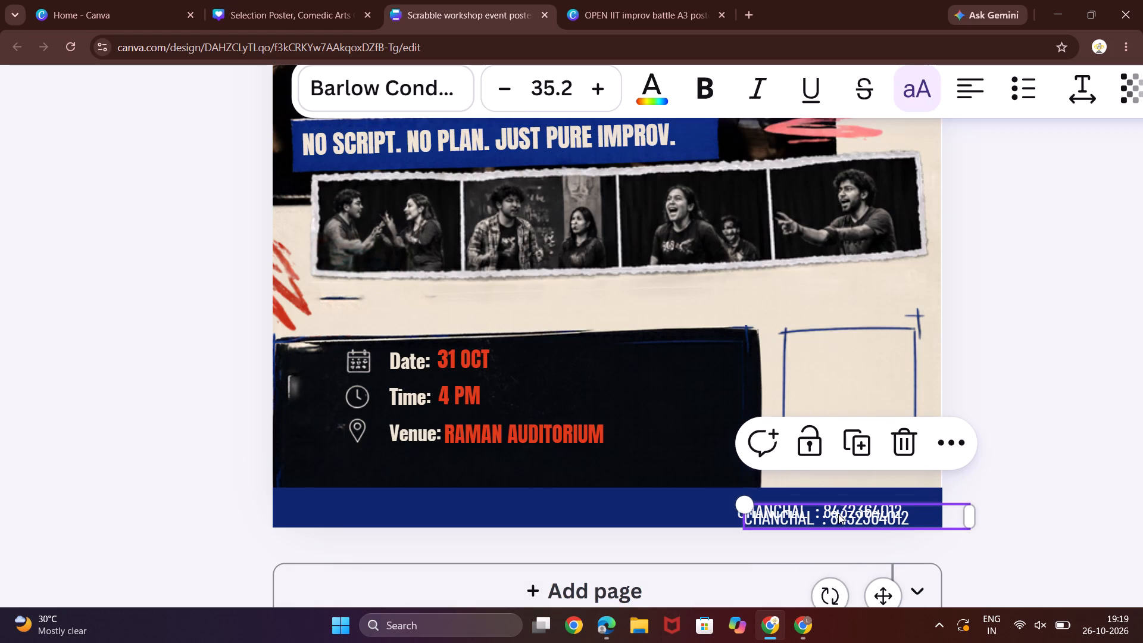
left_click_drag(838, 514, 398, 505)
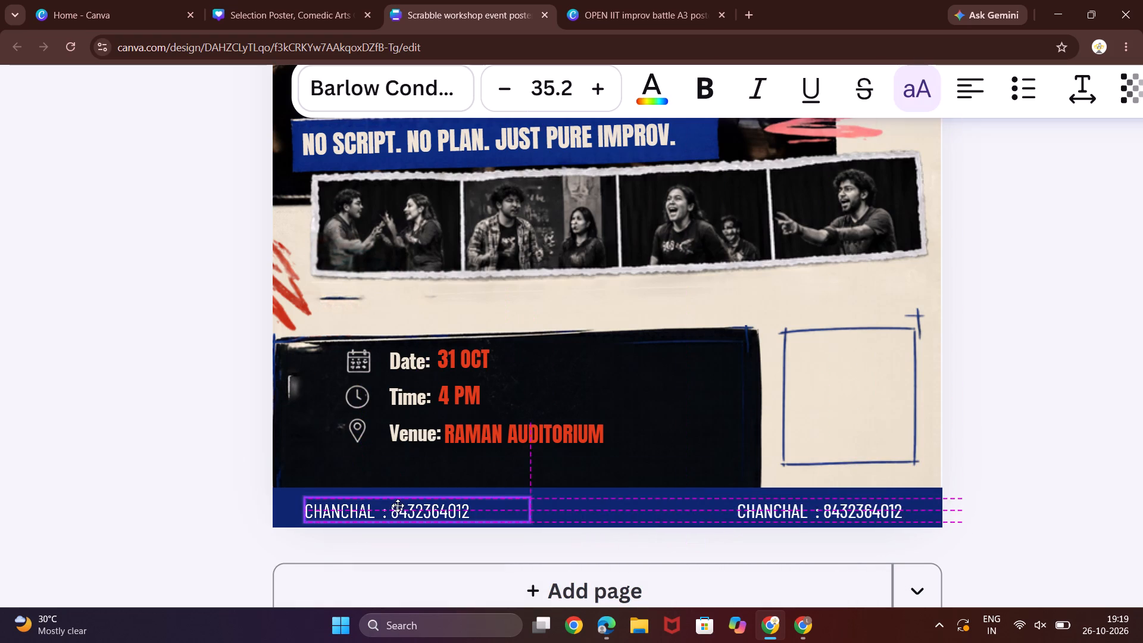
left_click_drag(398, 505, 383, 504)
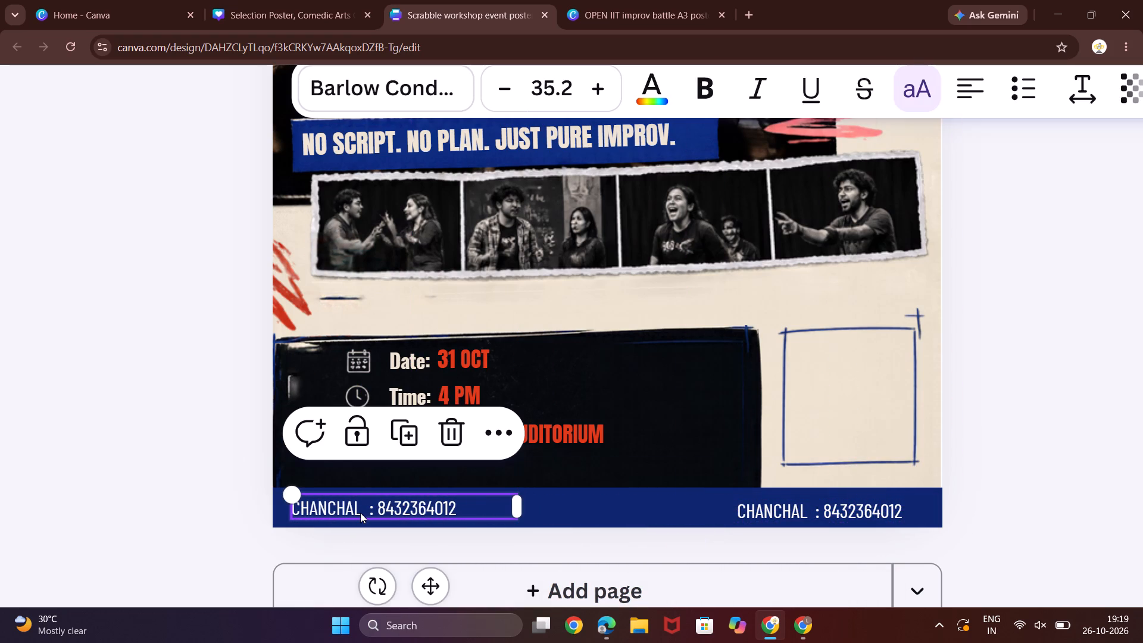
Replace the name in the left contact line with BIJITA, keeping a space before the colon.
double_click(357, 511)
left_click(357, 511)
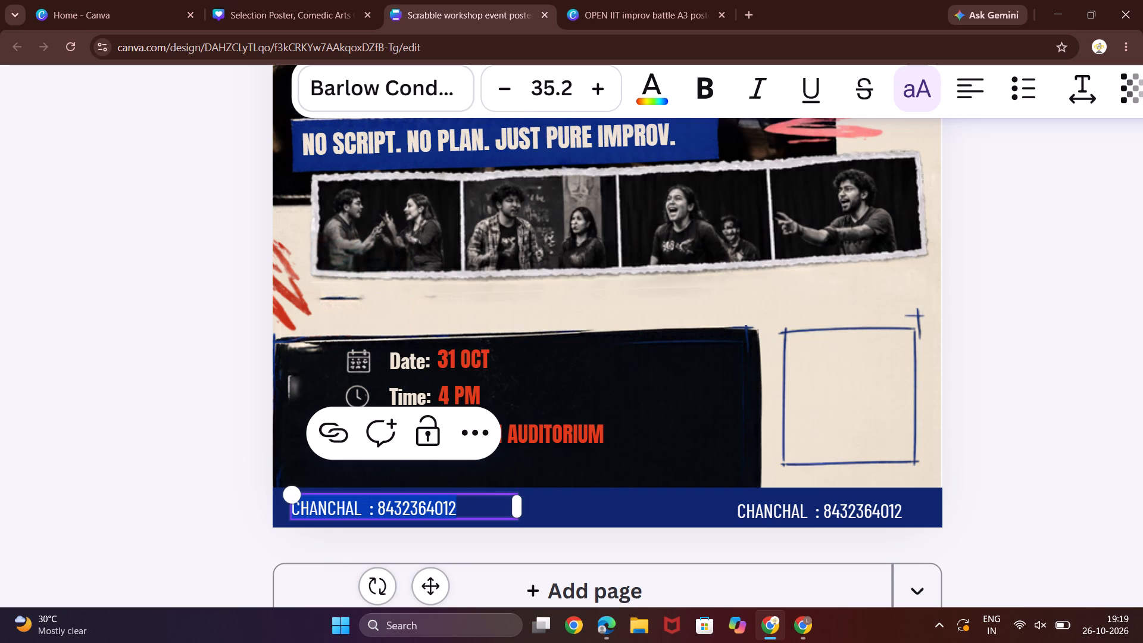
left_click(359, 511)
key("BackSpace")
key("BackSpace")
key("BackSpace")
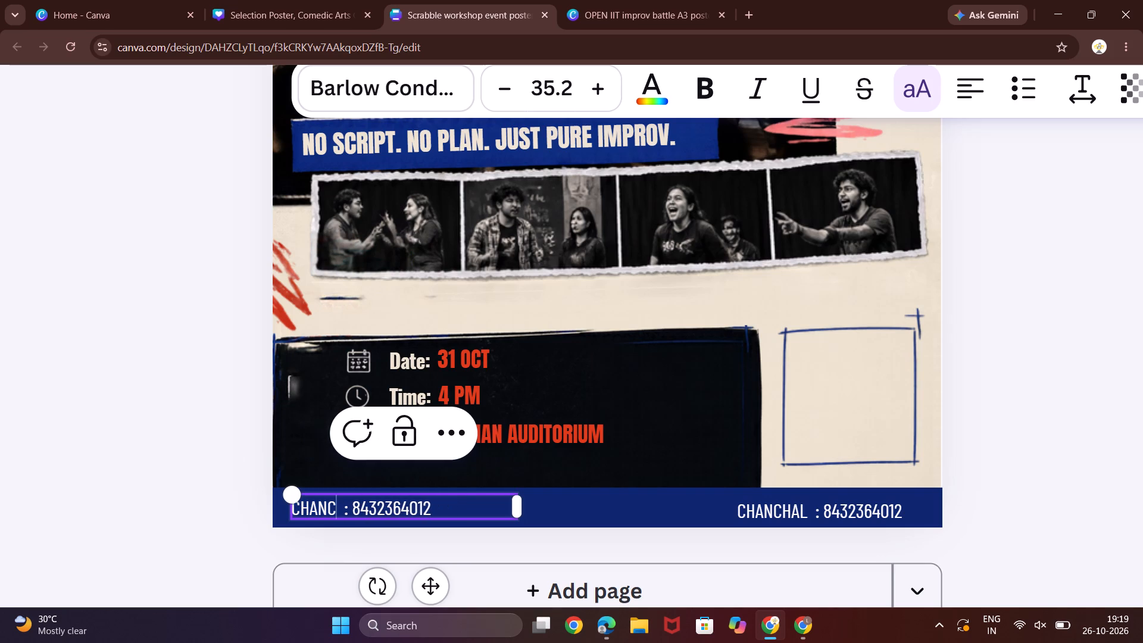
key("BackSpace")
key("BackSpace")
key("BackSpace")
key("BackSpace")
key("BackSpace")
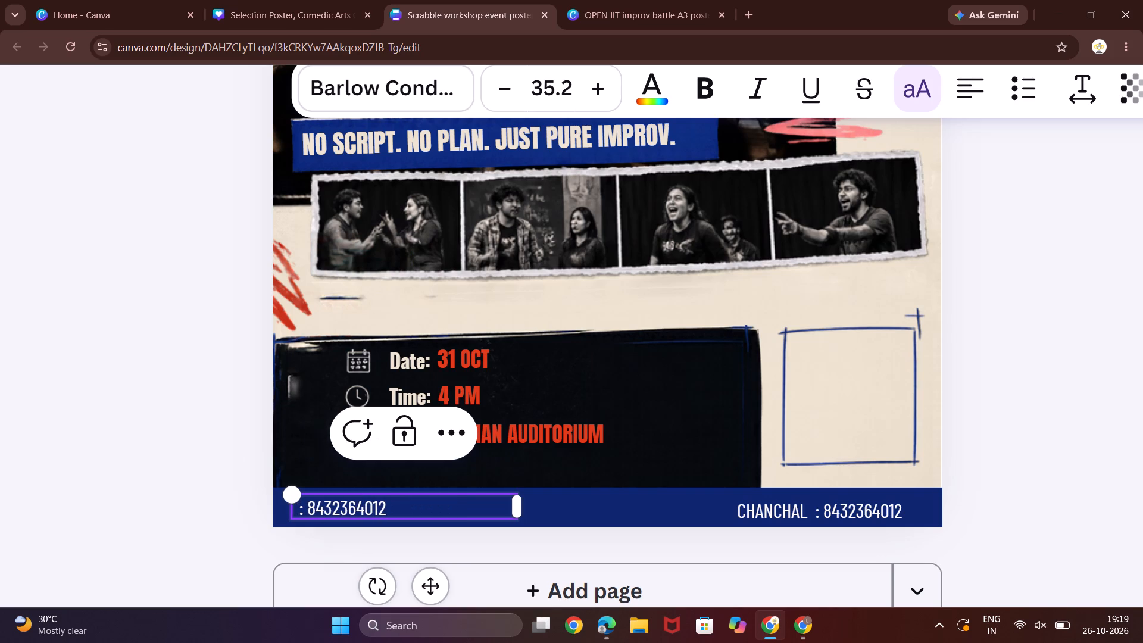
type("BIJITA")
key("space")
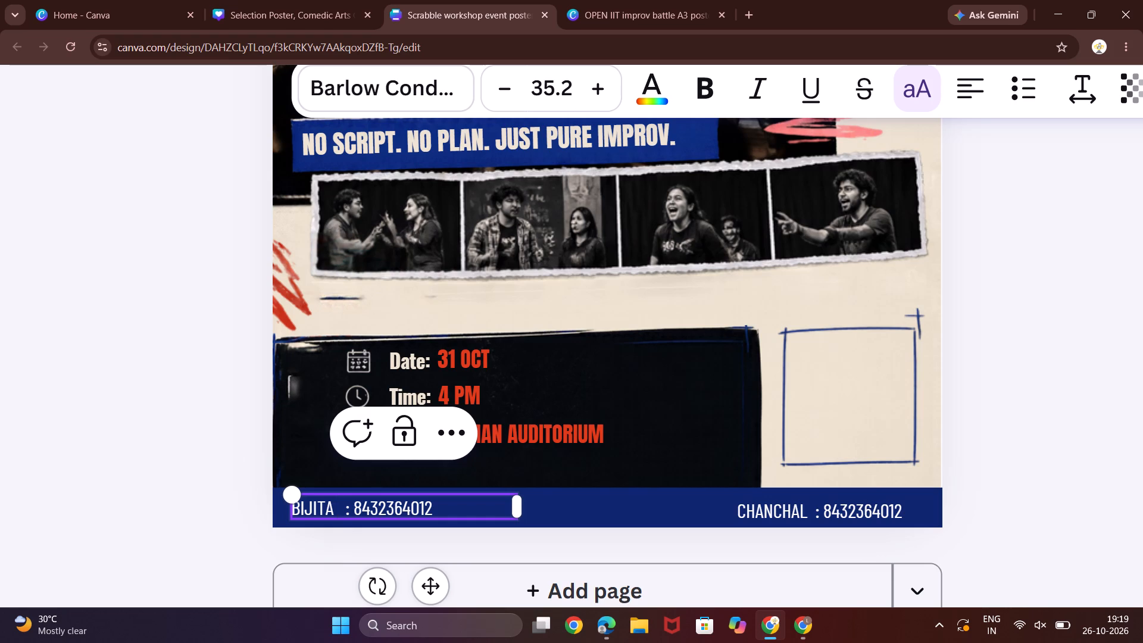
Open the left contact line for editing at the end of its phone number.
left_click(441, 514)
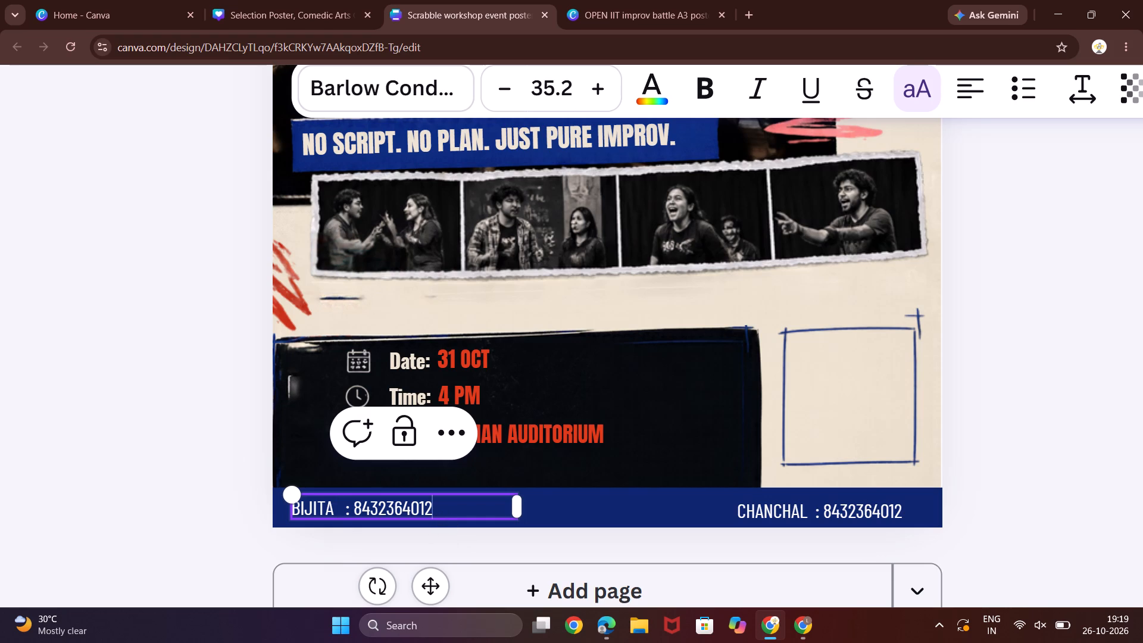
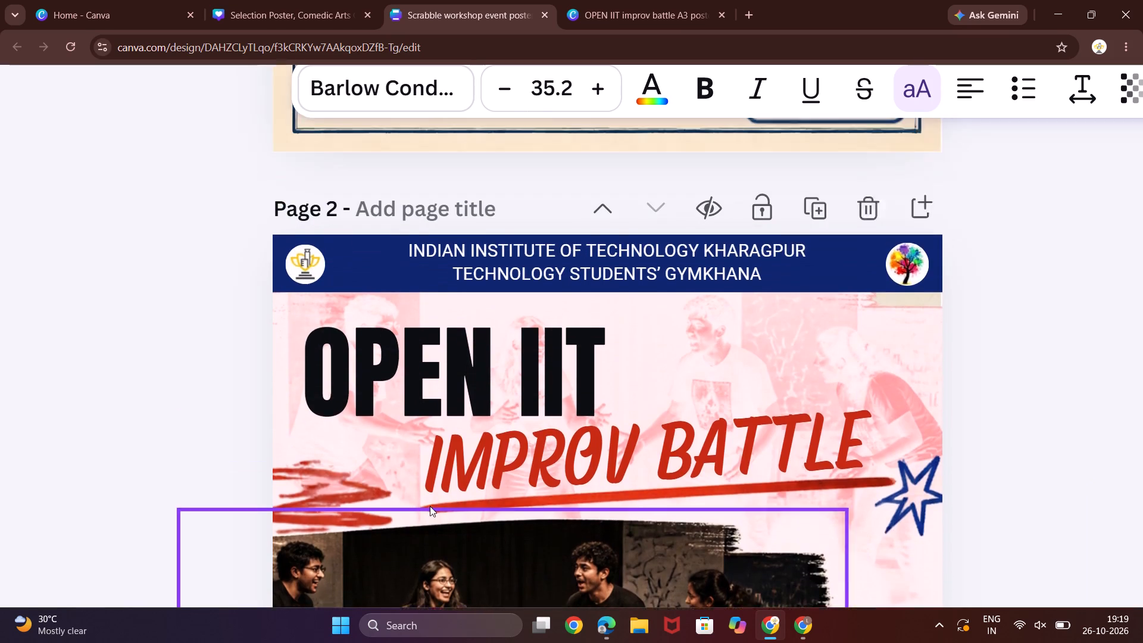
Look up the contact lines under the venue on the page 1 poster.
scroll(430, 506, "up", 2)
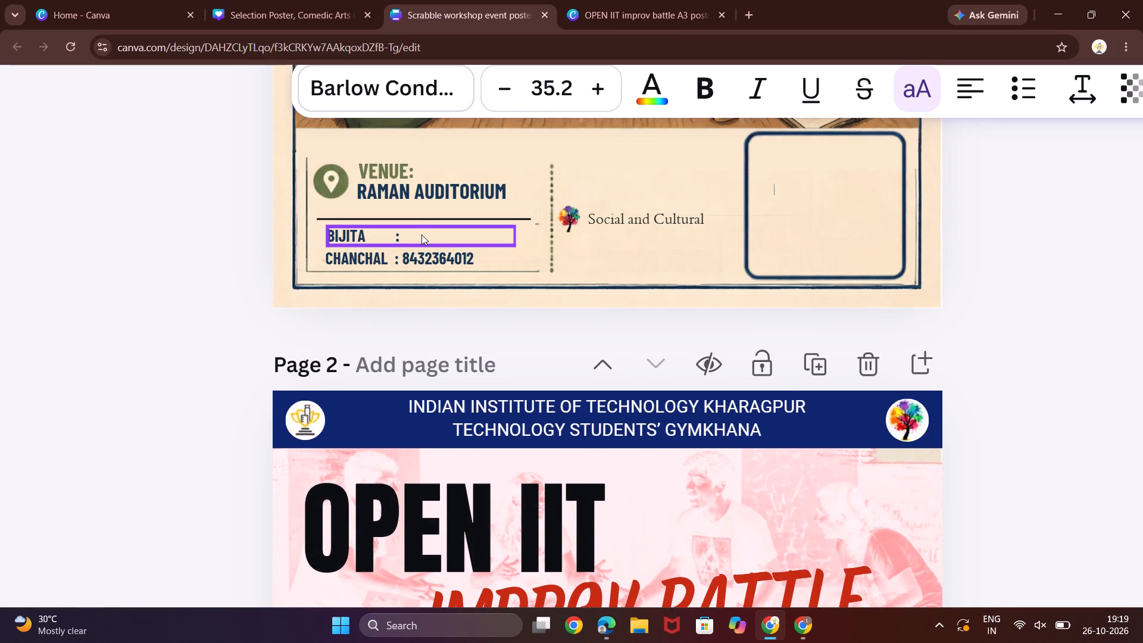
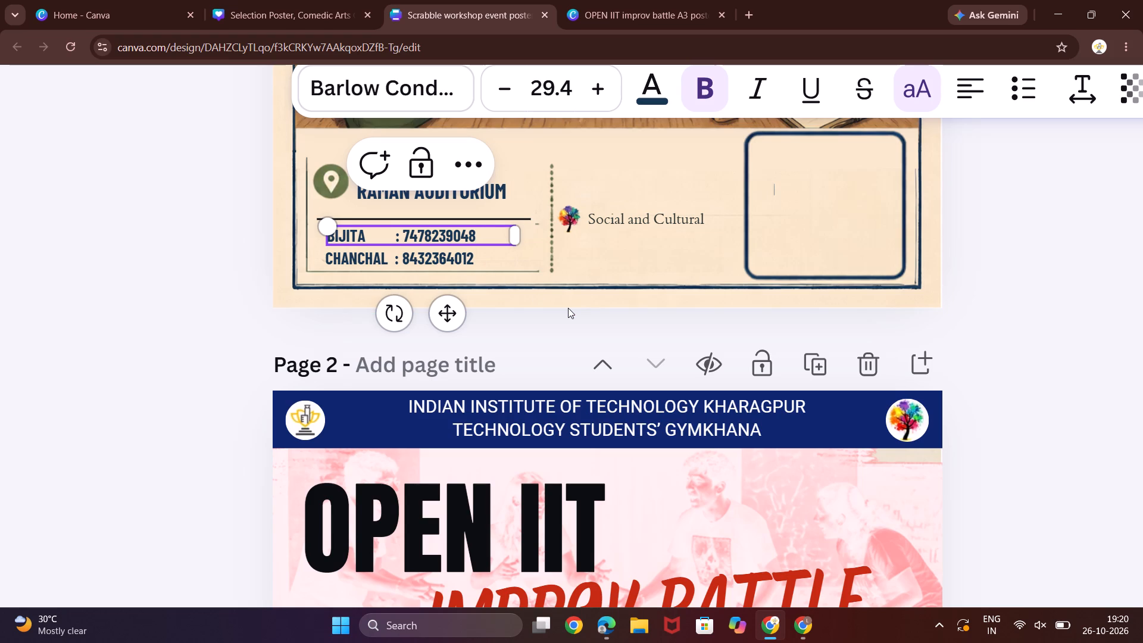
Review the finished improv battle poster on page 2 and the Scrabble workshop poster on page 1.
scroll(568, 308, "right", 1)
scroll(722, 497, "right", 1)
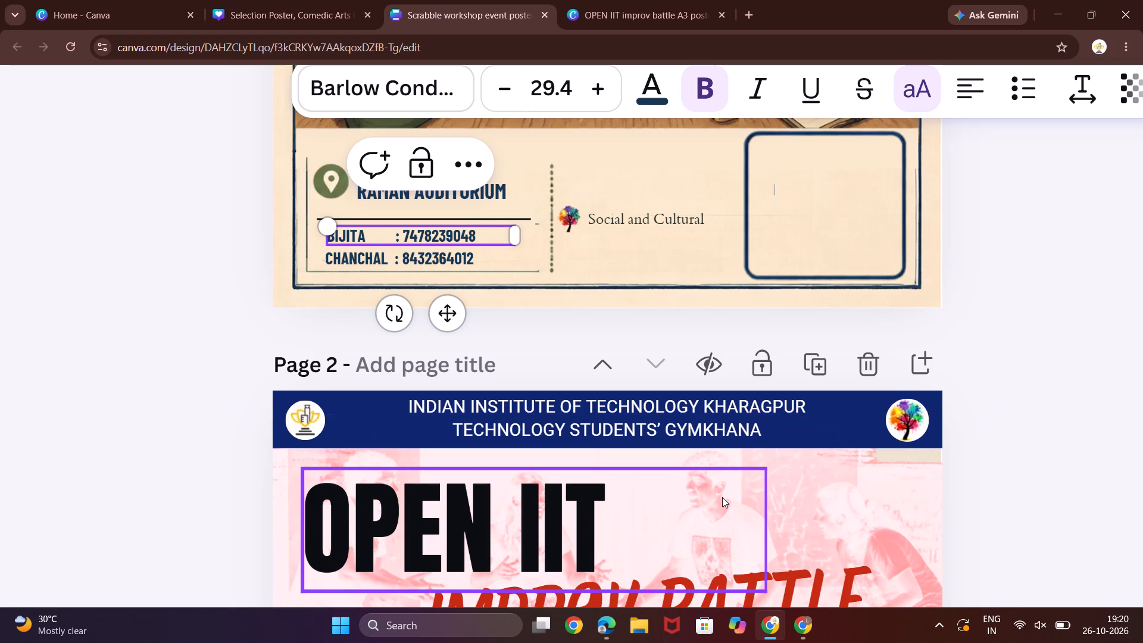
scroll(722, 497, "right", 1)
left_click(1052, 429)
scroll(1052, 429, "right", 1)
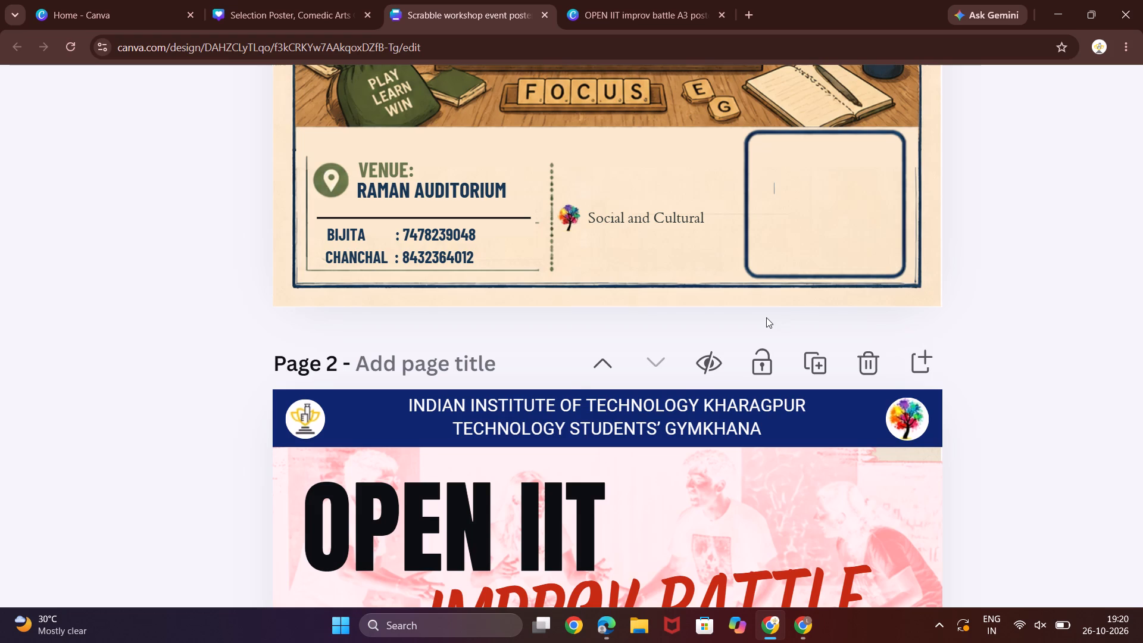
scroll(659, 281, "down", 4)
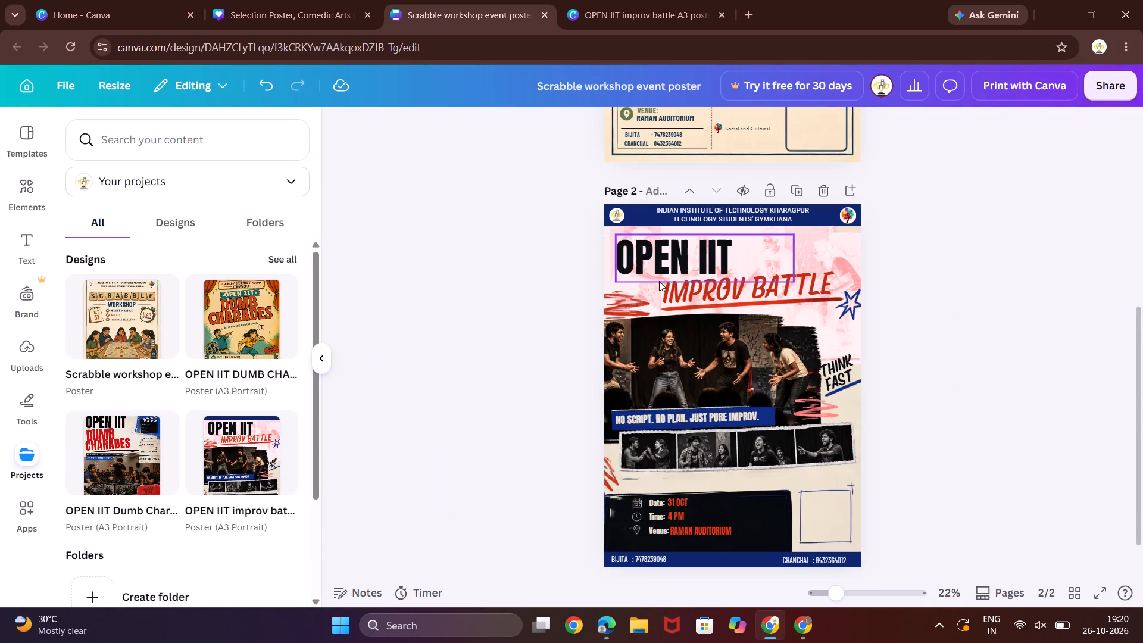
scroll(659, 281, "down", 1)
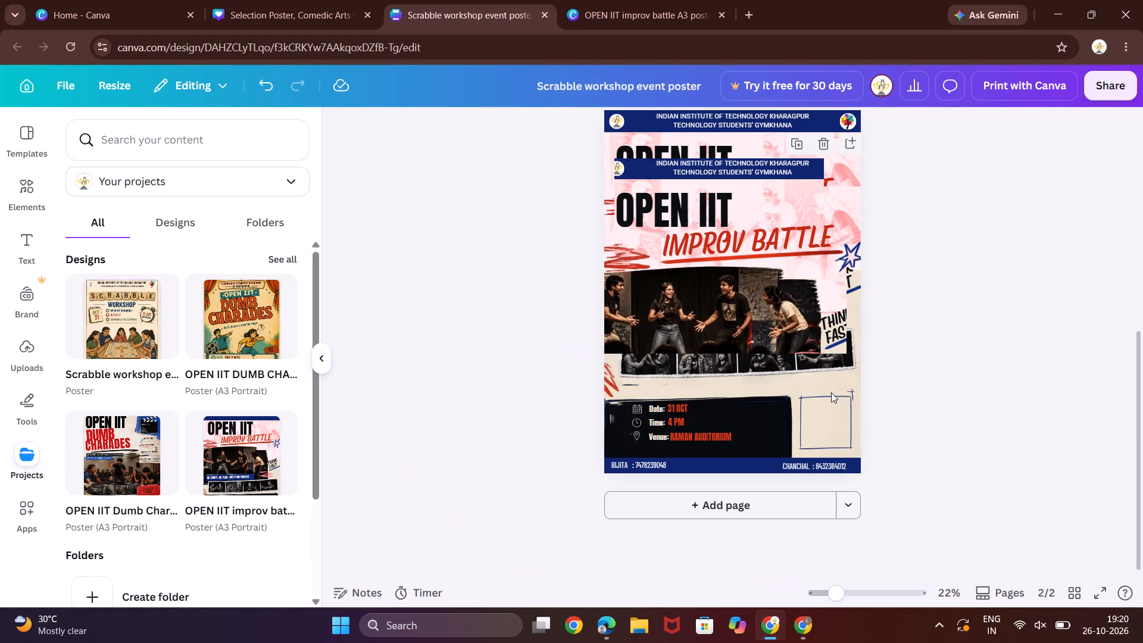
scroll(800, 405, "up", 2)
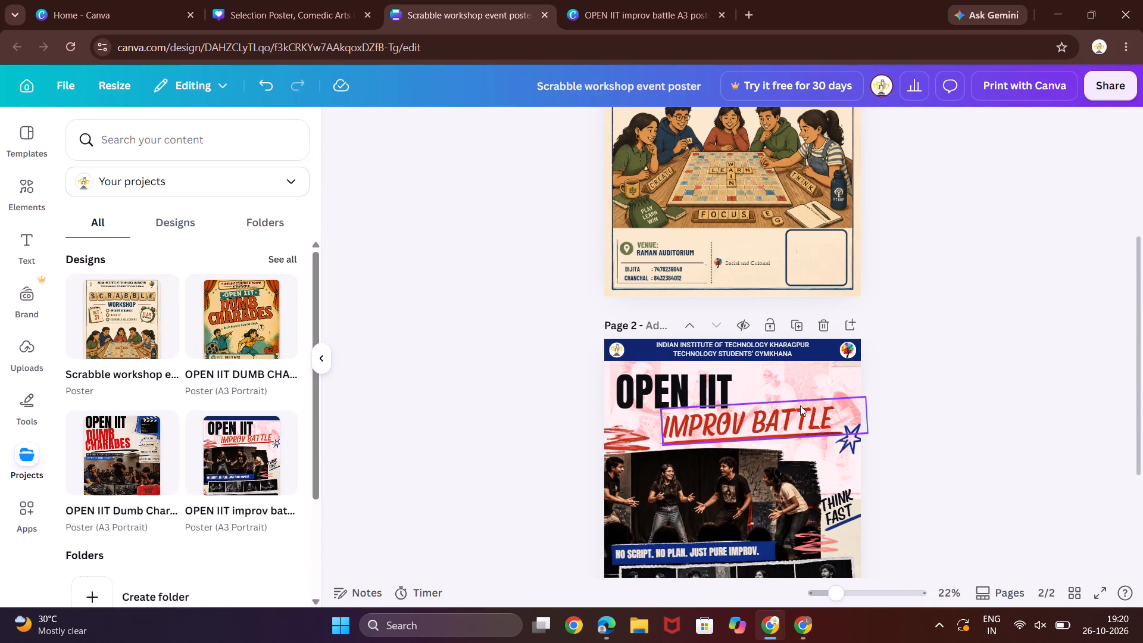
scroll(800, 405, "up", 2)
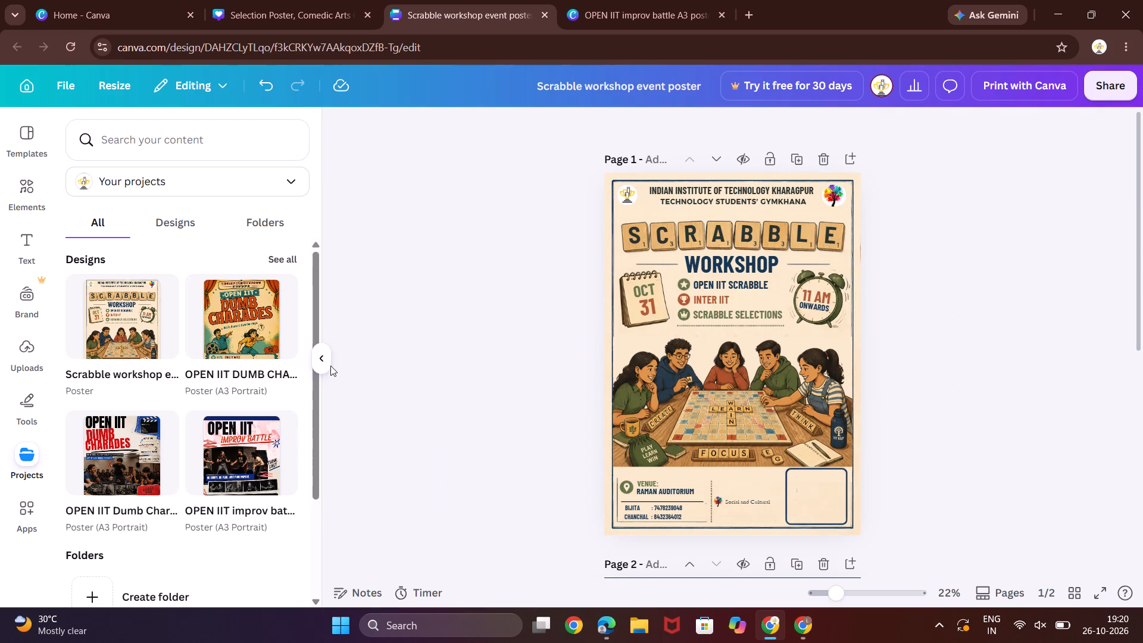
Rename the design as "event poster".
left_click(323, 368)
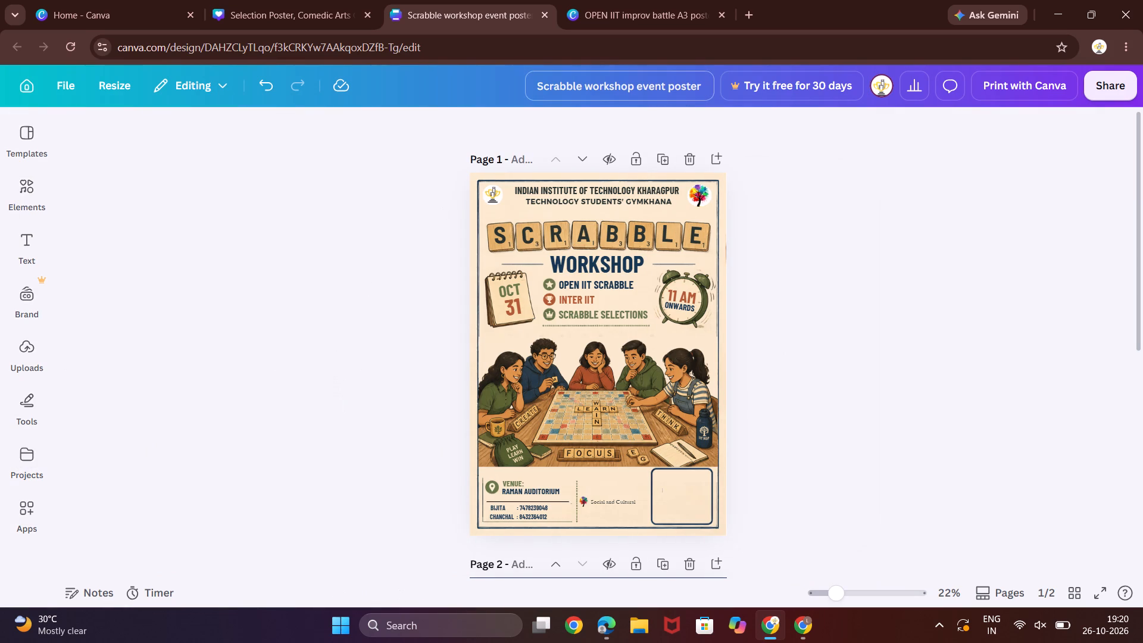
left_click(607, 78)
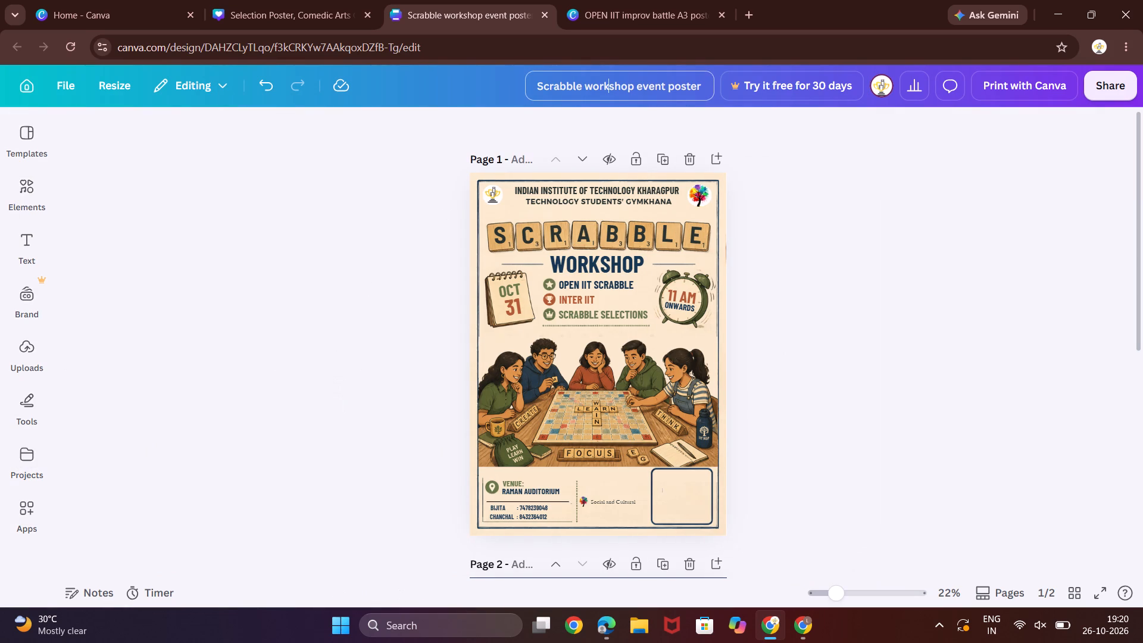
left_click(638, 89)
key("BackSpace")
key("BackSpace")
key("BackSpace")
key("BackSpace")
key("BackSpace")
key("BackSpace")
key("BackSpace")
key("BackSpace")
key("BackSpace")
key("BackSpace")
key("BackSpace")
key("BackSpace")
key("BackSpace")
key("BackSpace")
key("BackSpace")
key("BackSpace")
key("BackSpace")
key("BackSpace")
key("BackSpace")
key("BackSpace")
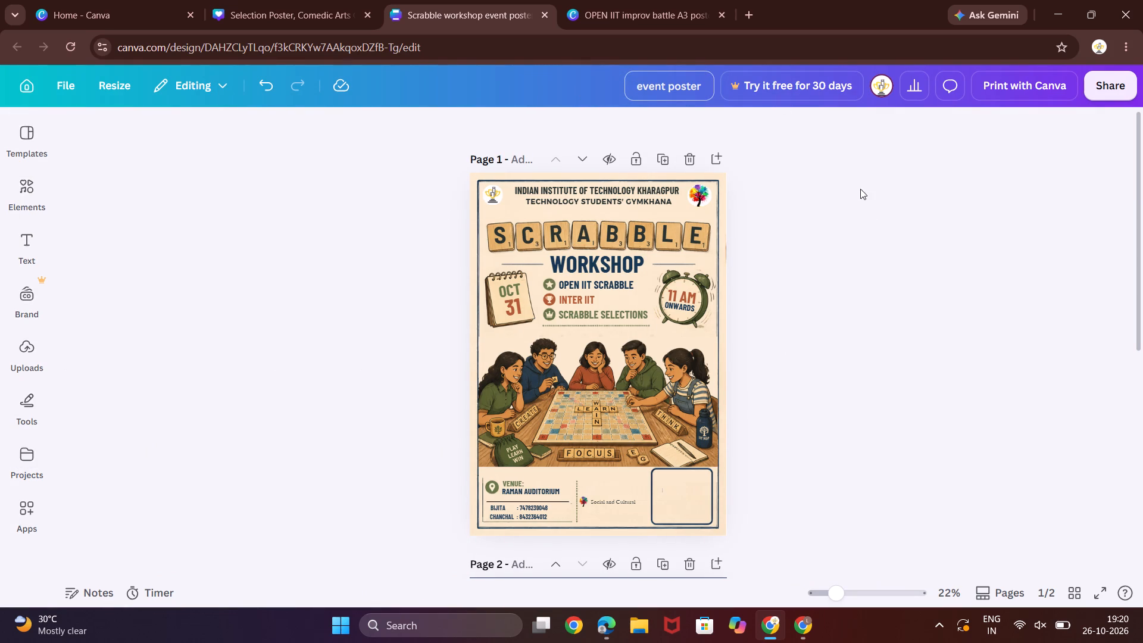
left_click(873, 212)
Set the event poster design's sharing access level to anyone with the link.
scroll(817, 362, "down", 5)
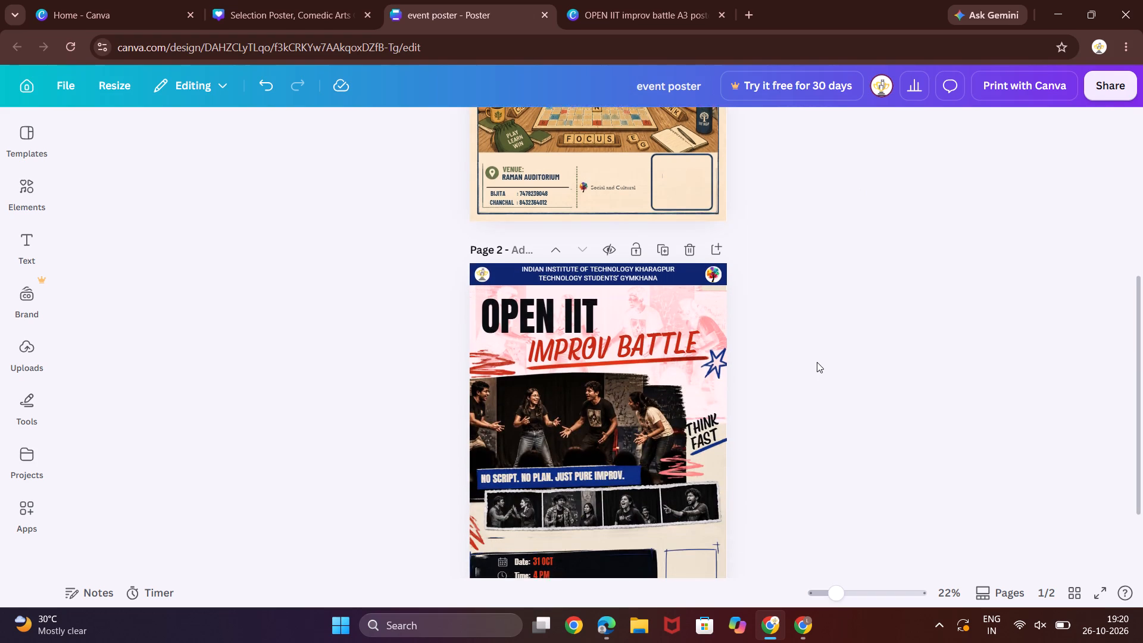
scroll(817, 362, "down", 3)
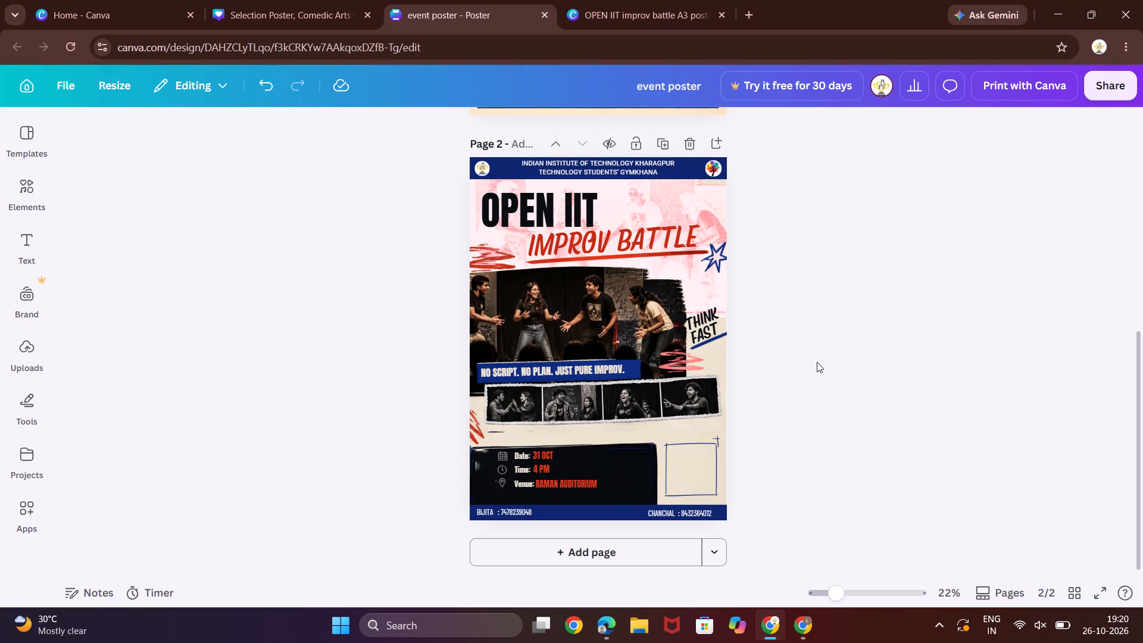
scroll(817, 362, "up", 1)
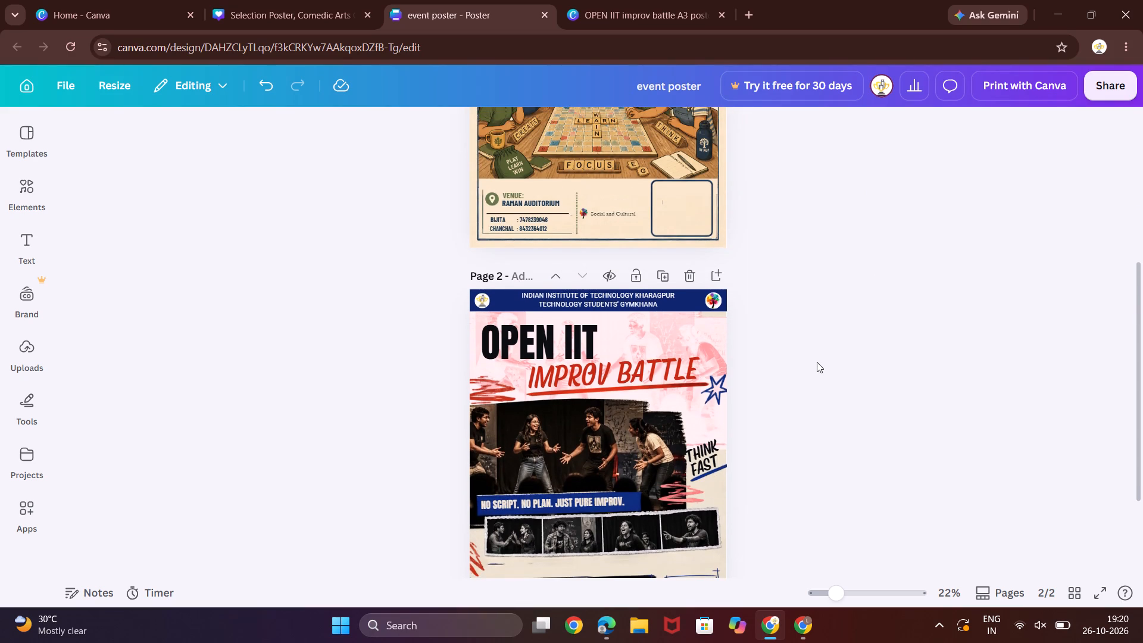
scroll(817, 362, "up", 1)
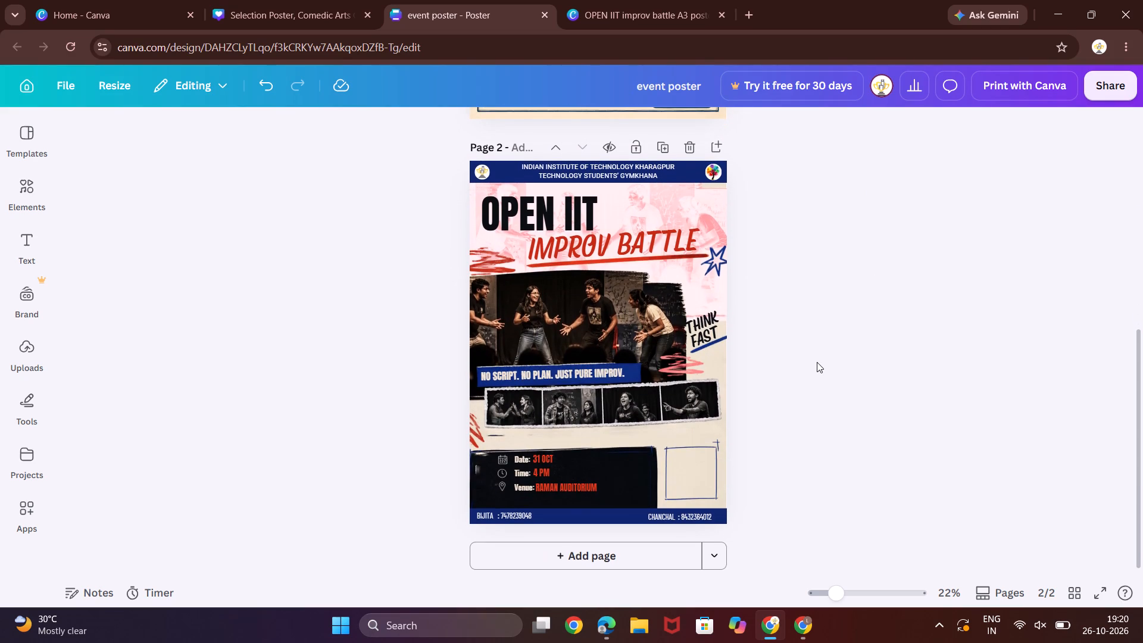
scroll(817, 362, "up", 2)
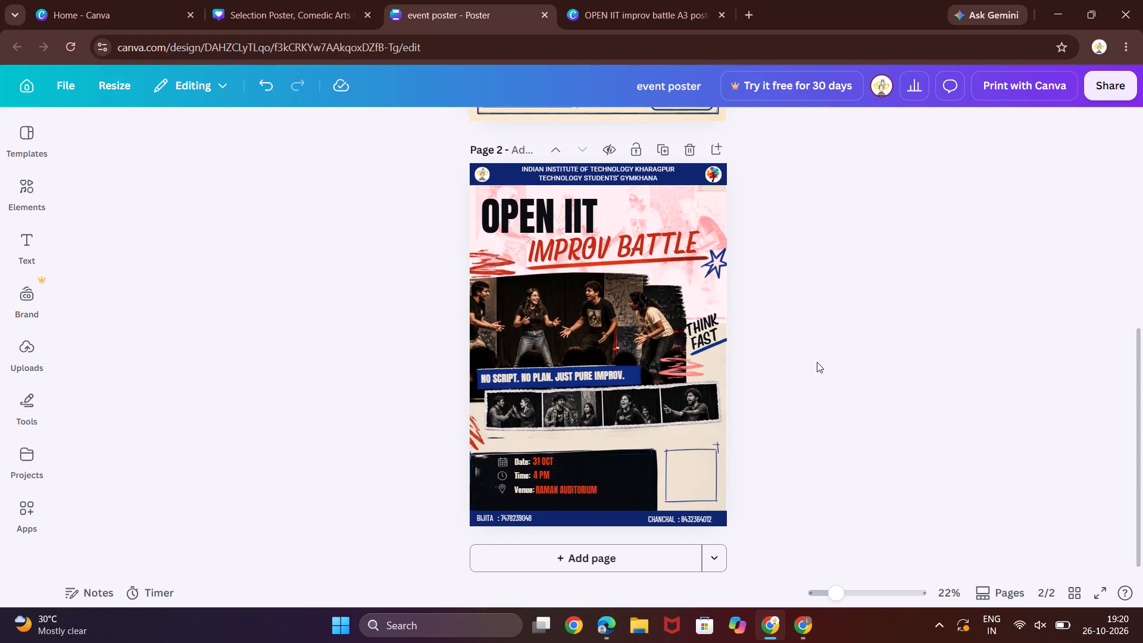
scroll(817, 362, "up", 1)
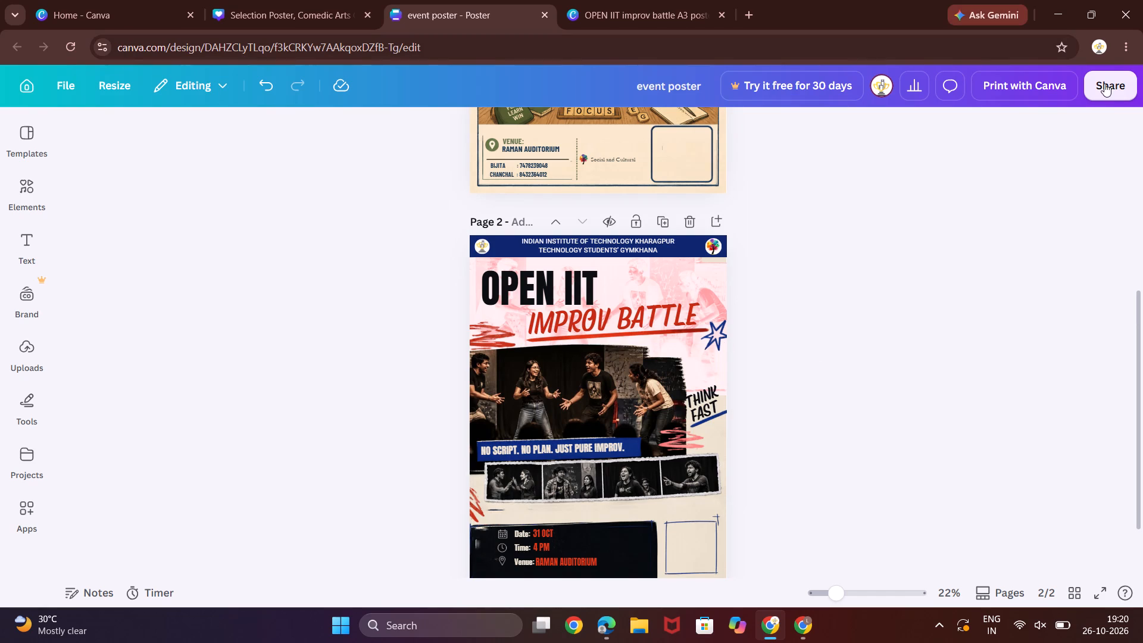
left_click(1114, 88)
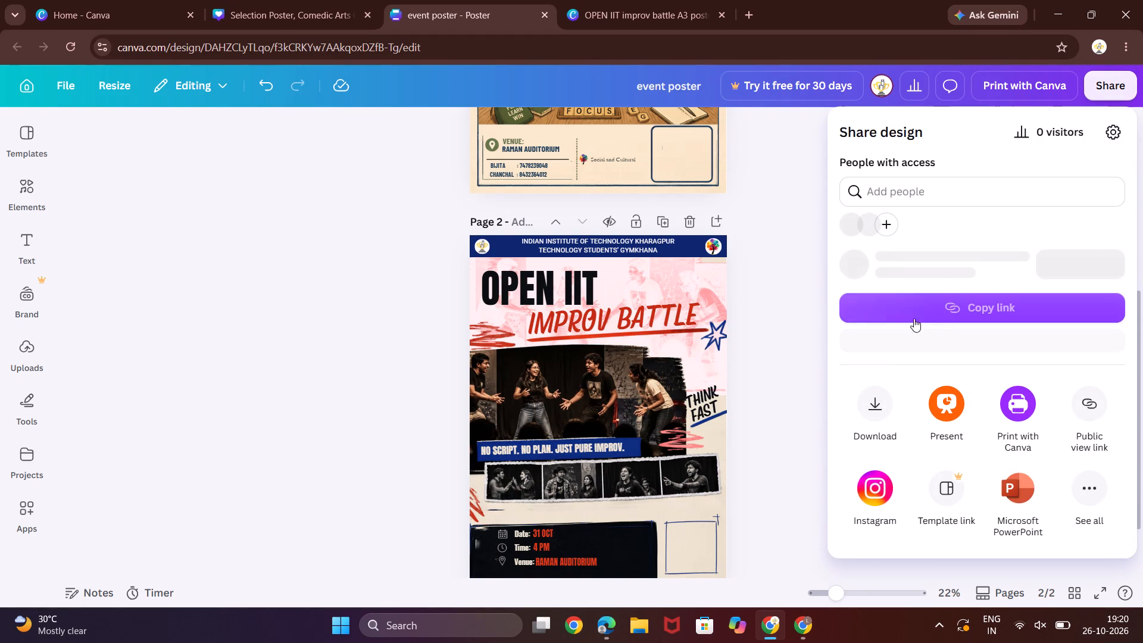
left_click(954, 277)
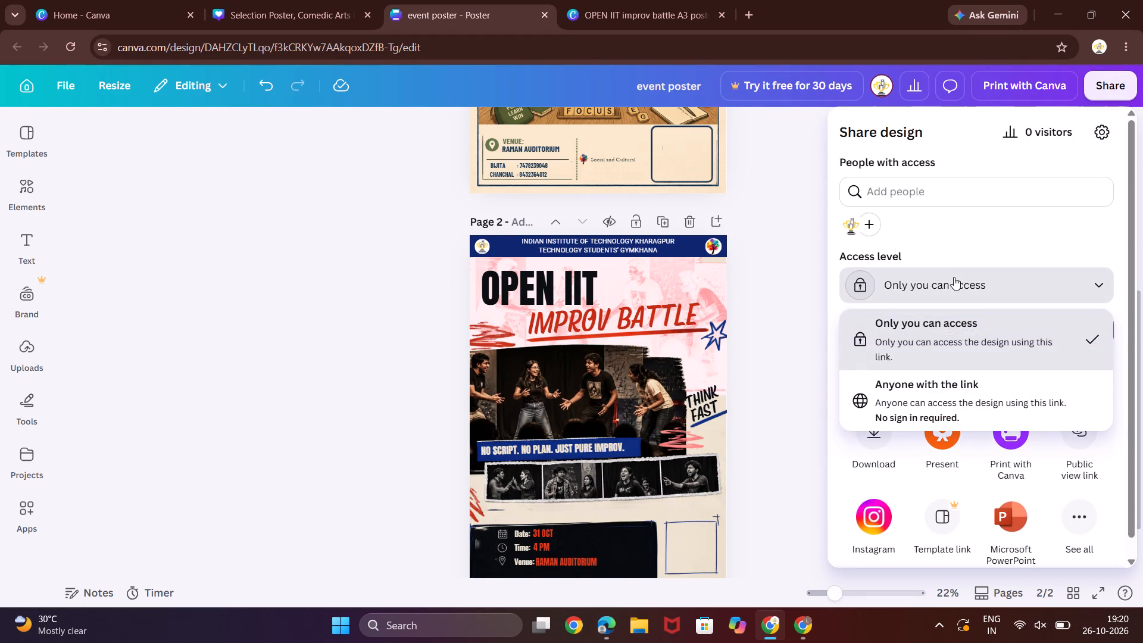
left_click(895, 404)
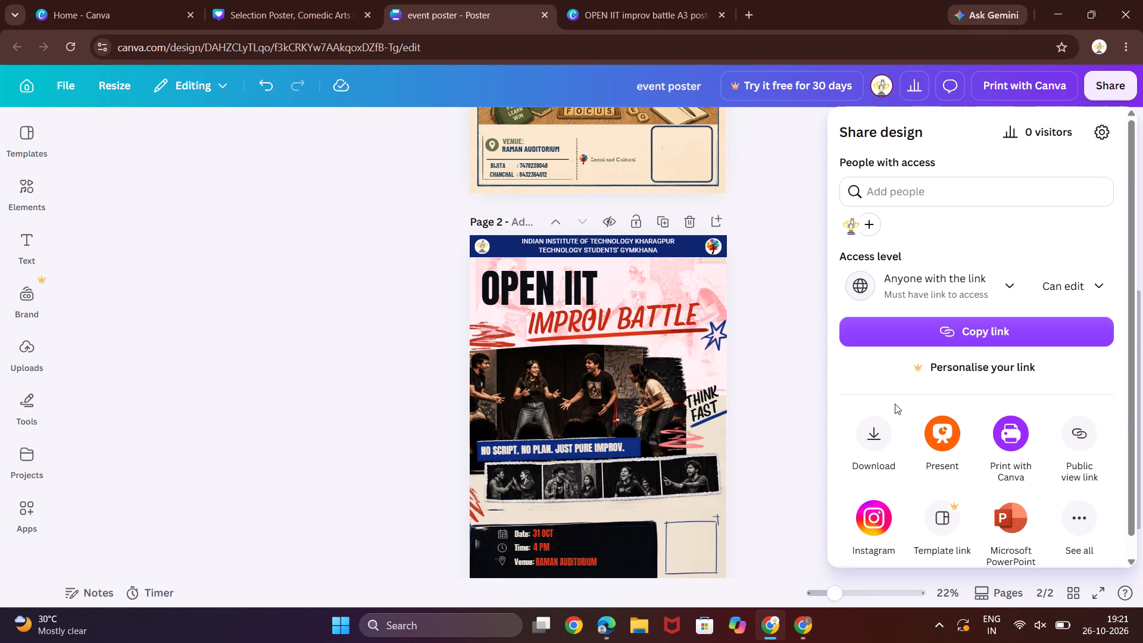
left_click(821, 303)
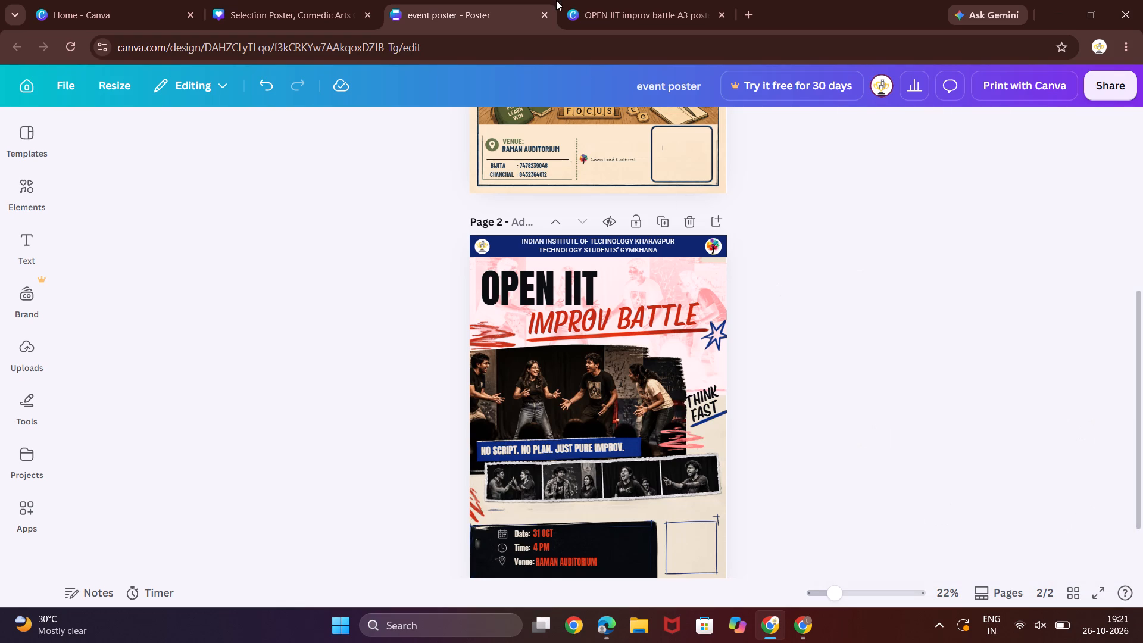
In the OPEN IIT improv battle A3 poster design, add page 2 and fill it with the Scrabble workshop page from the event poster design.
left_click(748, 24)
left_click(626, 0)
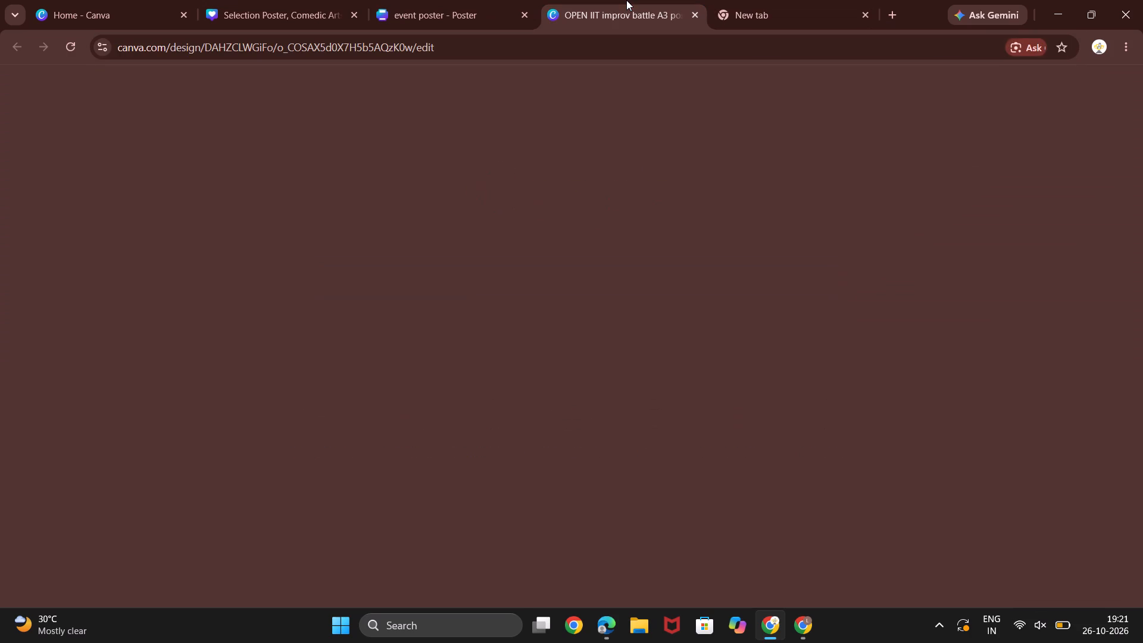
left_click(667, 555)
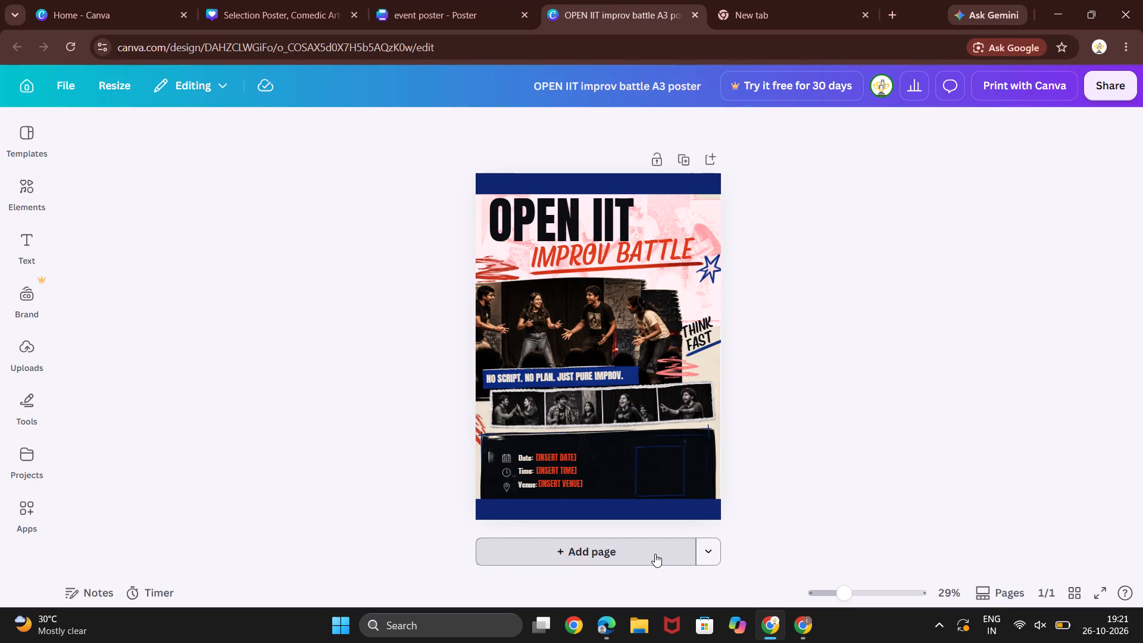
scroll(364, 434, "down", 1)
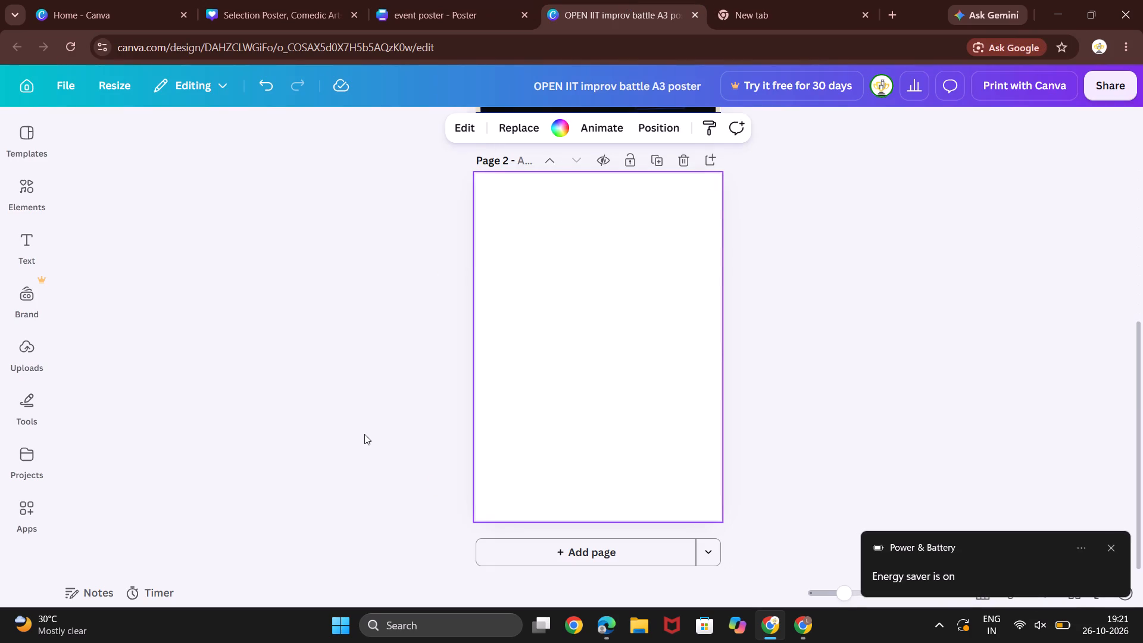
left_click(20, 450)
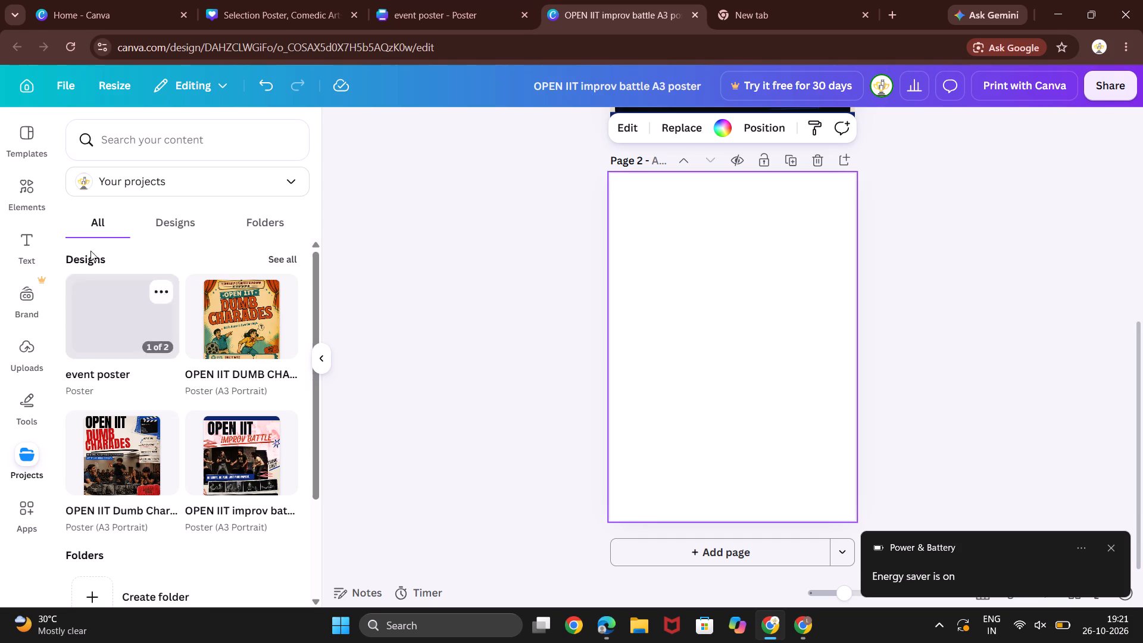
left_click(101, 321)
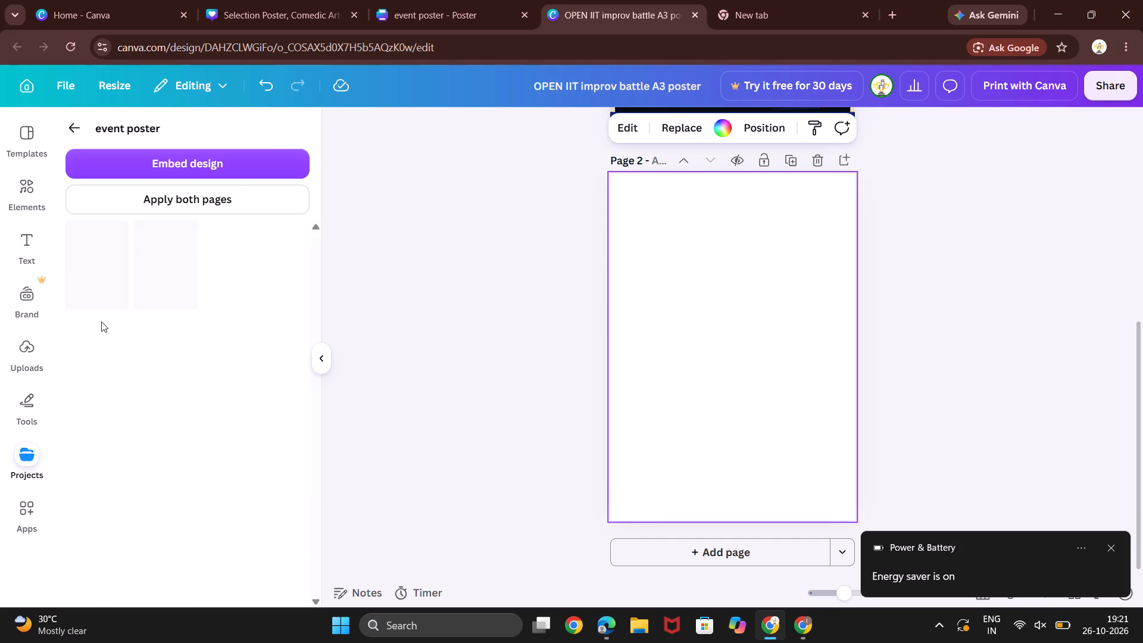
left_click(208, 204)
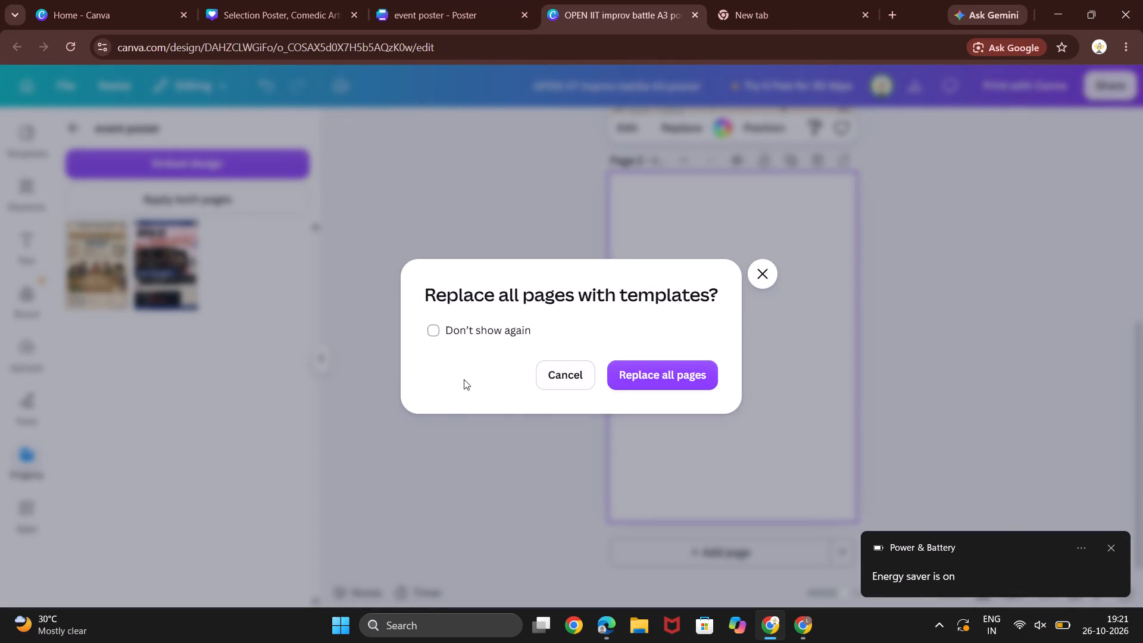
left_click(578, 377)
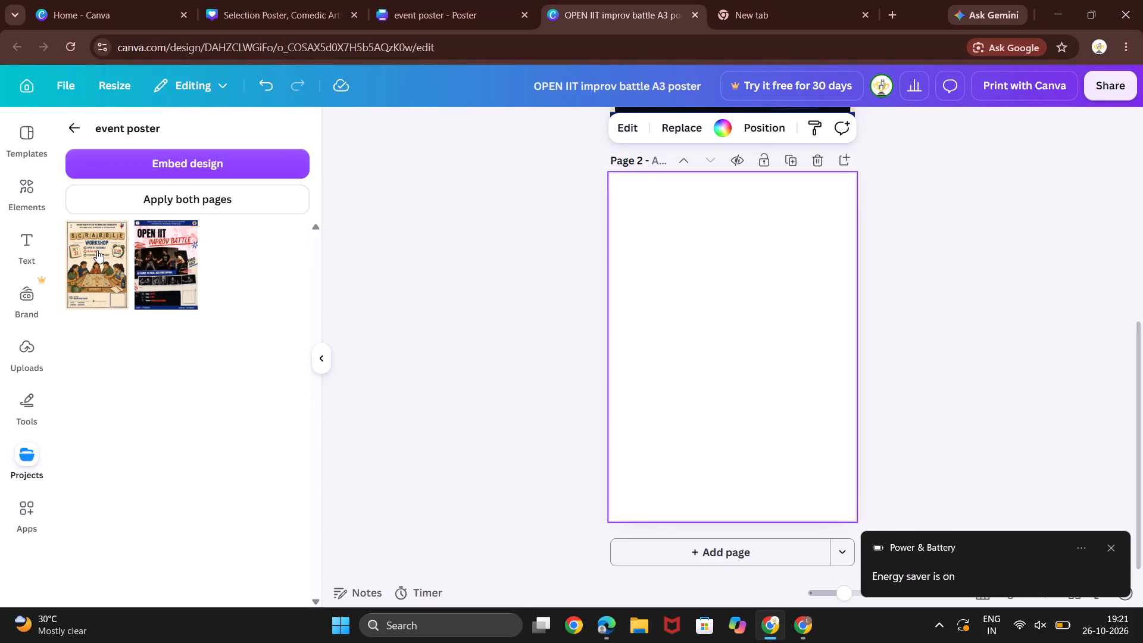
left_click(97, 250)
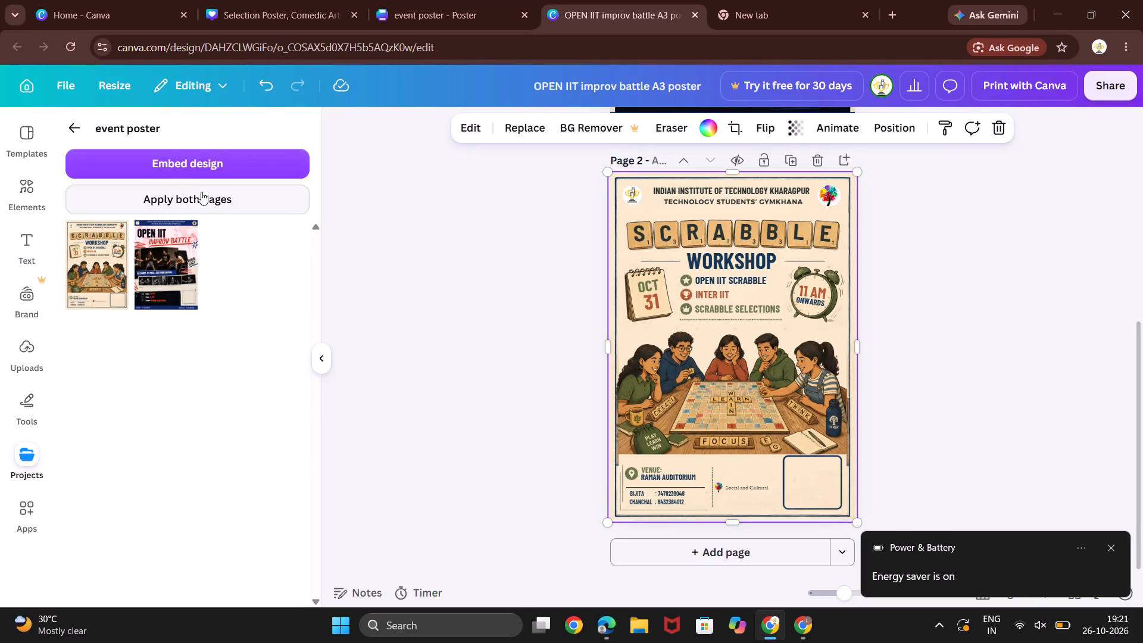
Add page 3 to the A3 poster design and fill it with the improv battle page from the event poster design.
scroll(451, 335, "down", 1)
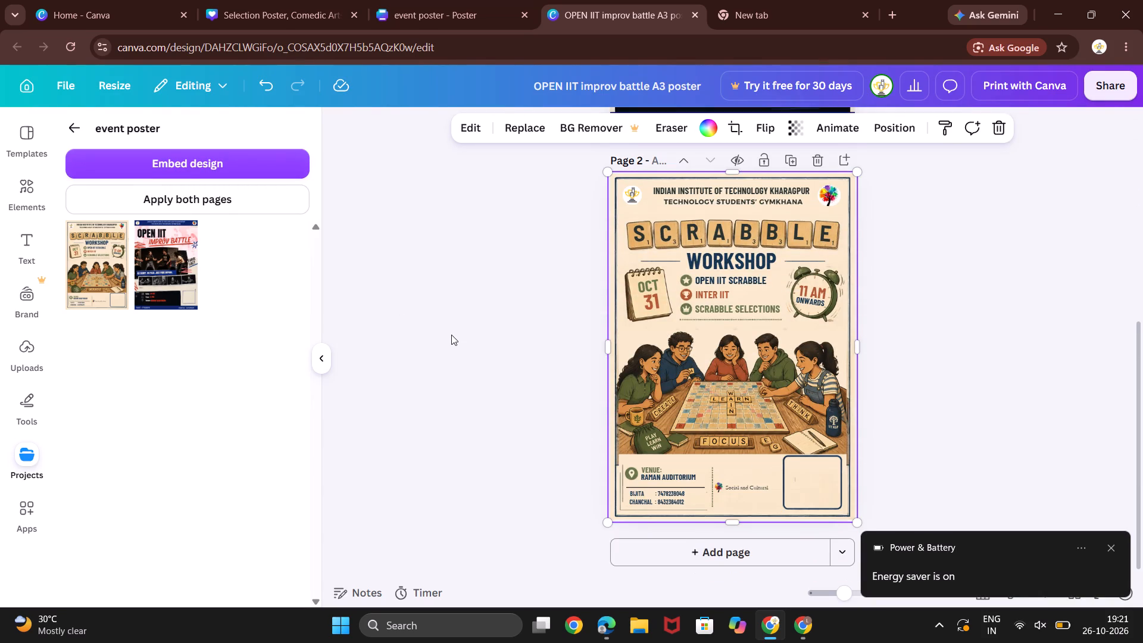
left_click(683, 548)
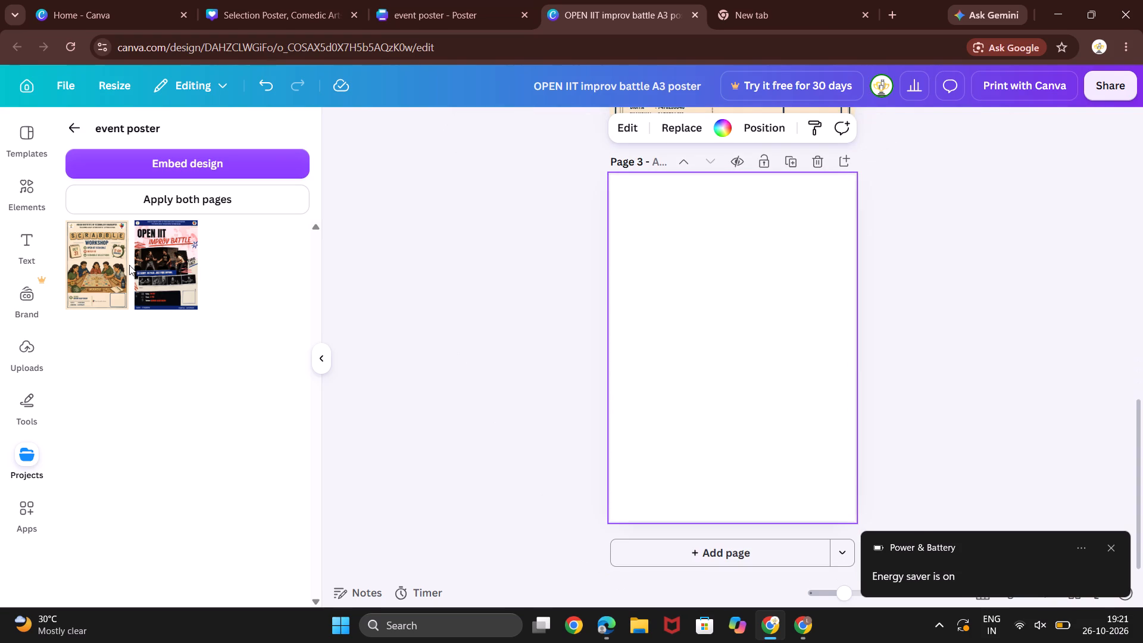
left_click(189, 258)
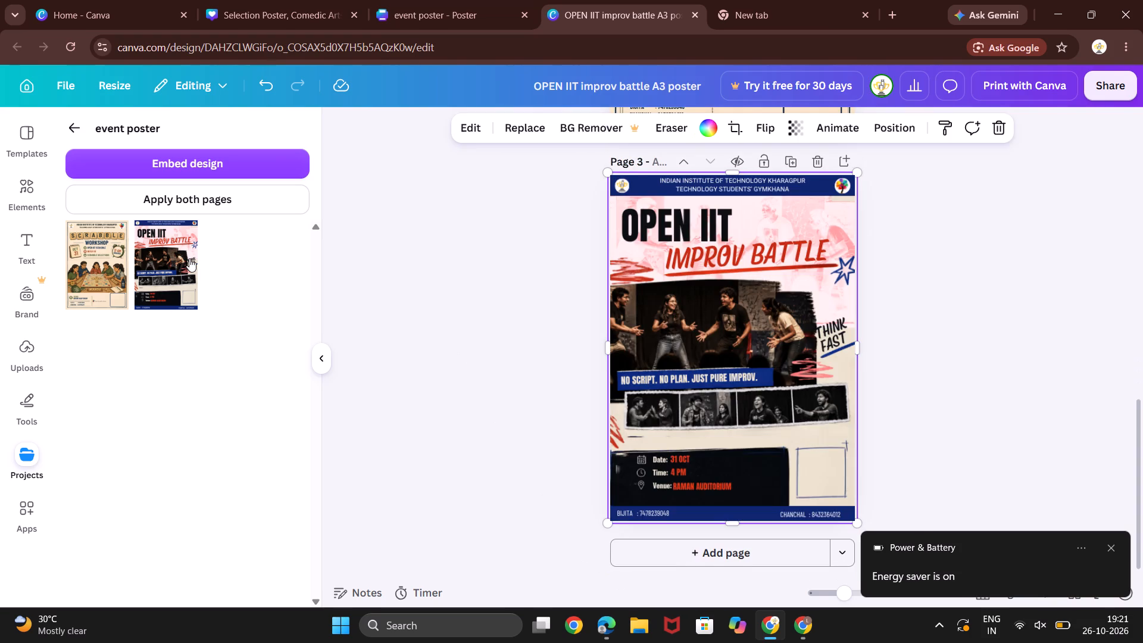
scroll(458, 266, "up", 11)
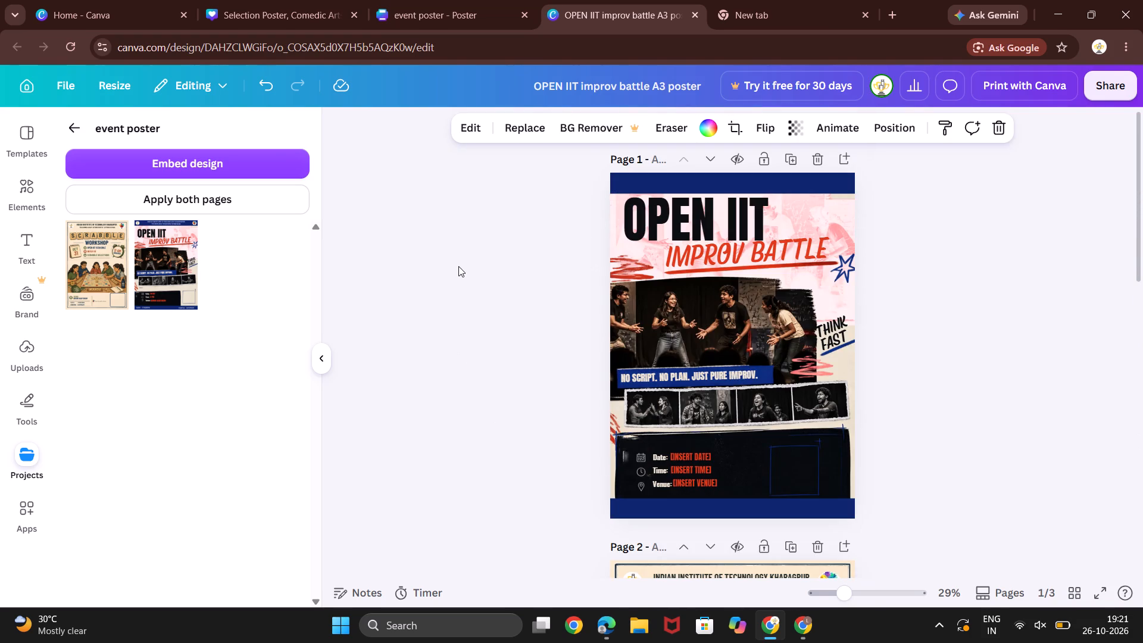
Return to the event poster design and open its sharing options.
left_click(432, 17)
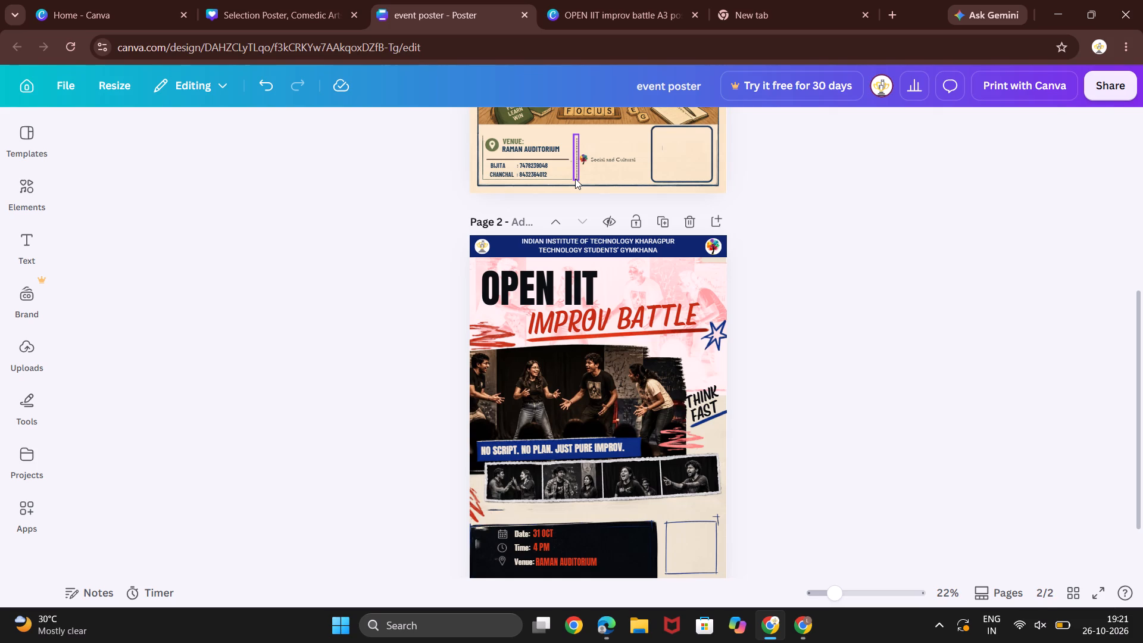
scroll(575, 179, "up", 1)
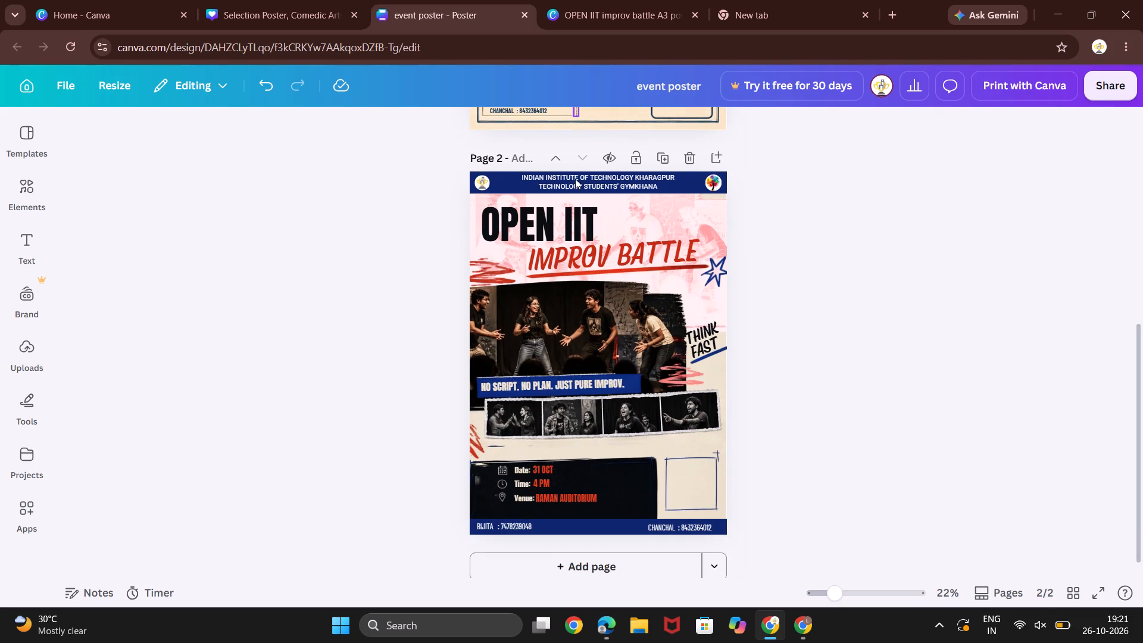
scroll(575, 179, "up", 1)
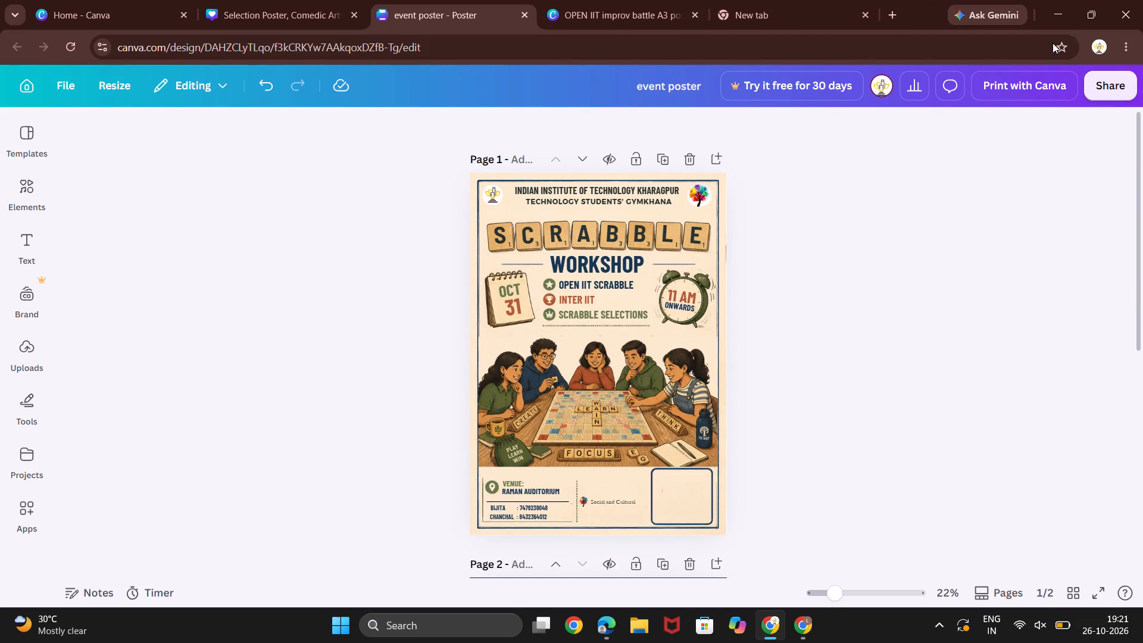
left_click(1126, 82)
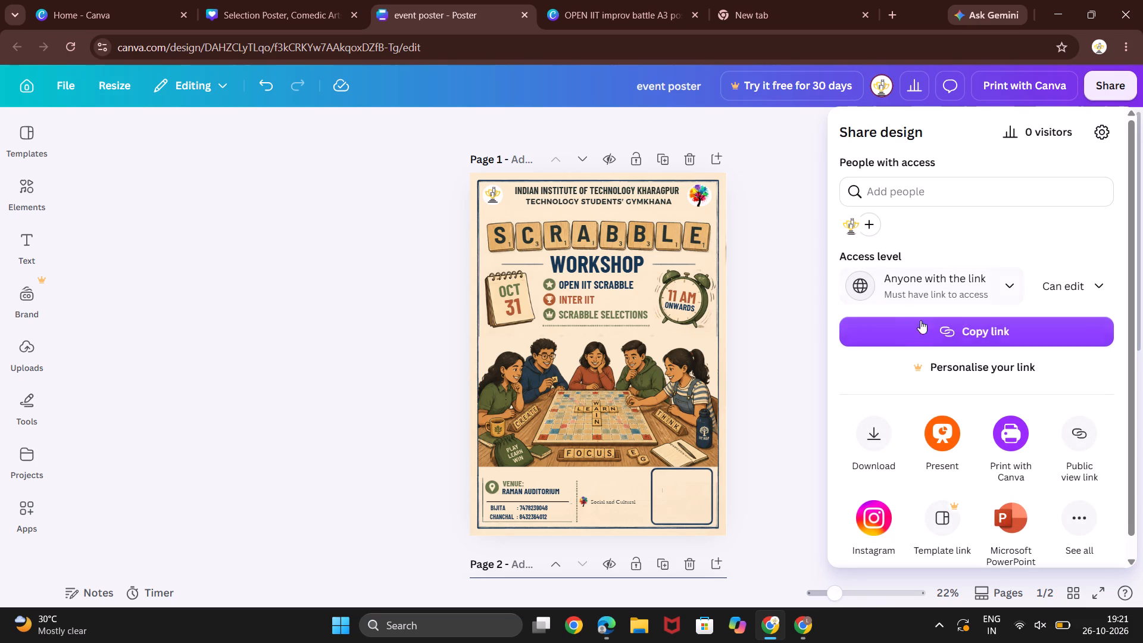
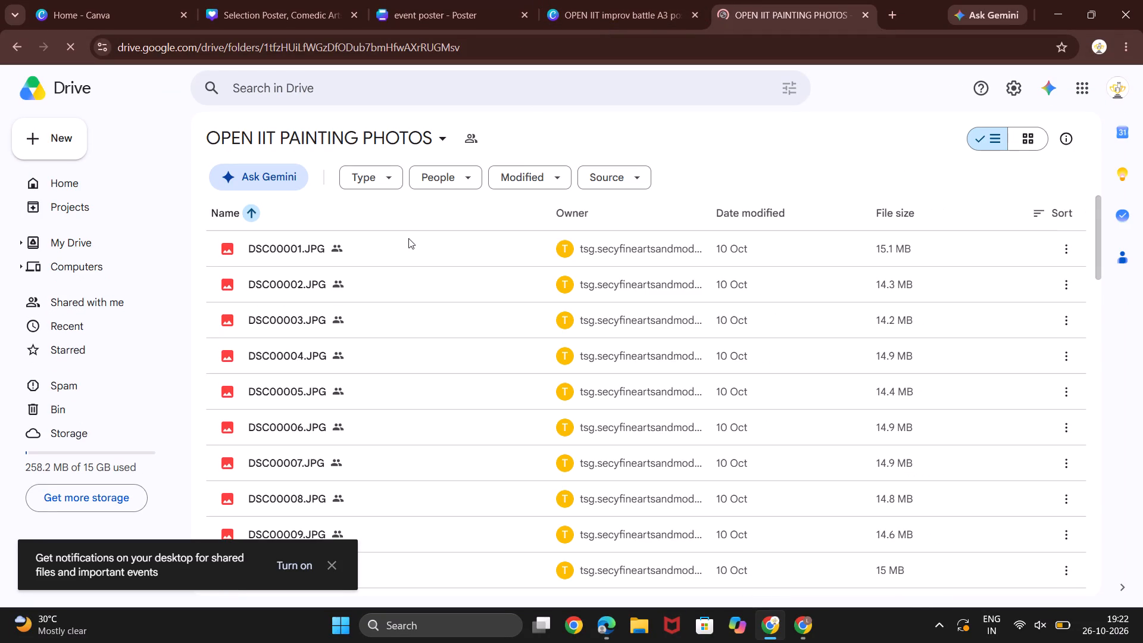
In the OPEN IIT PAINTING PHOTOS folder, preview the photos one after another from DSC00001.JPG to DSC00016.JPG.
double_click(407, 243)
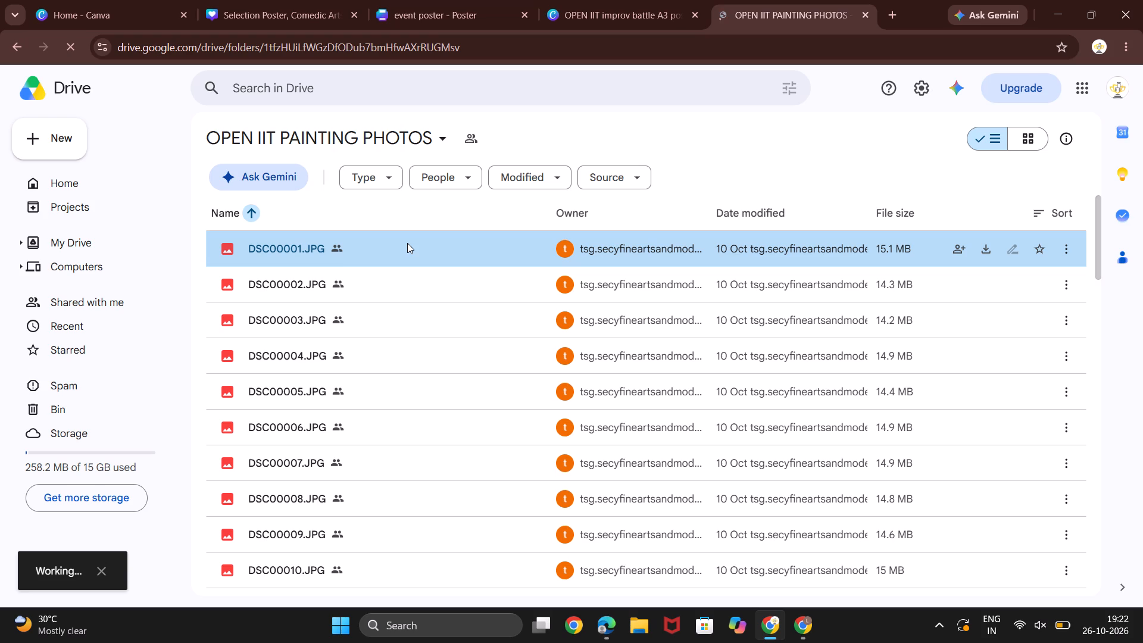
left_click_drag(336, 261, 446, 297)
key("Right")
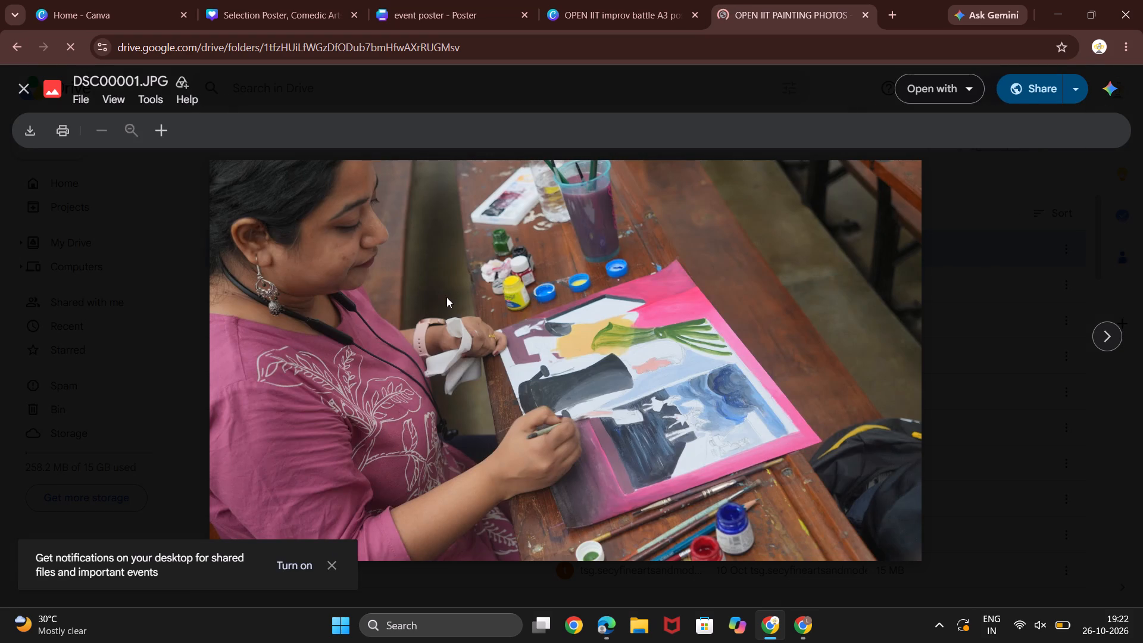
key("Right")
key("Right")
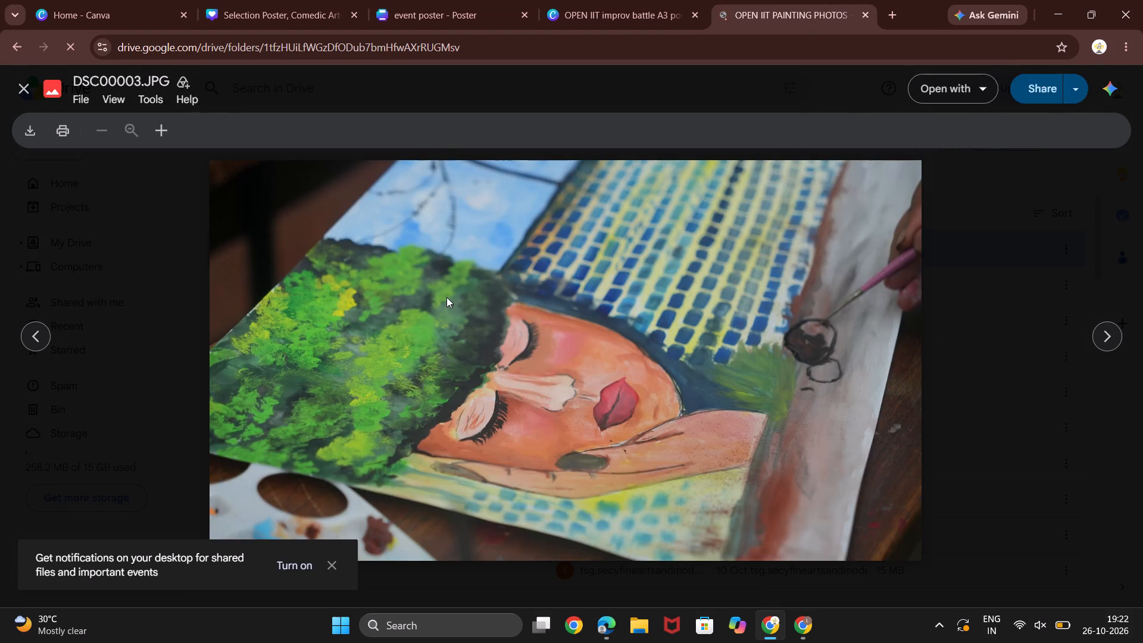
key("Right")
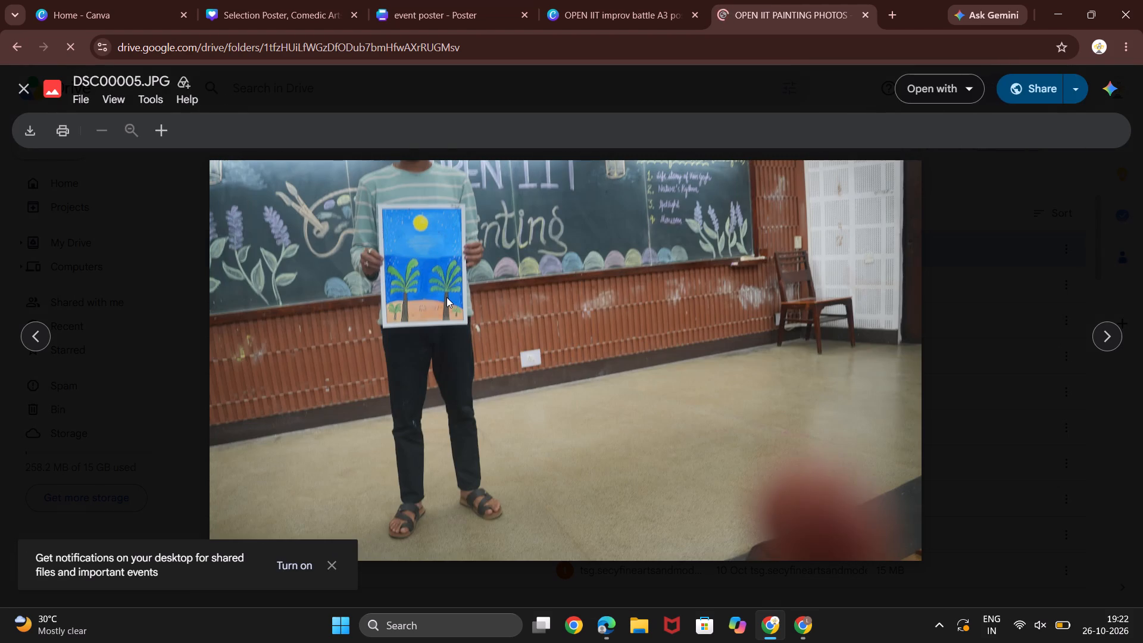
key("Right")
key("Right")
key("Right")
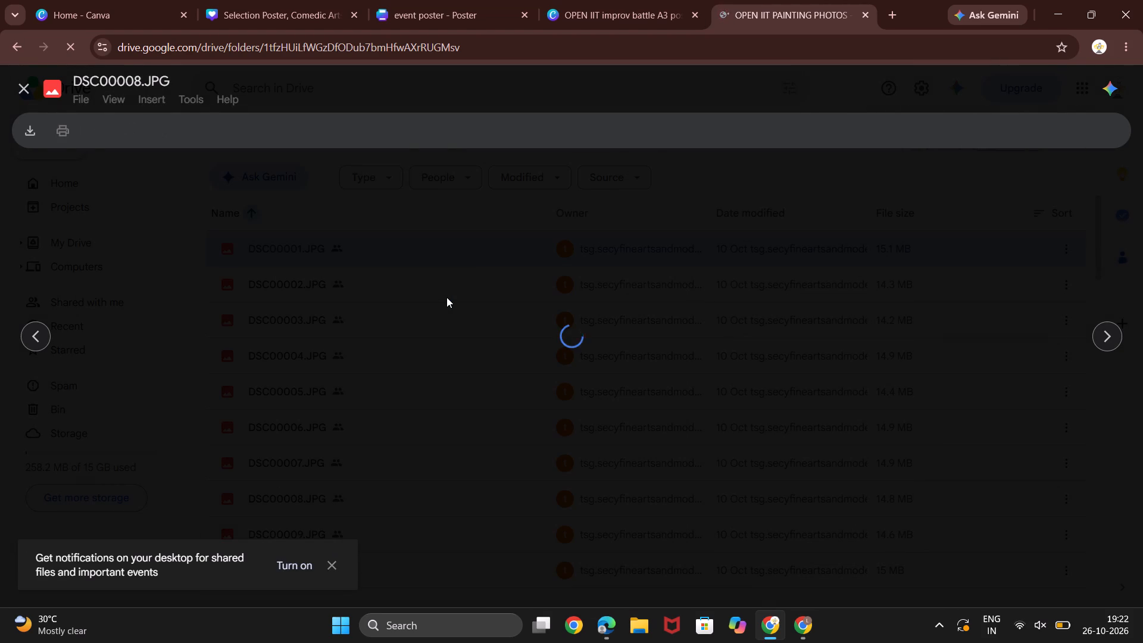
key("Right")
key("Right")
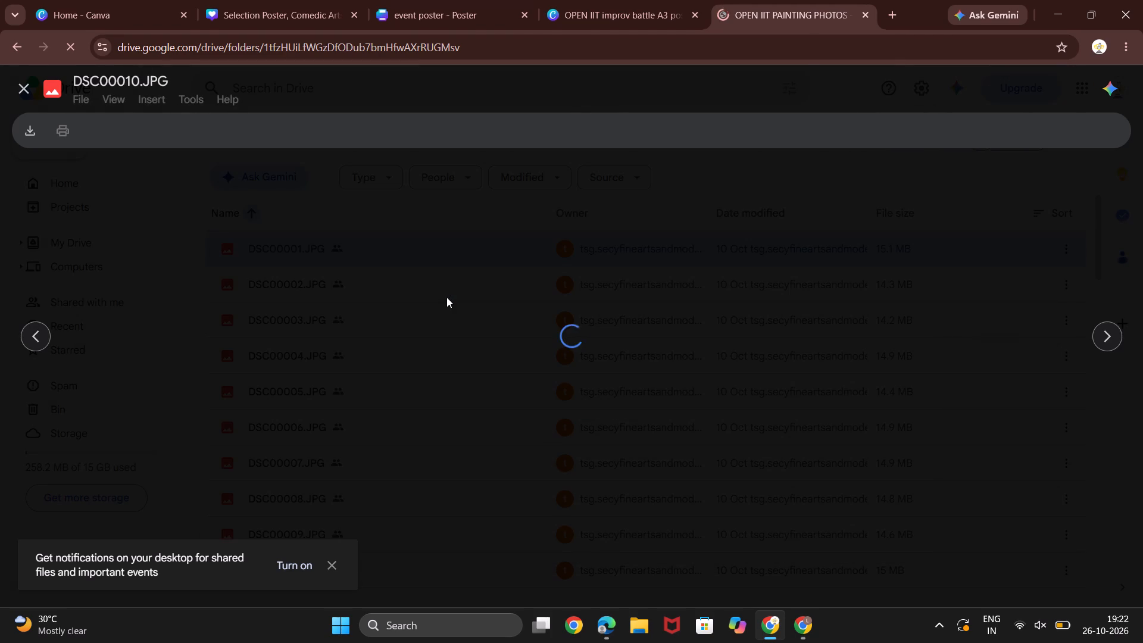
key("Right")
key("Right")
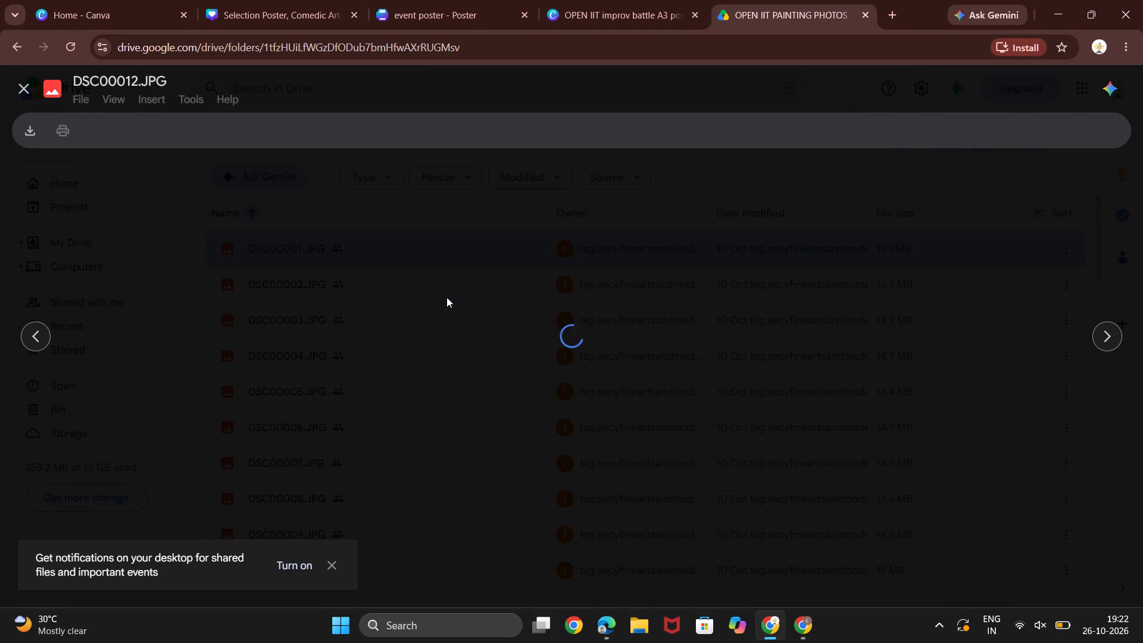
key("Right")
key("Right")
key("Right")
key("Right")
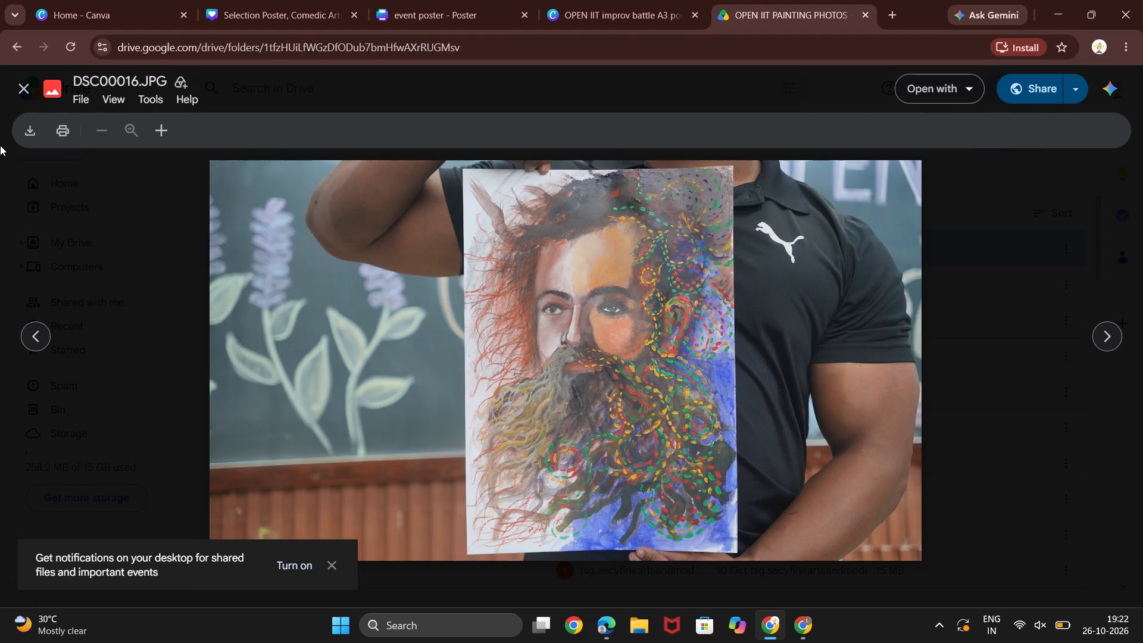
left_click(21, 85)
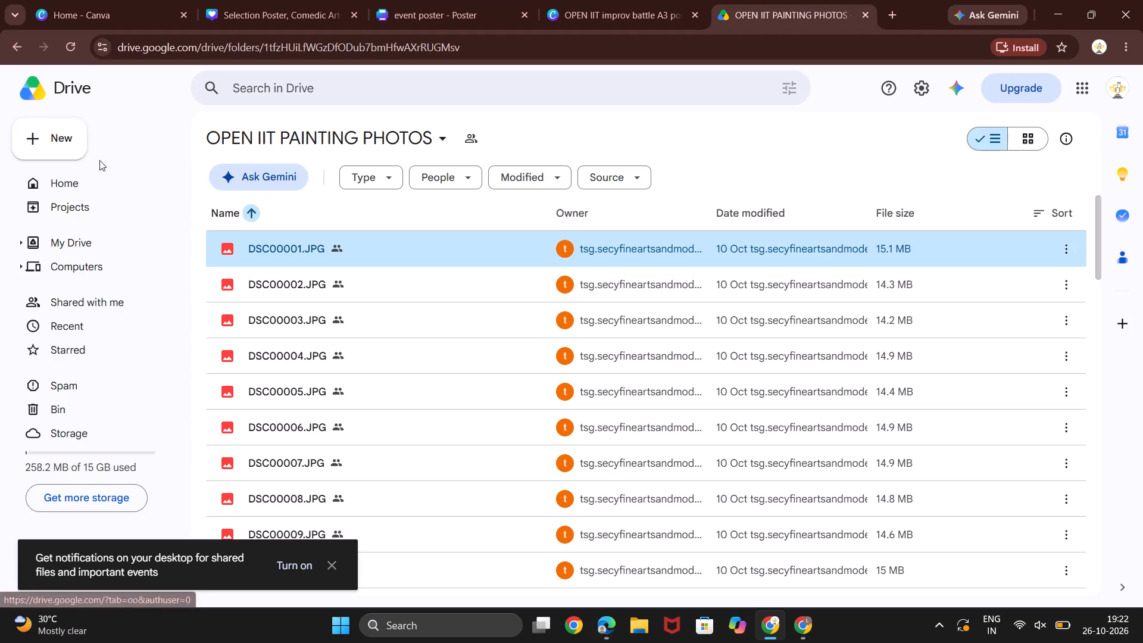
Show the OPEN IIT PAINTING PHOTOS folder as a thumbnail grid.
left_click(1071, 211)
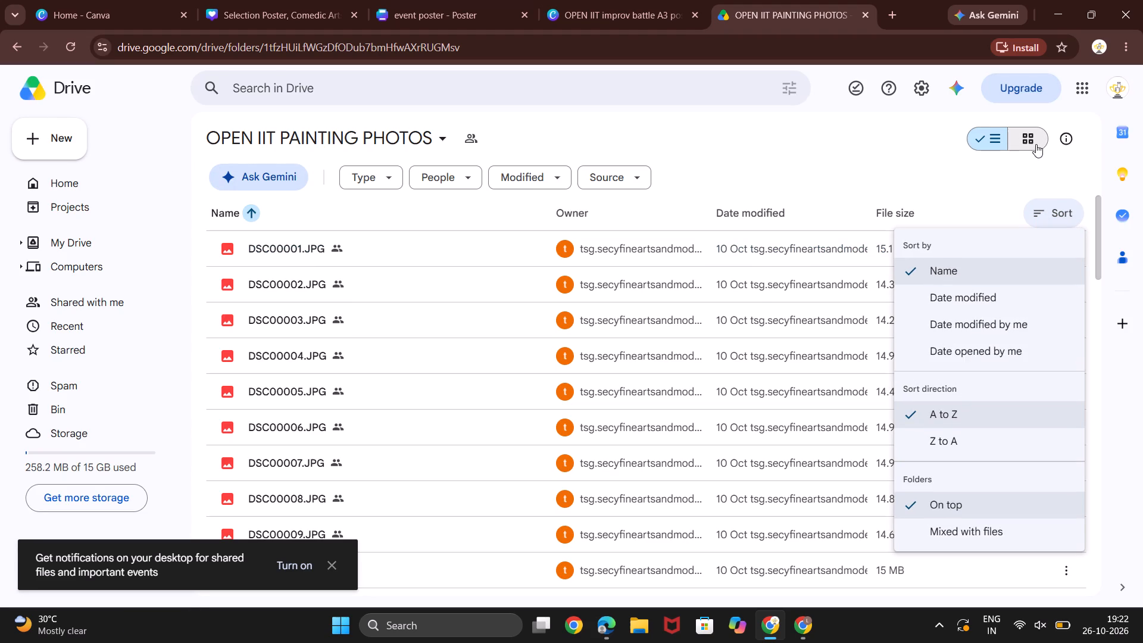
left_click(1035, 144)
Browse the painting event photo thumbnails from the start of the folder to the last file, dismissing the notification prompt.
scroll(829, 285, "down", 2)
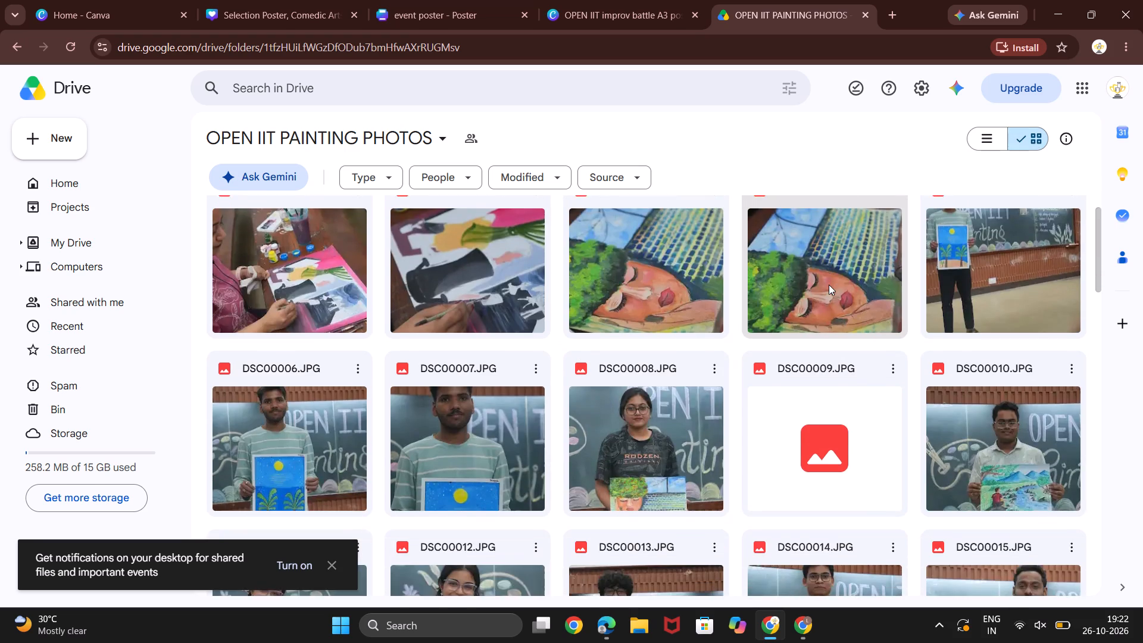
scroll(829, 285, "down", 9)
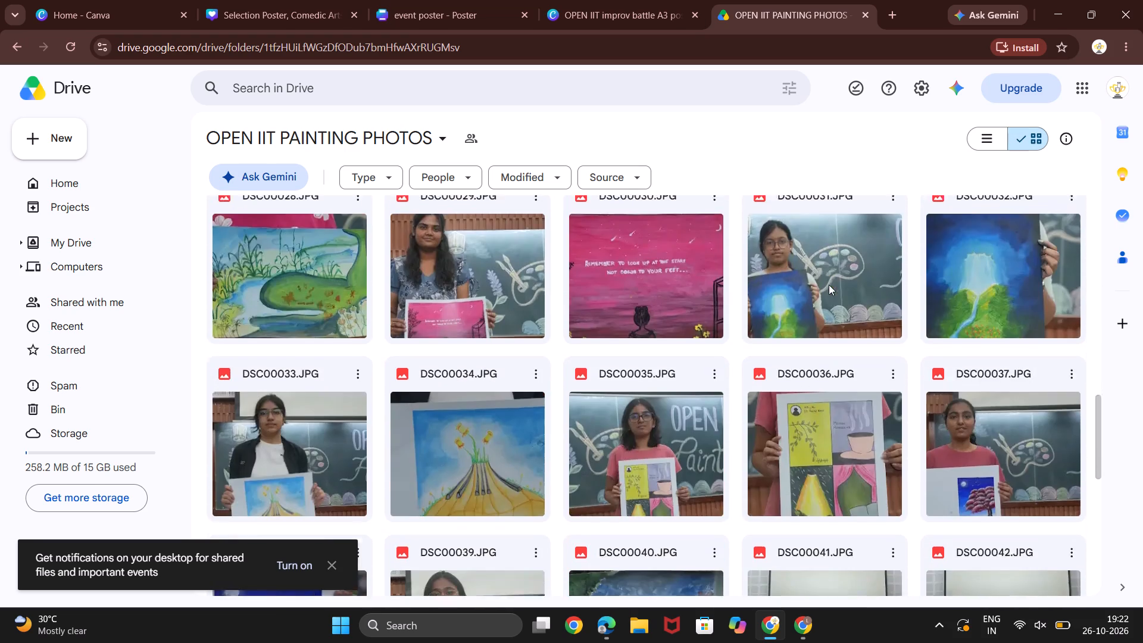
scroll(829, 285, "down", 7)
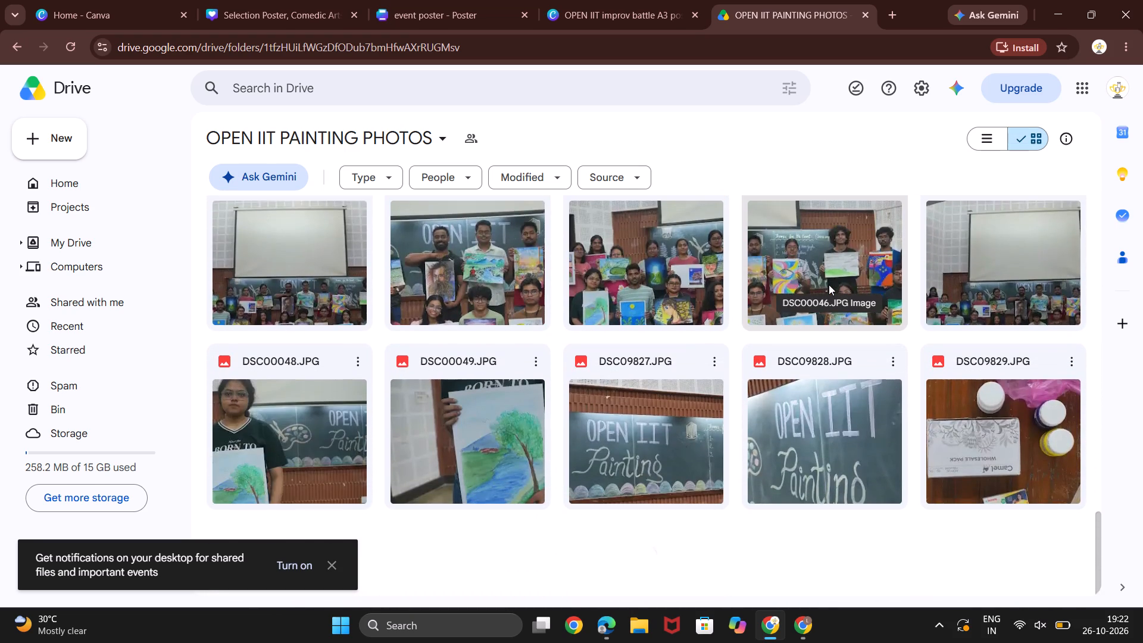
scroll(829, 285, "down", 5)
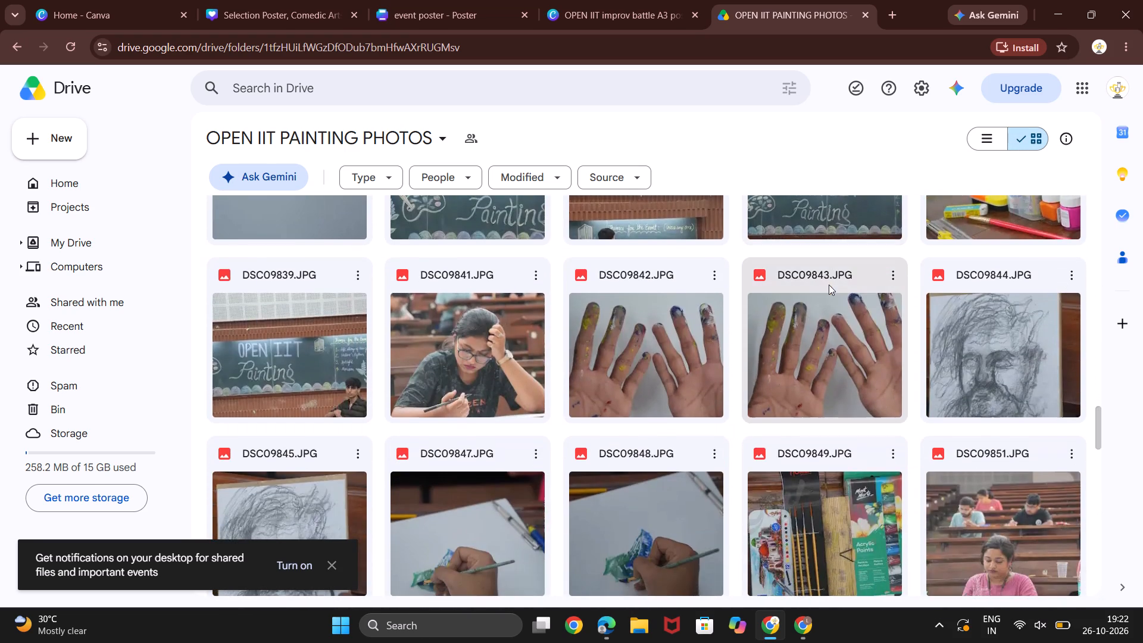
scroll(829, 285, "down", 6)
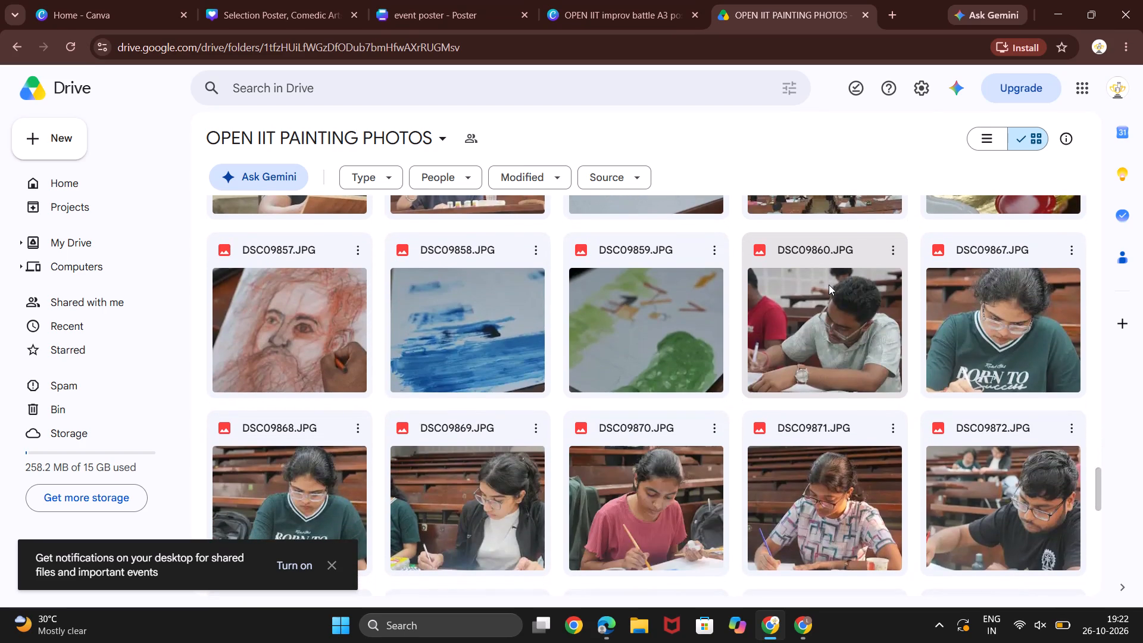
scroll(829, 285, "down", 3)
scroll(785, 413, "down", 2)
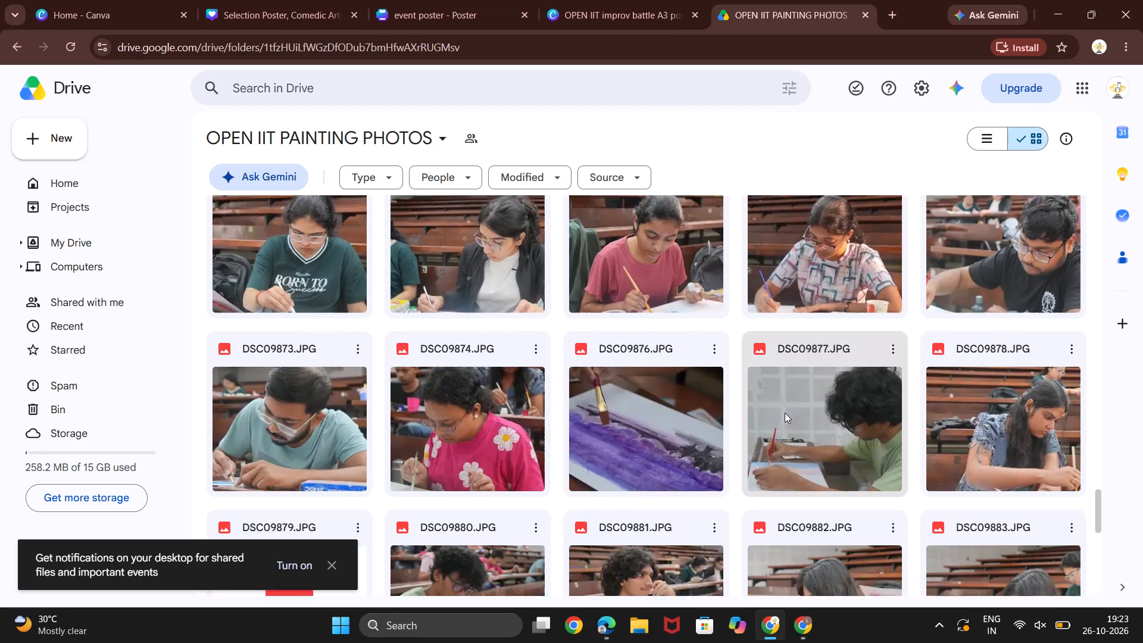
scroll(785, 413, "down", 4)
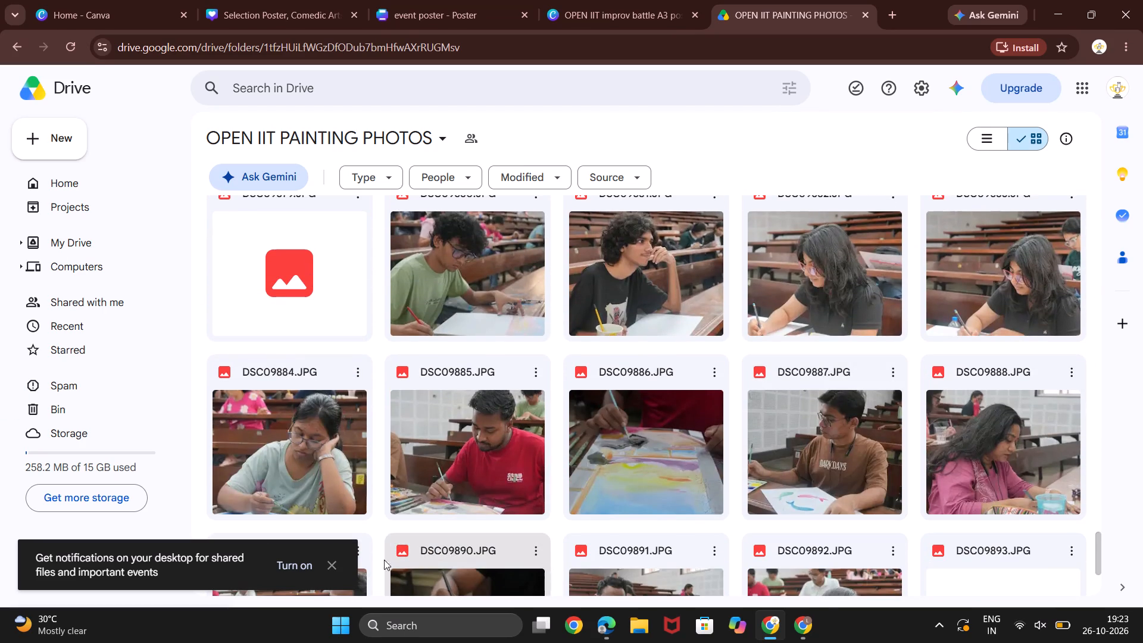
left_click(333, 569)
scroll(513, 442, "down", 3)
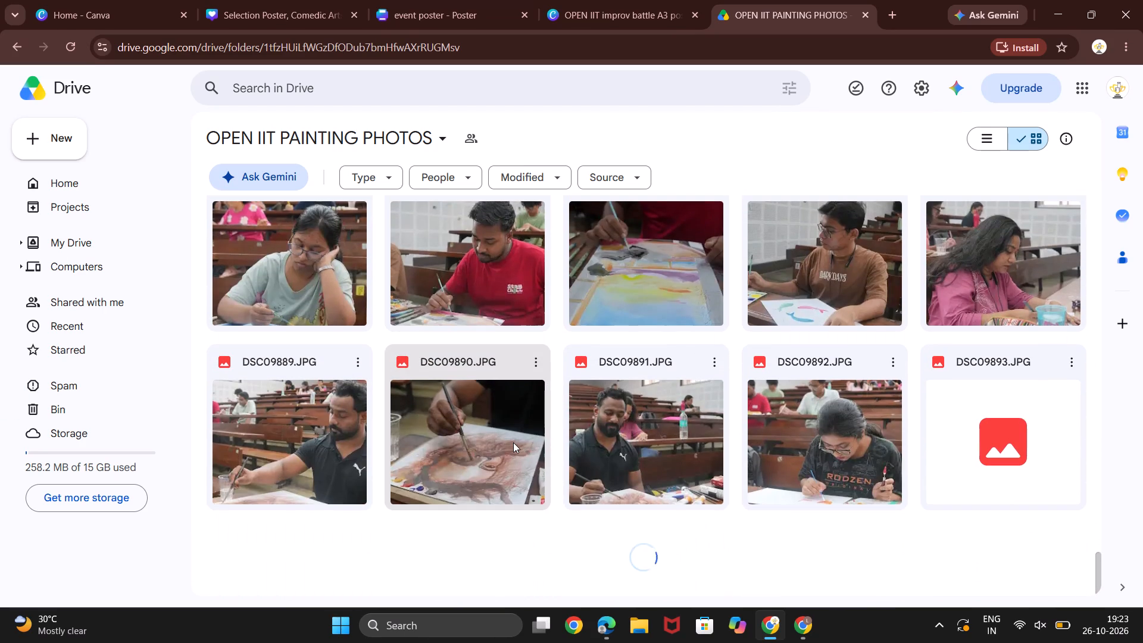
scroll(513, 442, "down", 6)
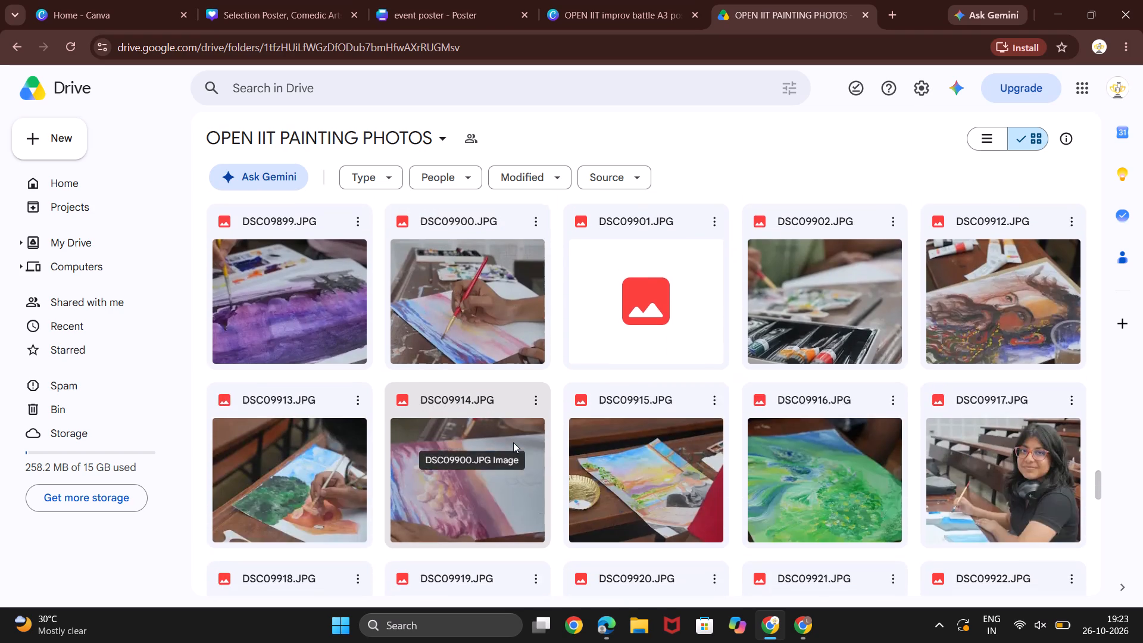
scroll(513, 442, "down", 5)
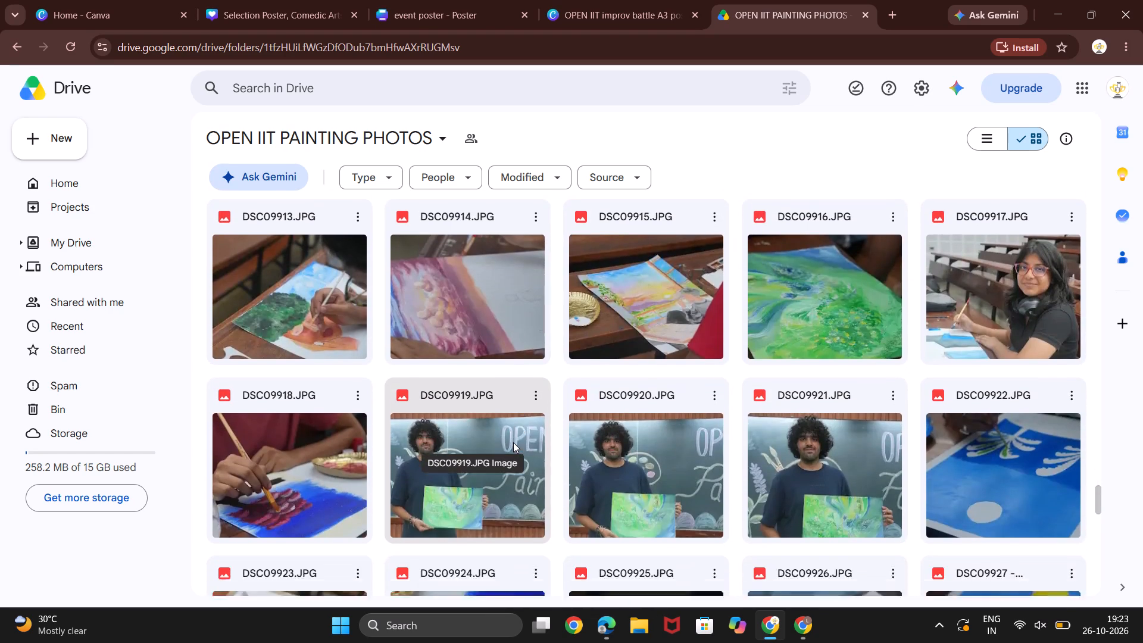
scroll(513, 442, "down", 10)
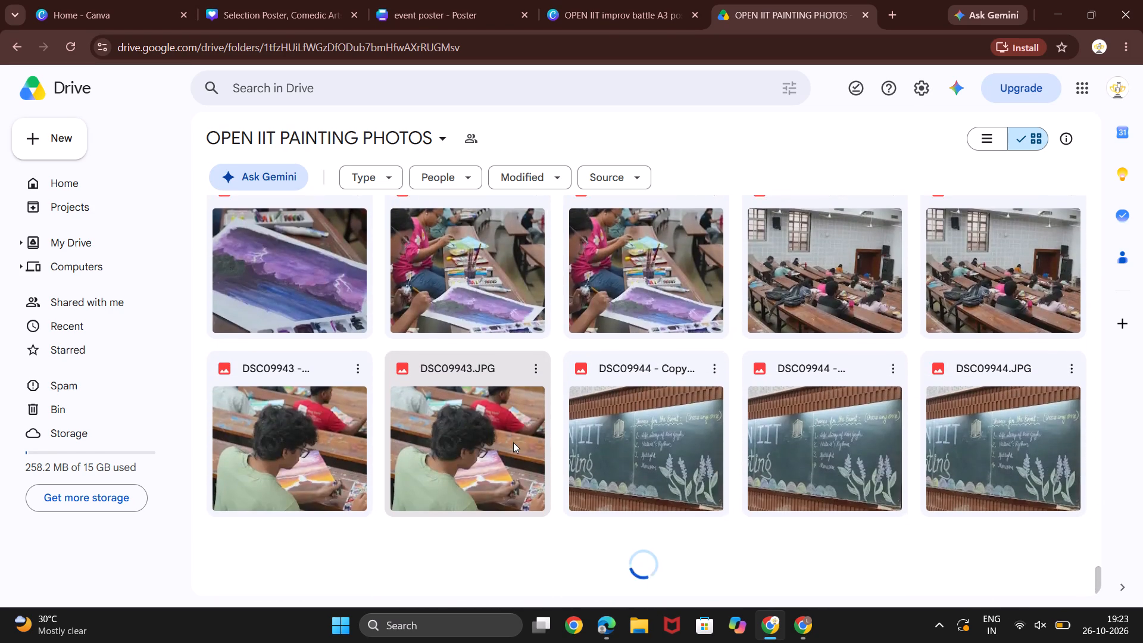
scroll(513, 442, "down", 7)
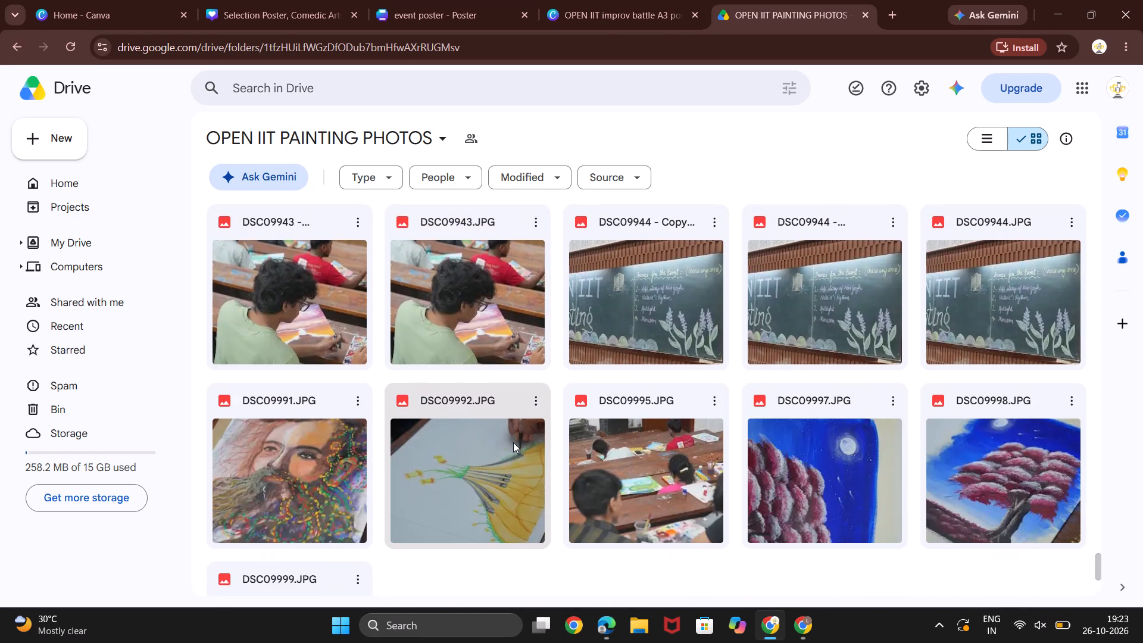
scroll(513, 442, "down", 5)
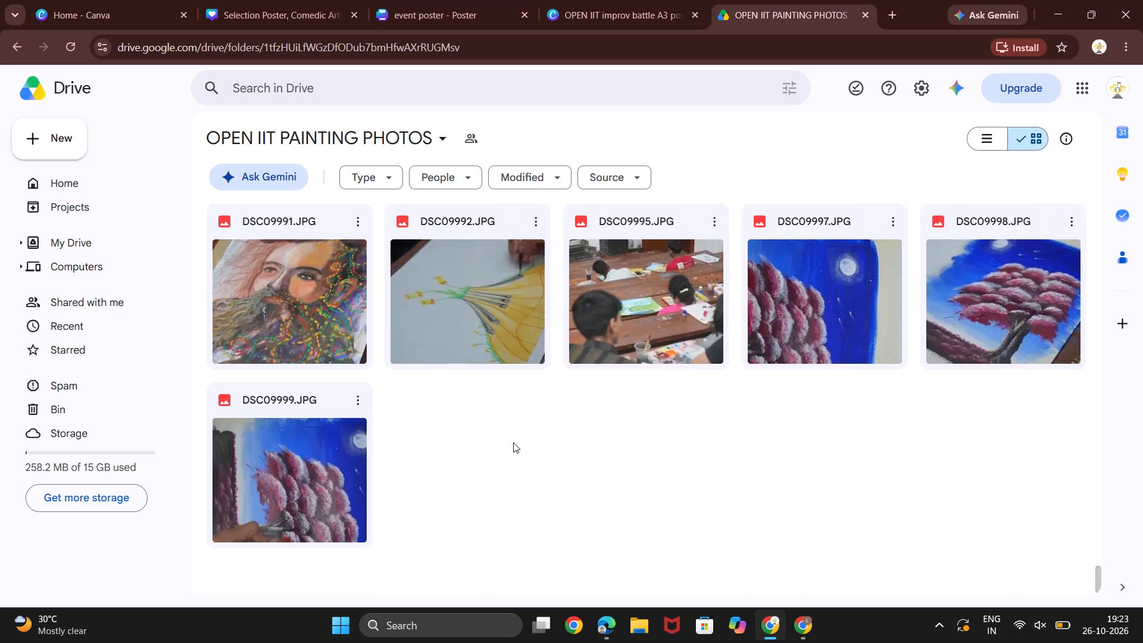
scroll(513, 442, "down", 9)
scroll(513, 442, "up", 4)
scroll(513, 442, "down", 7)
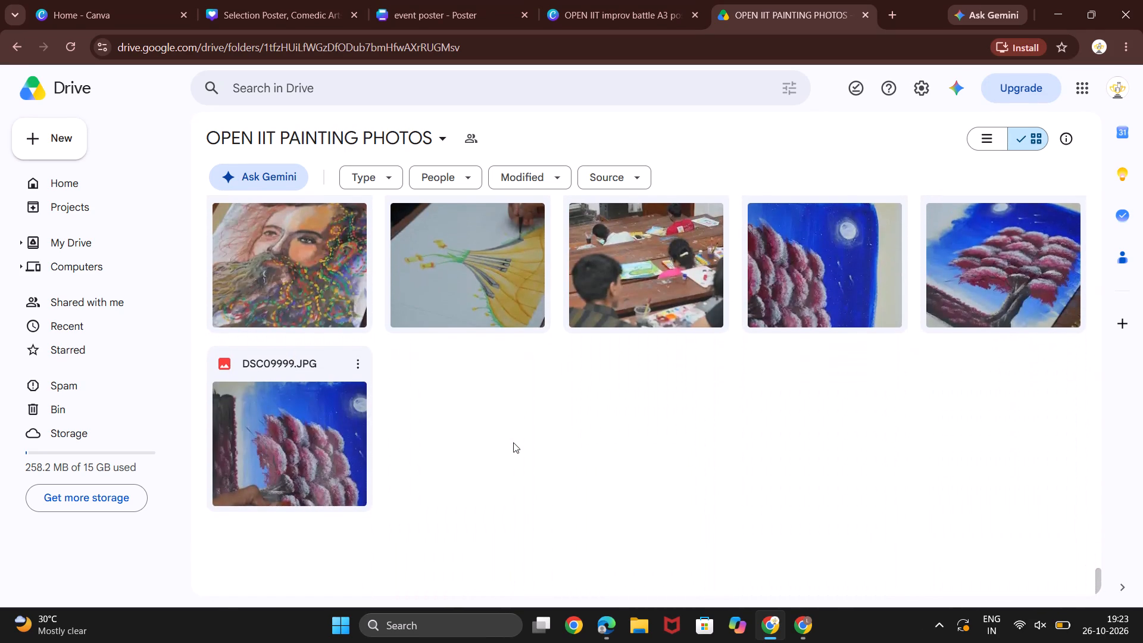
Look through the painting event thumbnails again, back to the first photo and on to the last, for usable pictures.
scroll(513, 442, "up", 6)
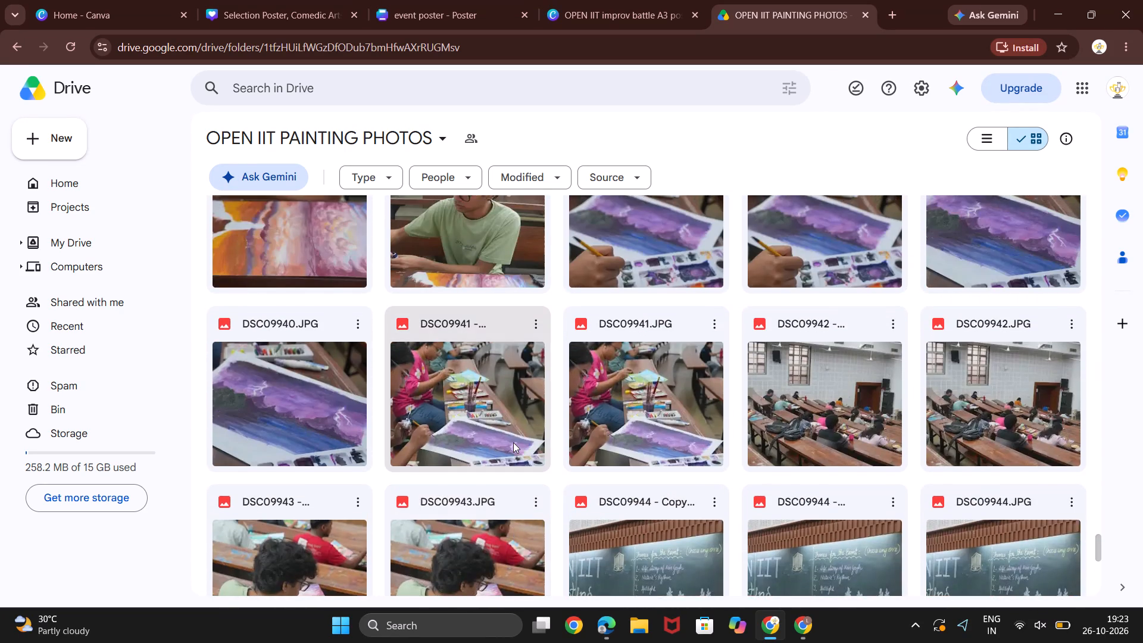
scroll(513, 442, "up", 12)
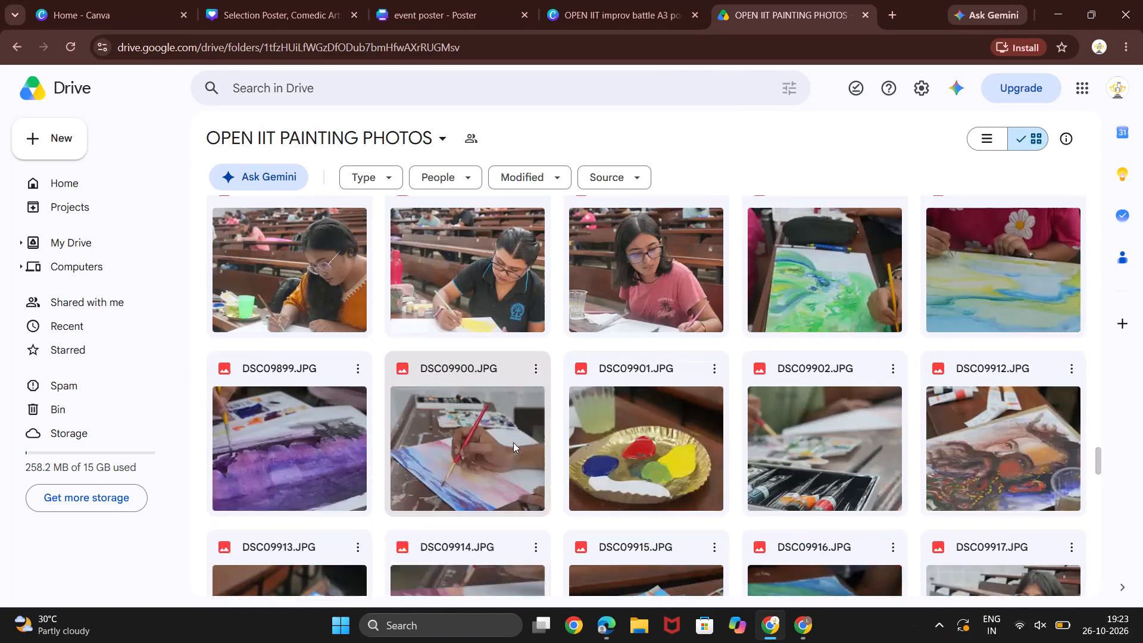
scroll(513, 442, "up", 6)
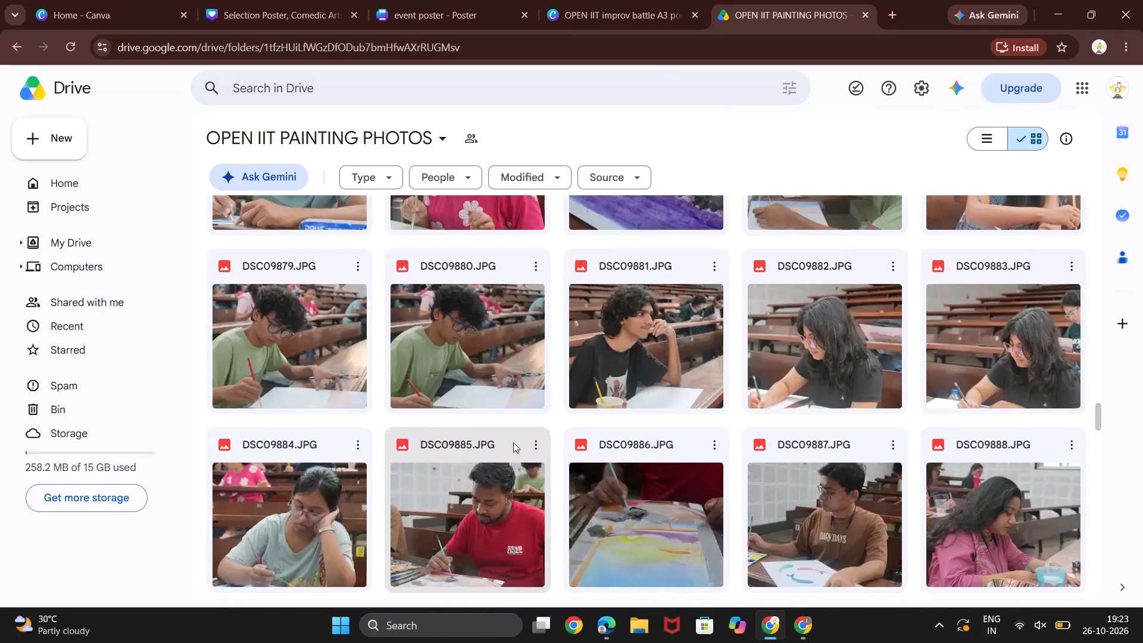
scroll(513, 442, "up", 10)
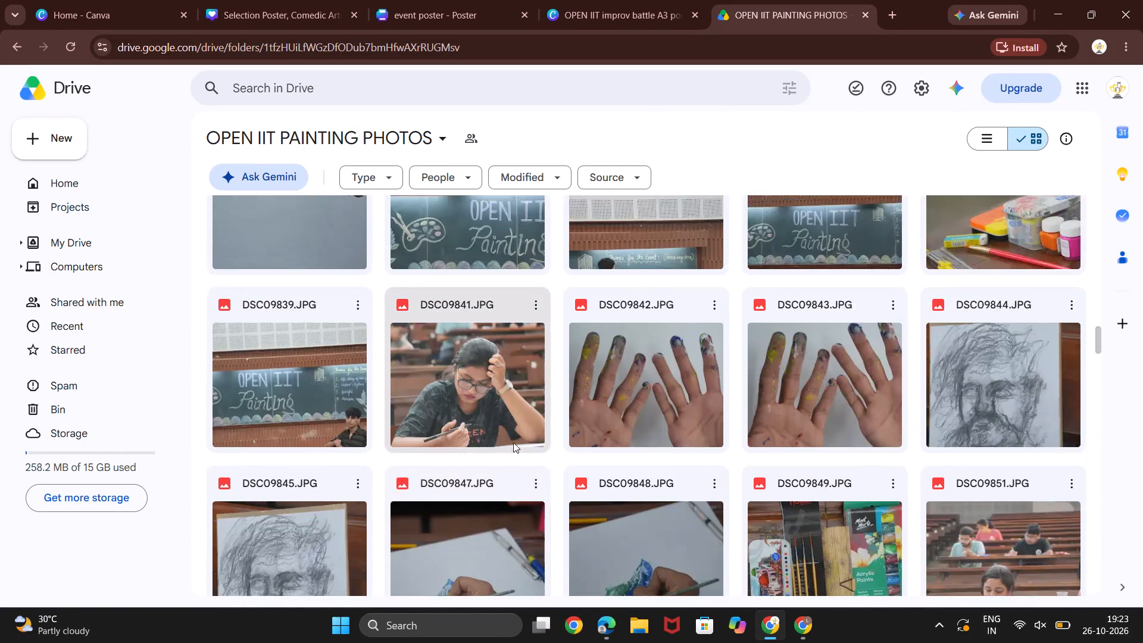
scroll(513, 442, "up", 5)
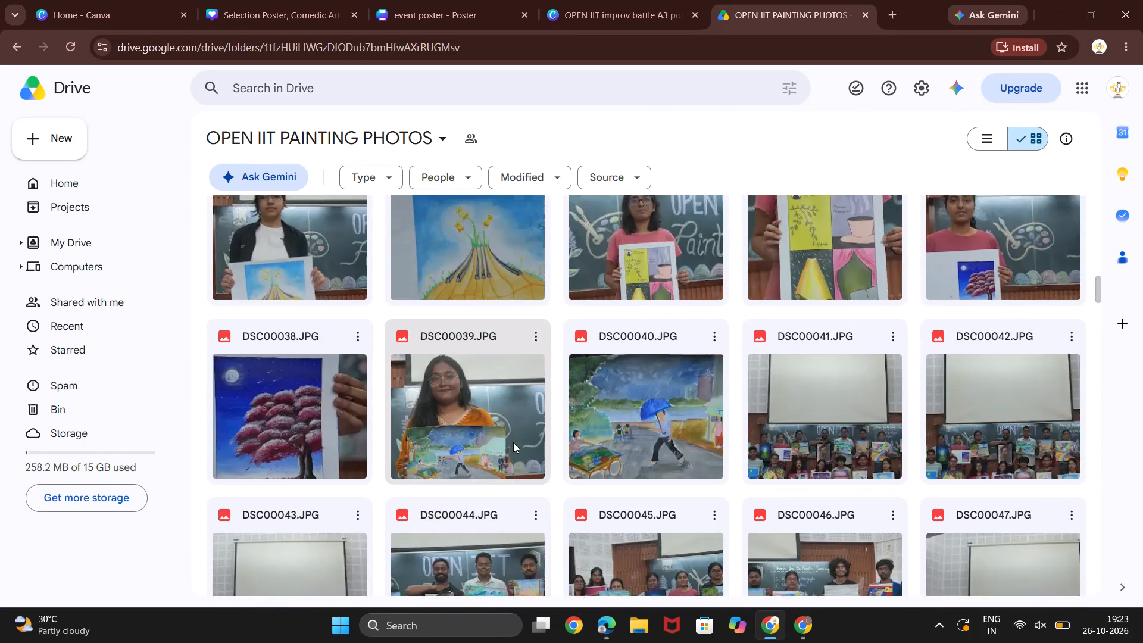
scroll(513, 442, "up", 7)
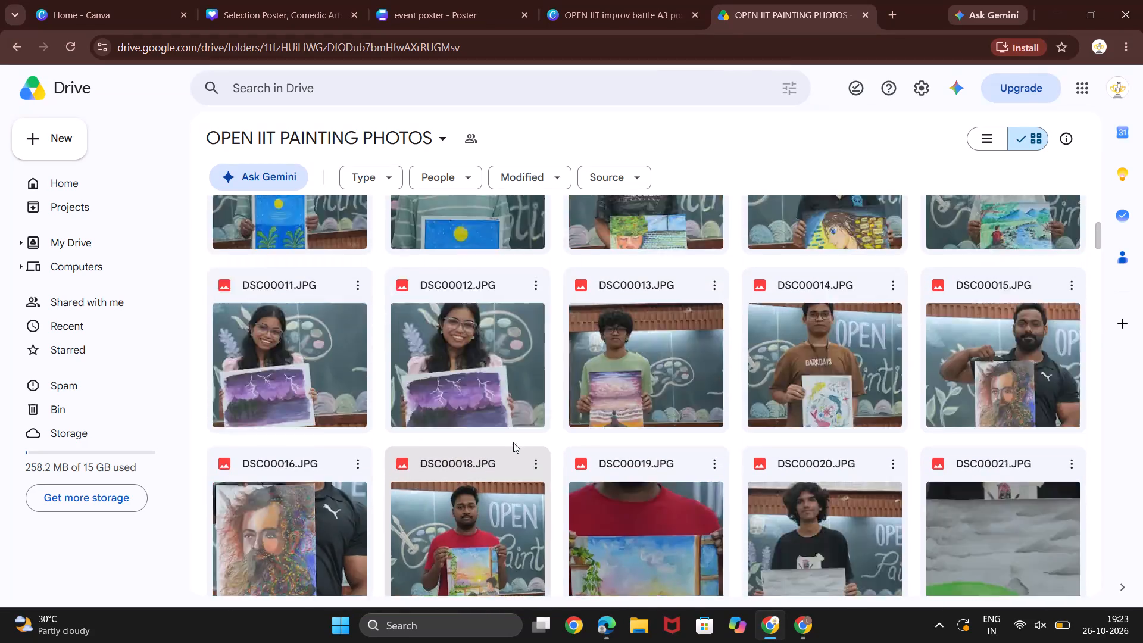
scroll(513, 442, "up", 7)
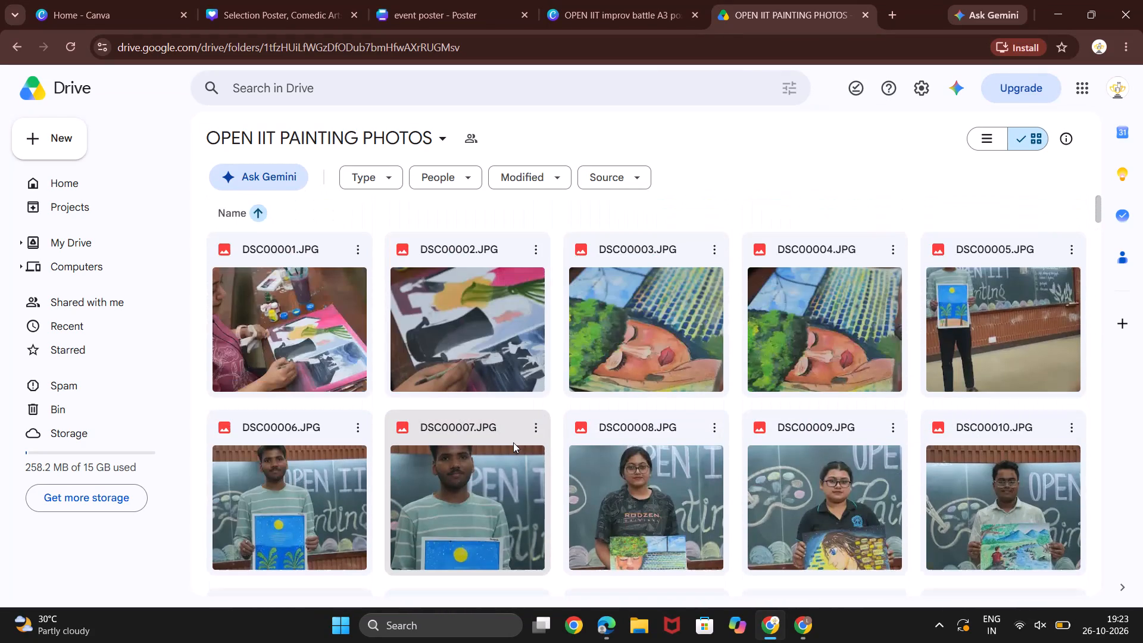
scroll(513, 442, "up", 1)
scroll(513, 442, "down", 13)
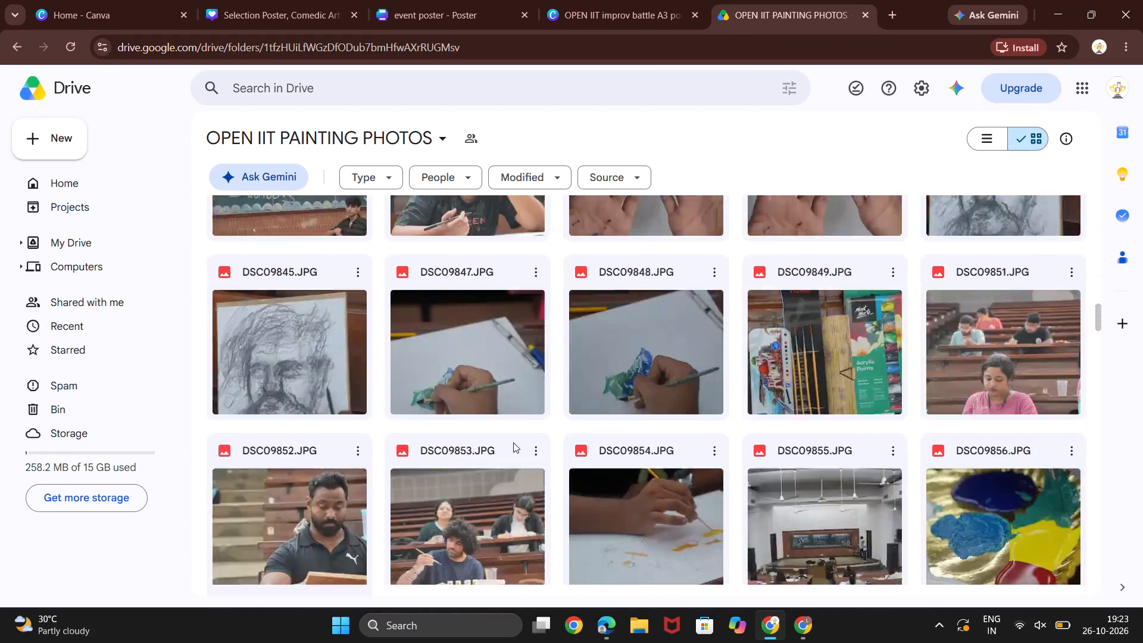
scroll(513, 442, "down", 8)
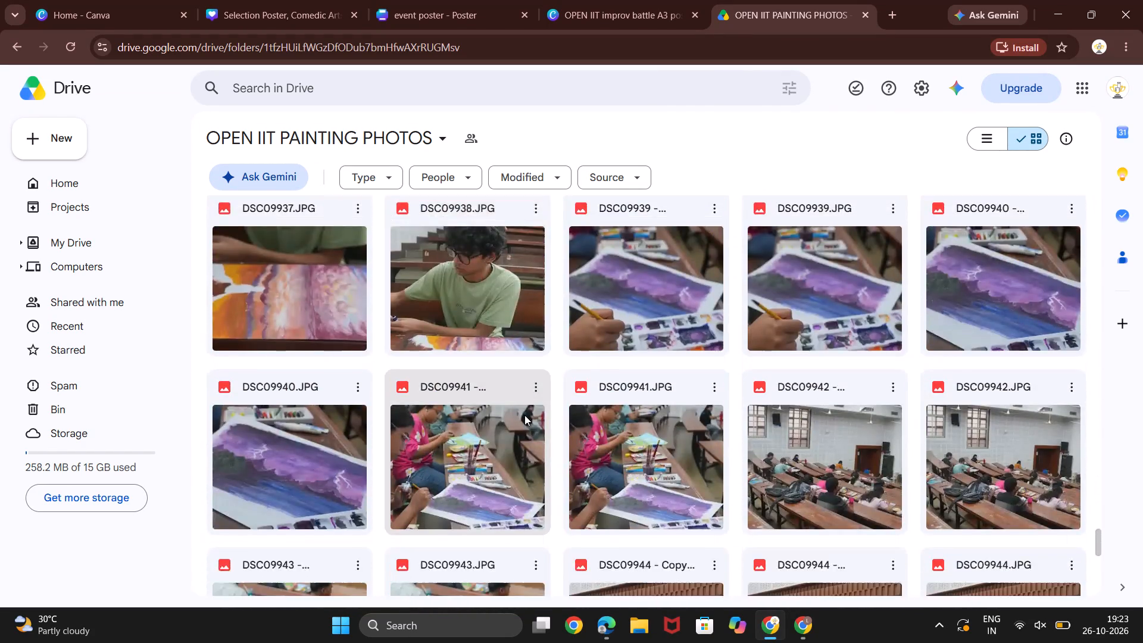
scroll(524, 415, "down", 13)
scroll(524, 415, "up", 13)
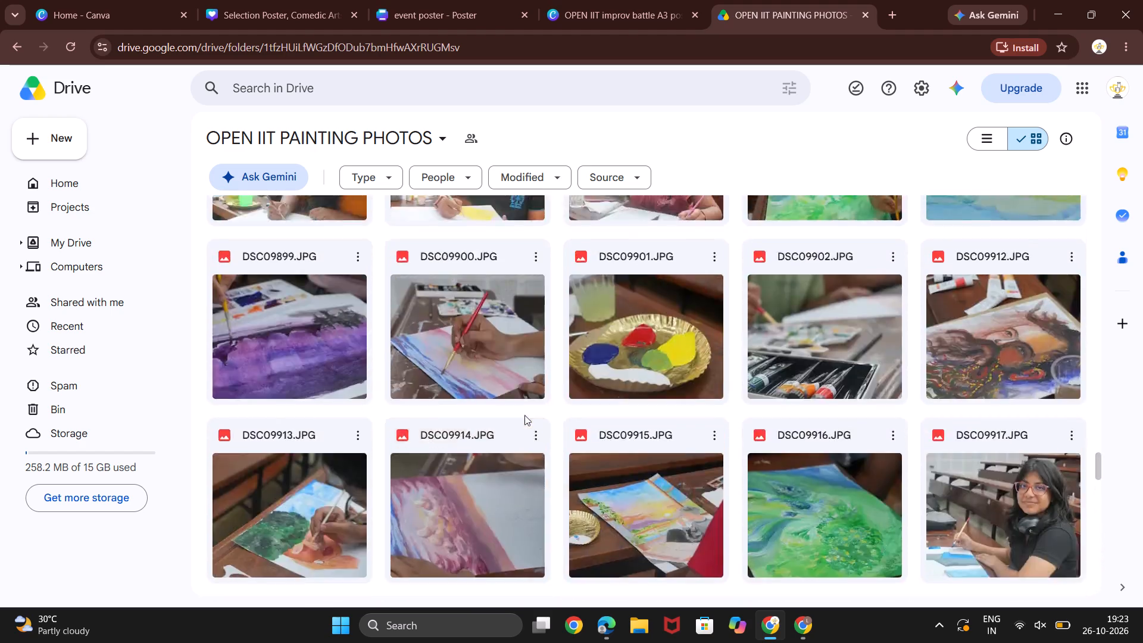
scroll(524, 415, "up", 9)
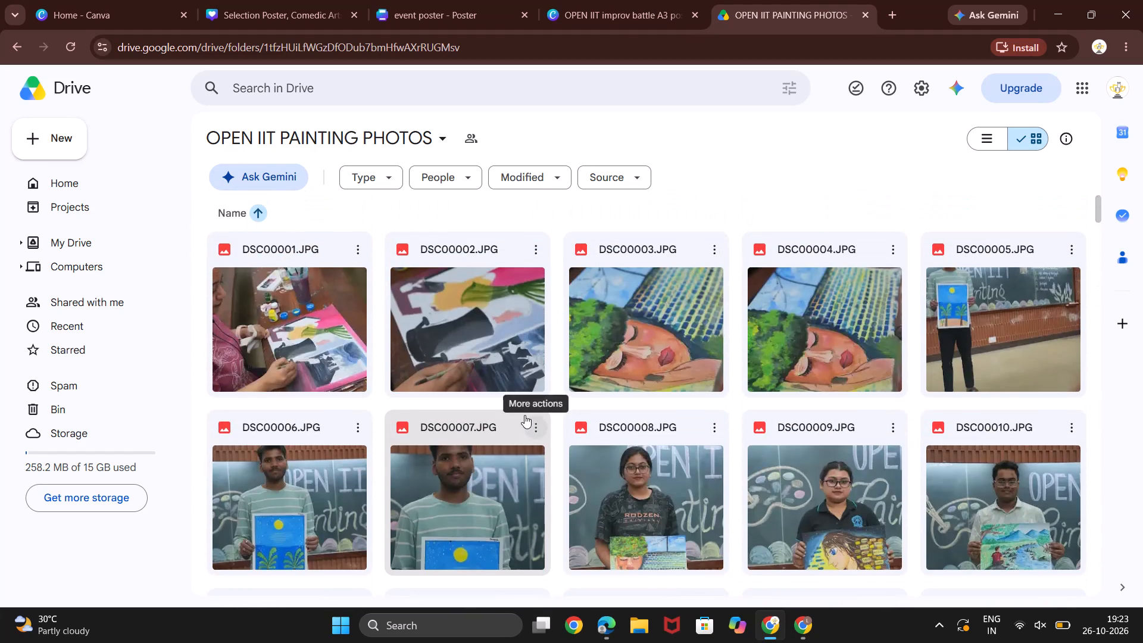
scroll(524, 415, "up", 1)
scroll(524, 415, "down", 17)
scroll(524, 415, "down", 10)
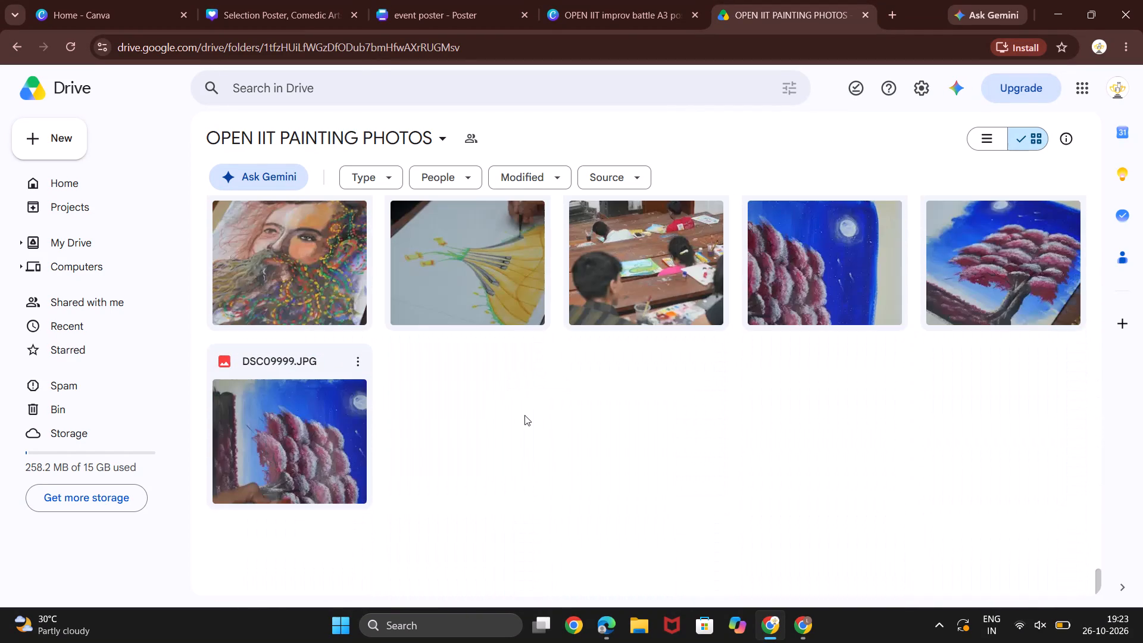
scroll(524, 415, "down", 4)
Switch back to the OPEN IIT improv battle A3 poster design in Canva.
left_click(639, 4)
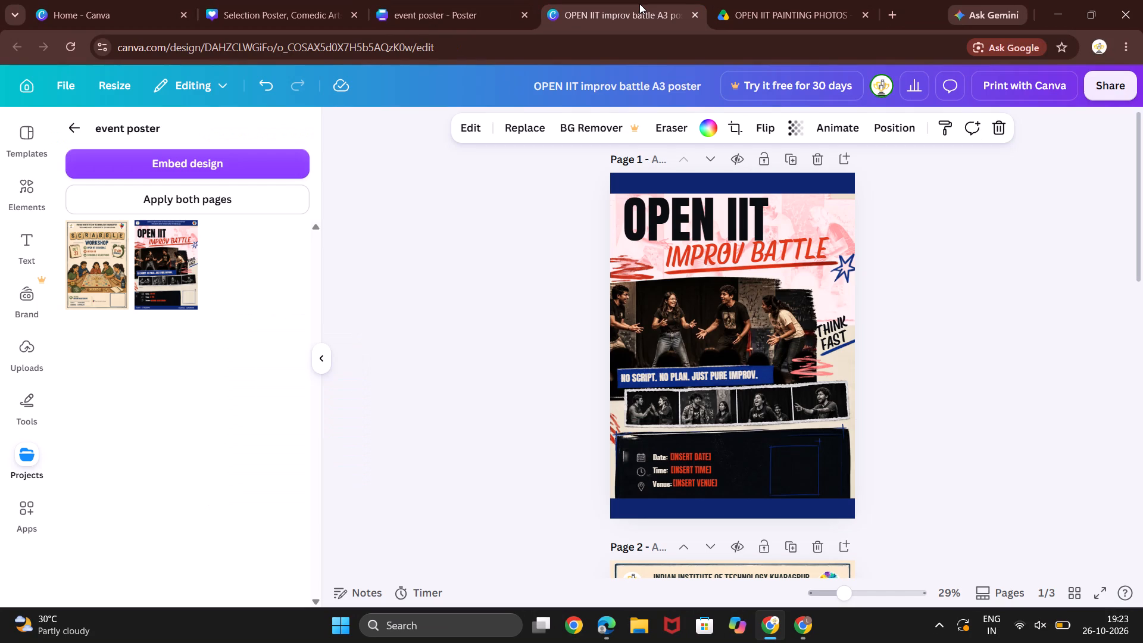
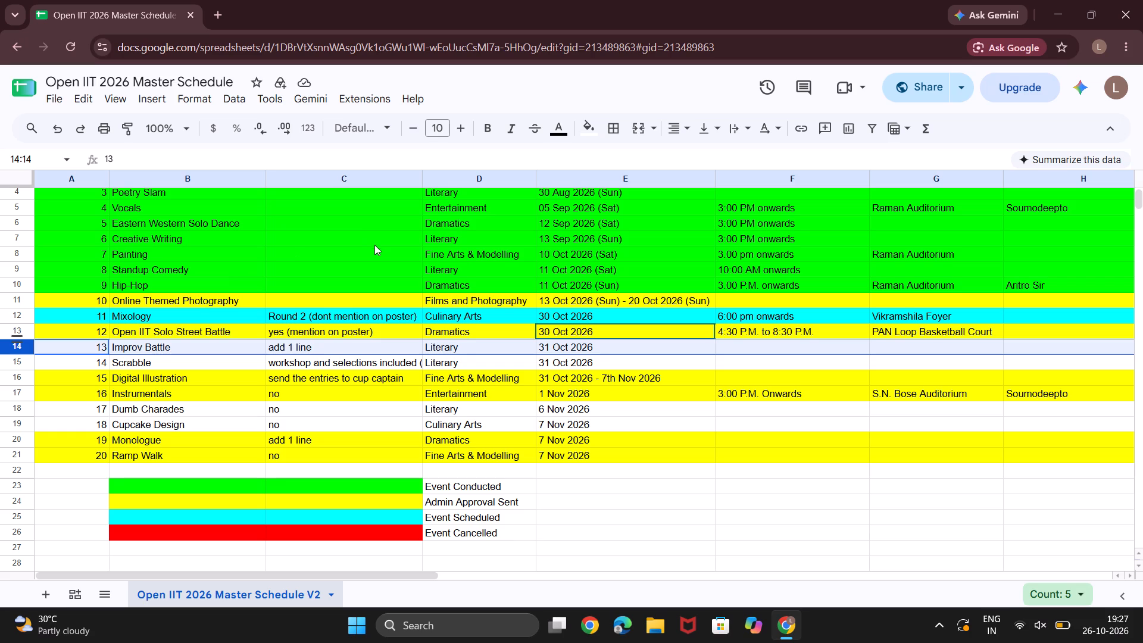
Fill the Improv Battle, Scrabble and Dumb Charades rows of the master schedule with yellow, the Admin Approval Sent colour.
left_click(586, 128)
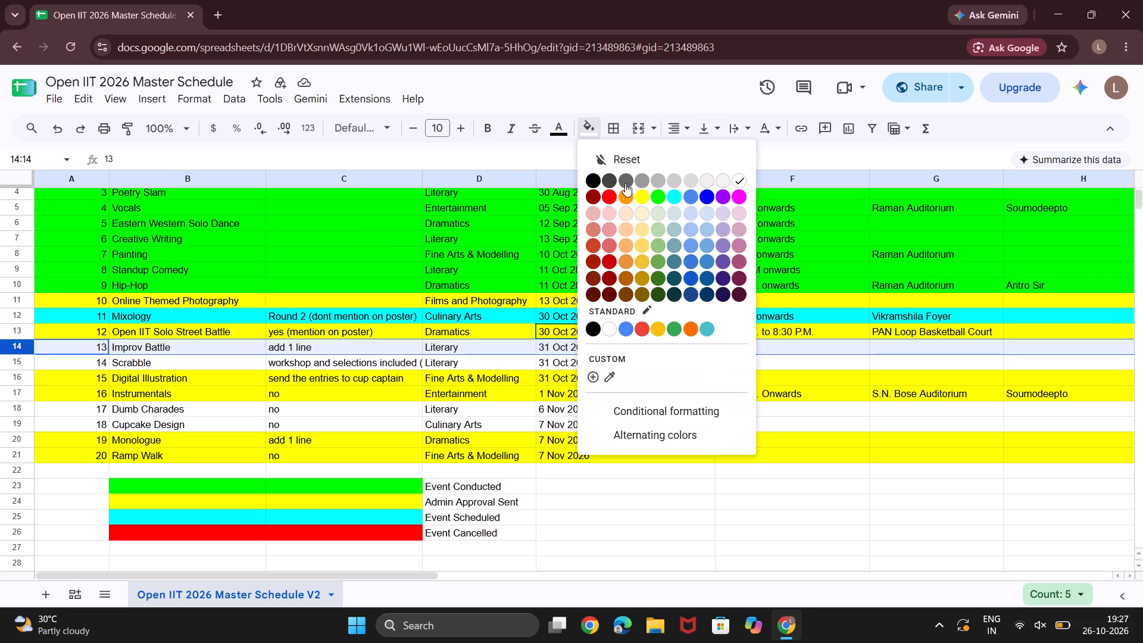
left_click(645, 201)
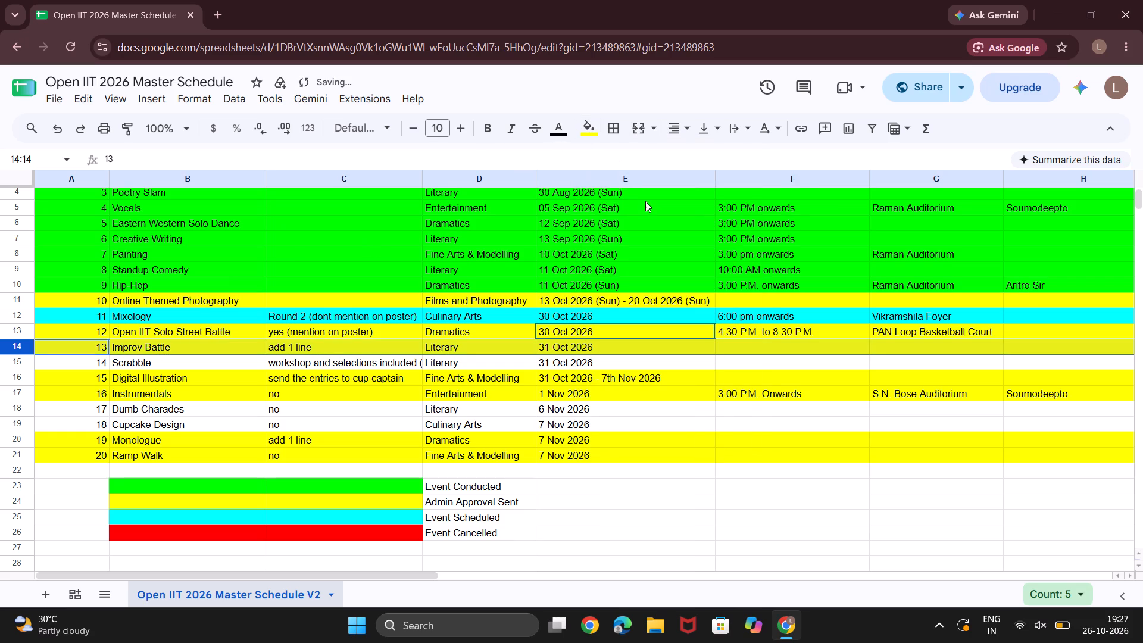
left_click(8, 365)
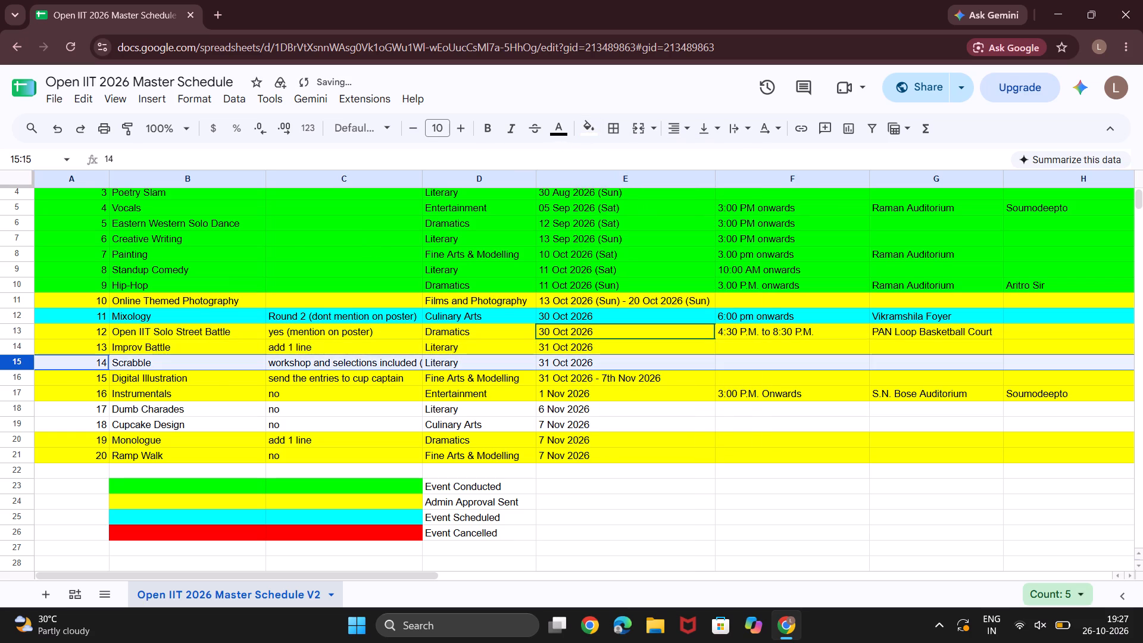
left_click(8, 365)
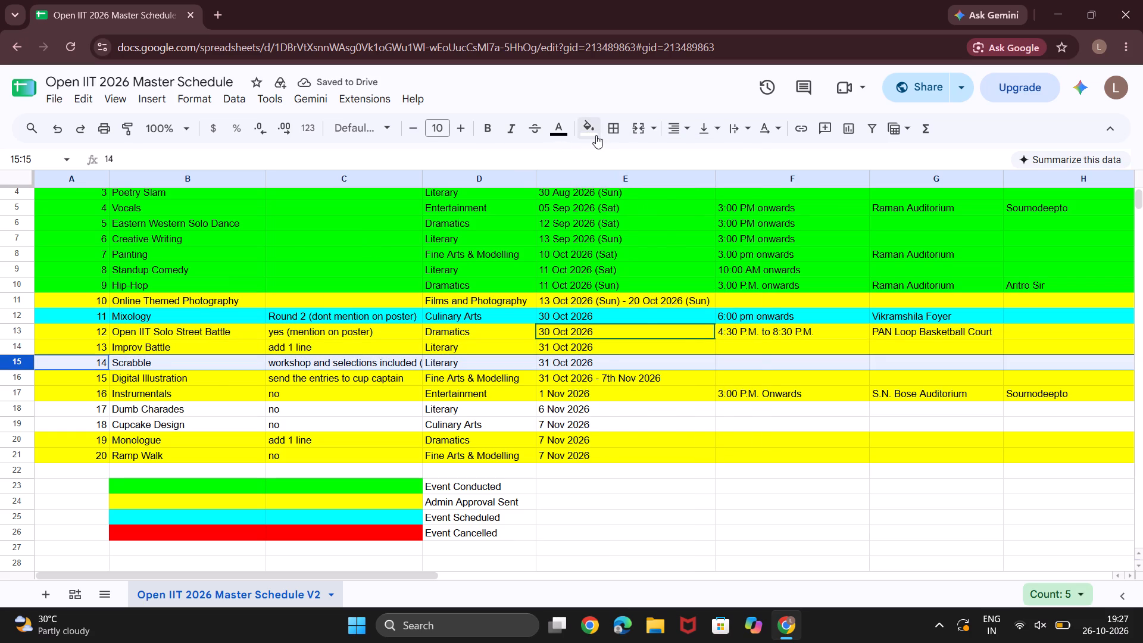
left_click(596, 135)
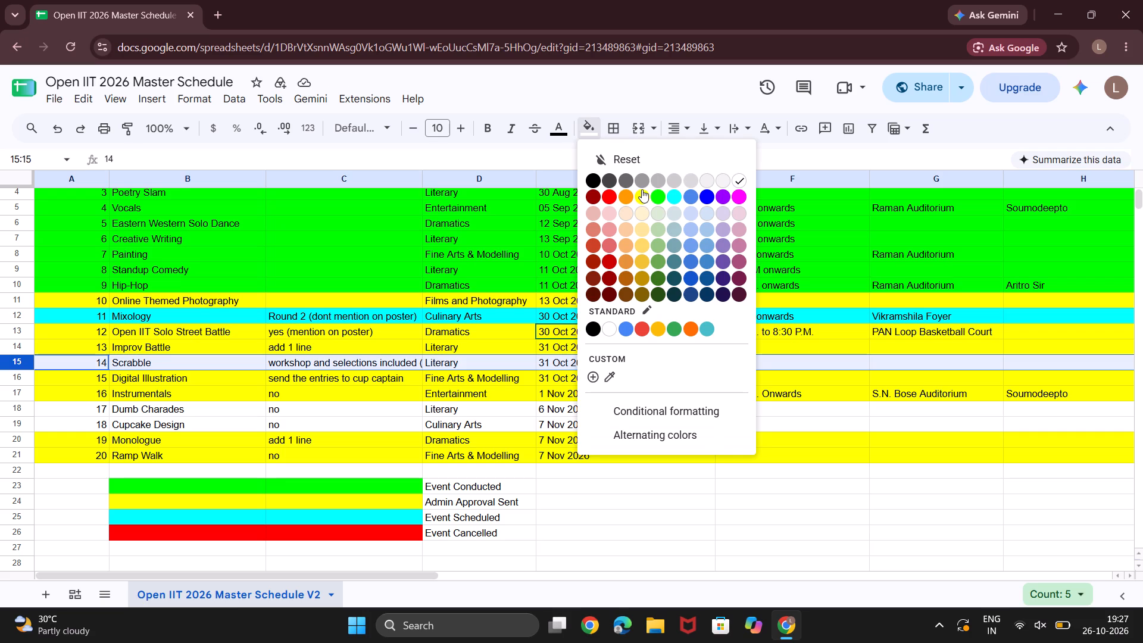
left_click(642, 191)
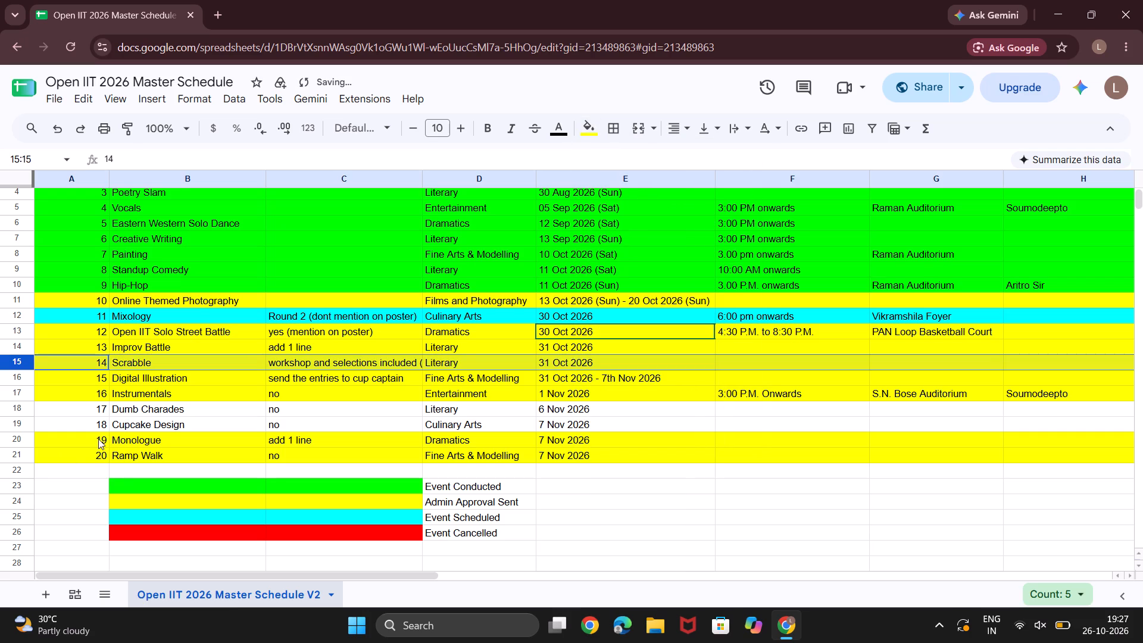
left_click(15, 409)
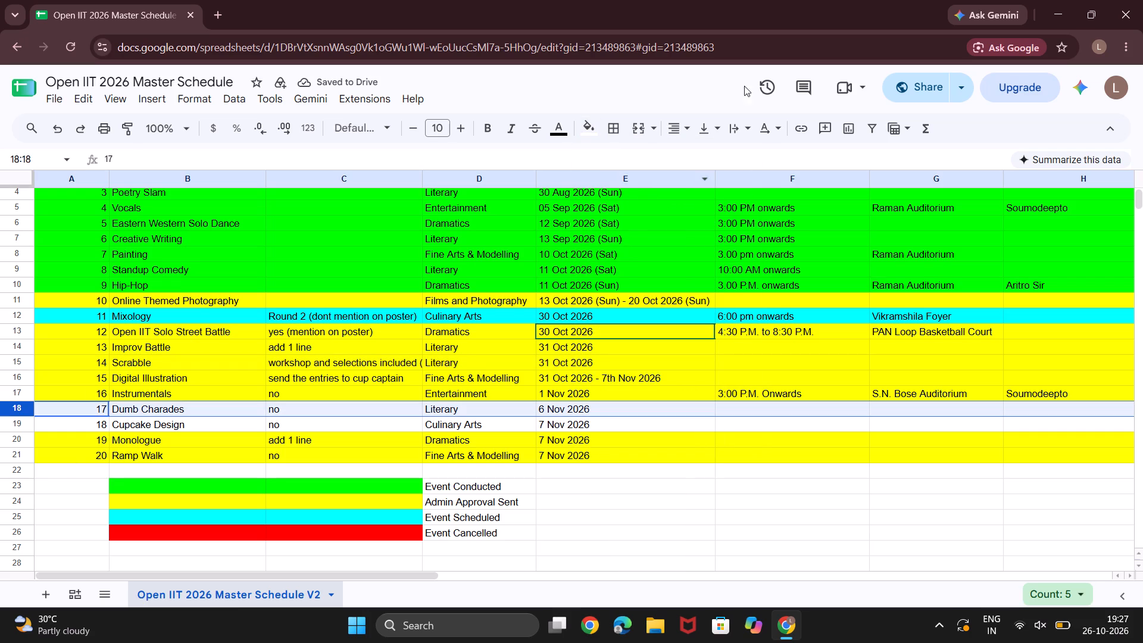
left_click(586, 129)
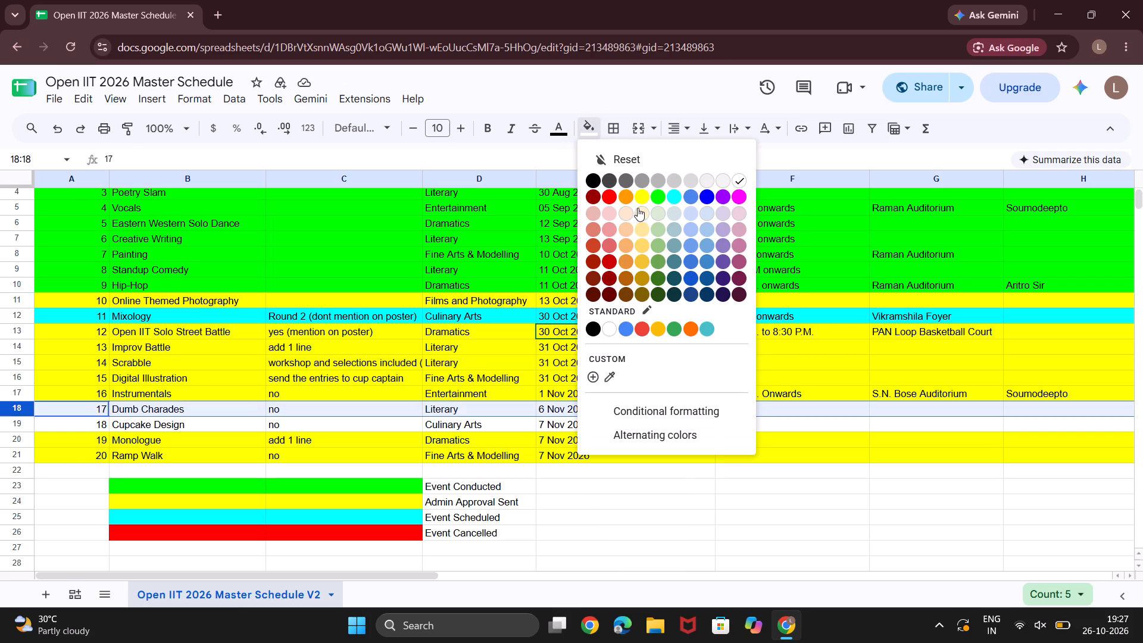
left_click(639, 199)
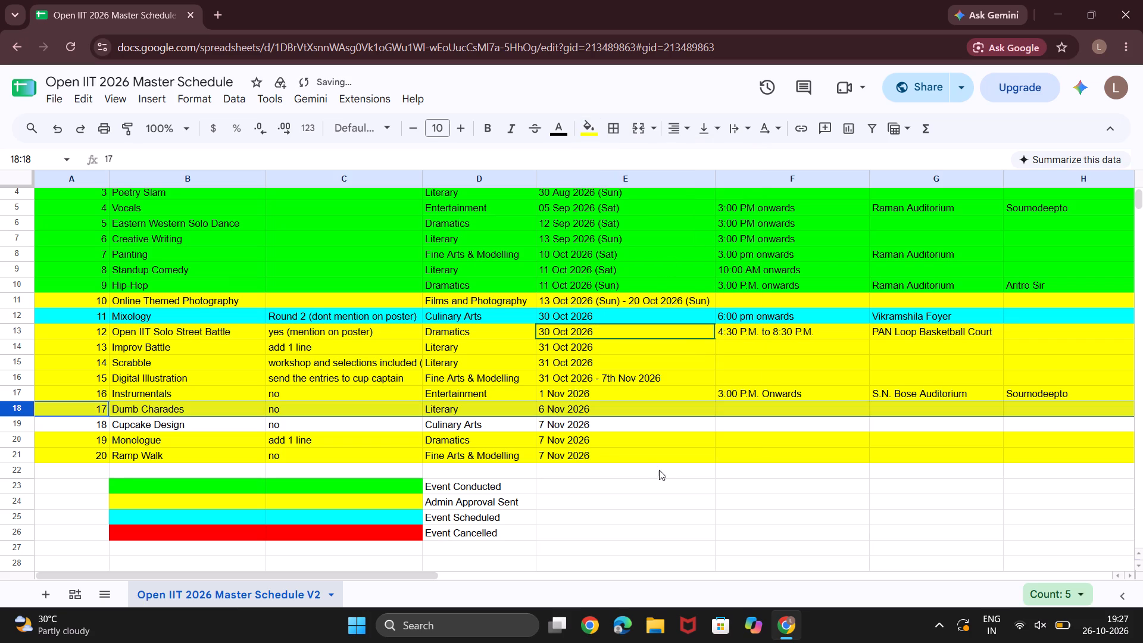
left_click(659, 470)
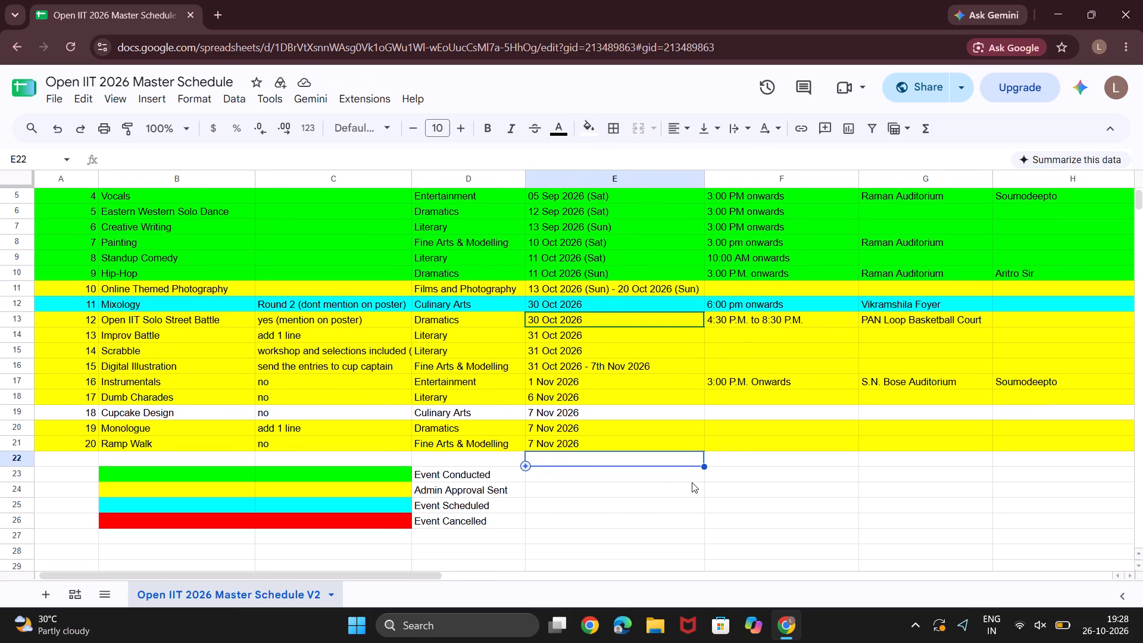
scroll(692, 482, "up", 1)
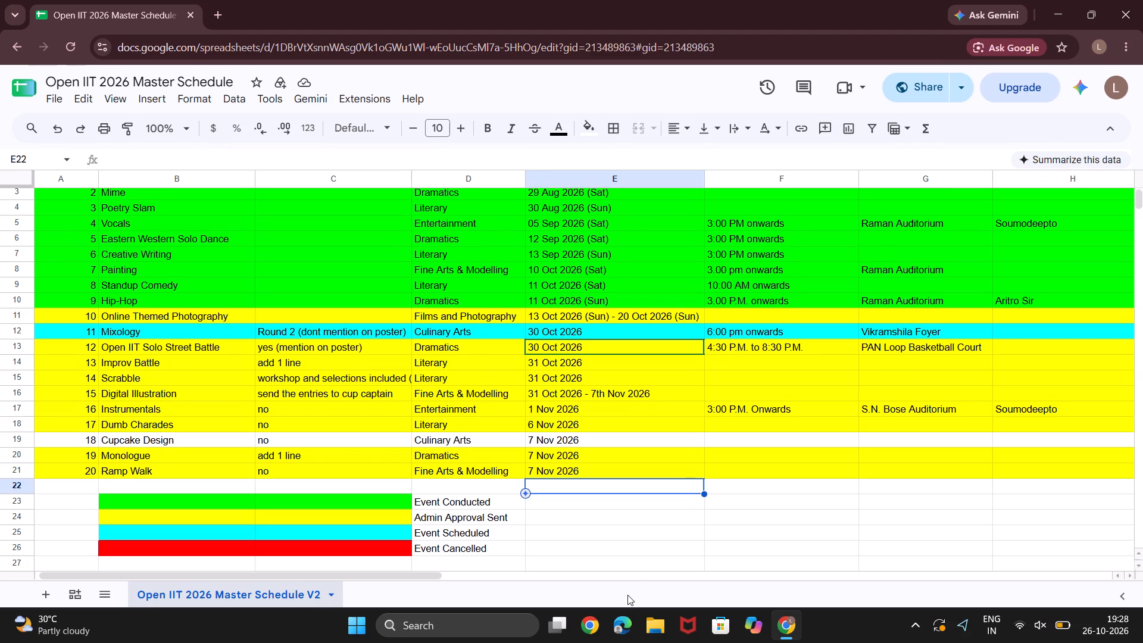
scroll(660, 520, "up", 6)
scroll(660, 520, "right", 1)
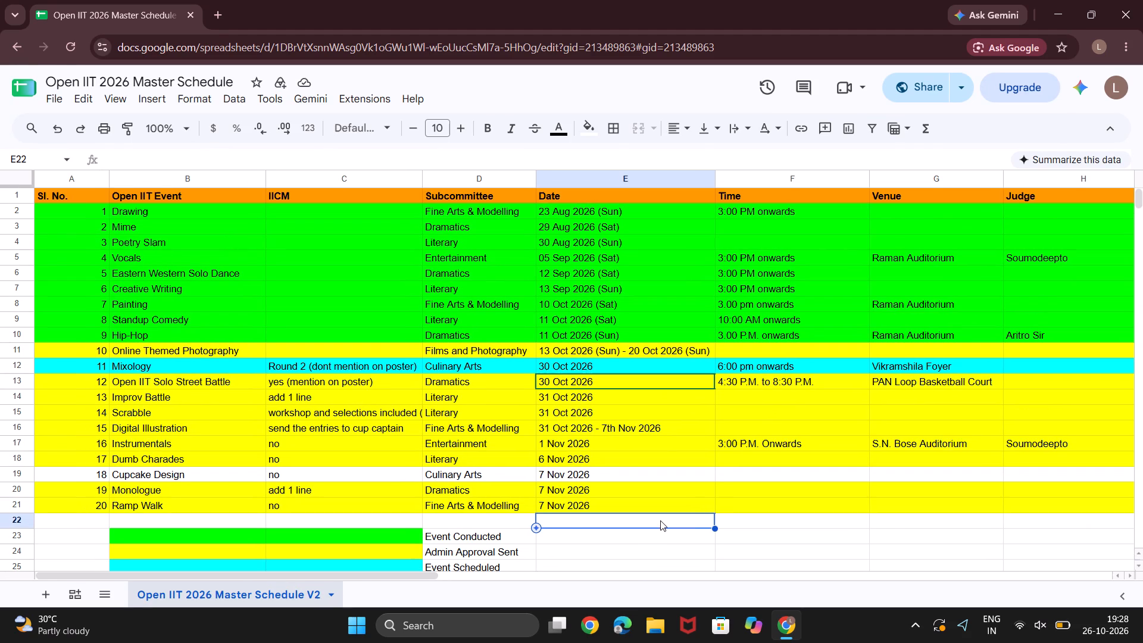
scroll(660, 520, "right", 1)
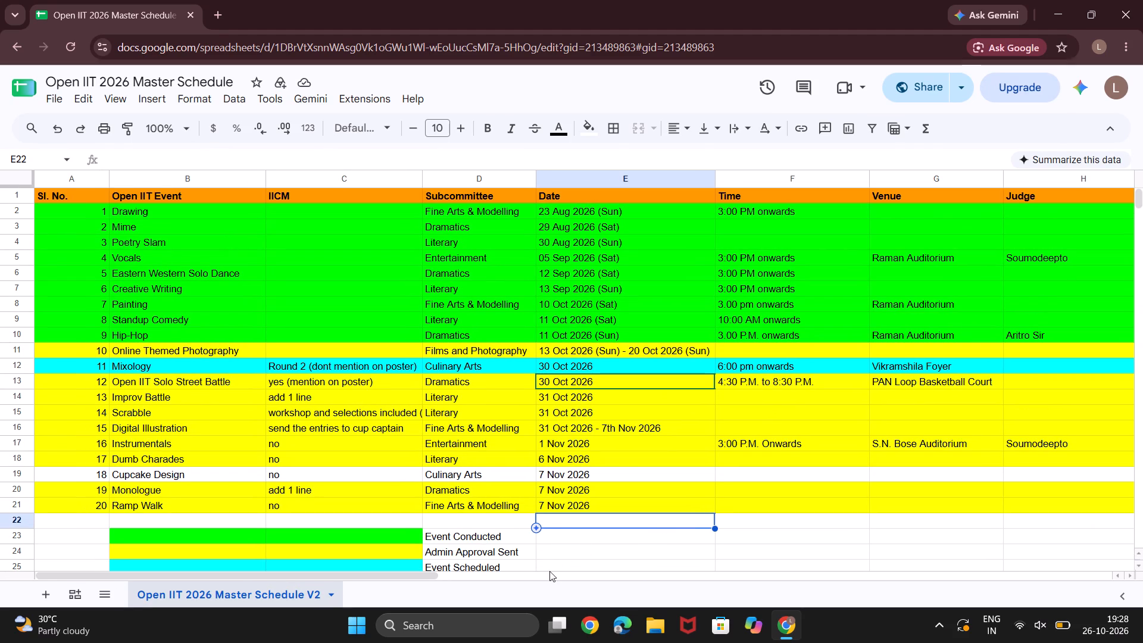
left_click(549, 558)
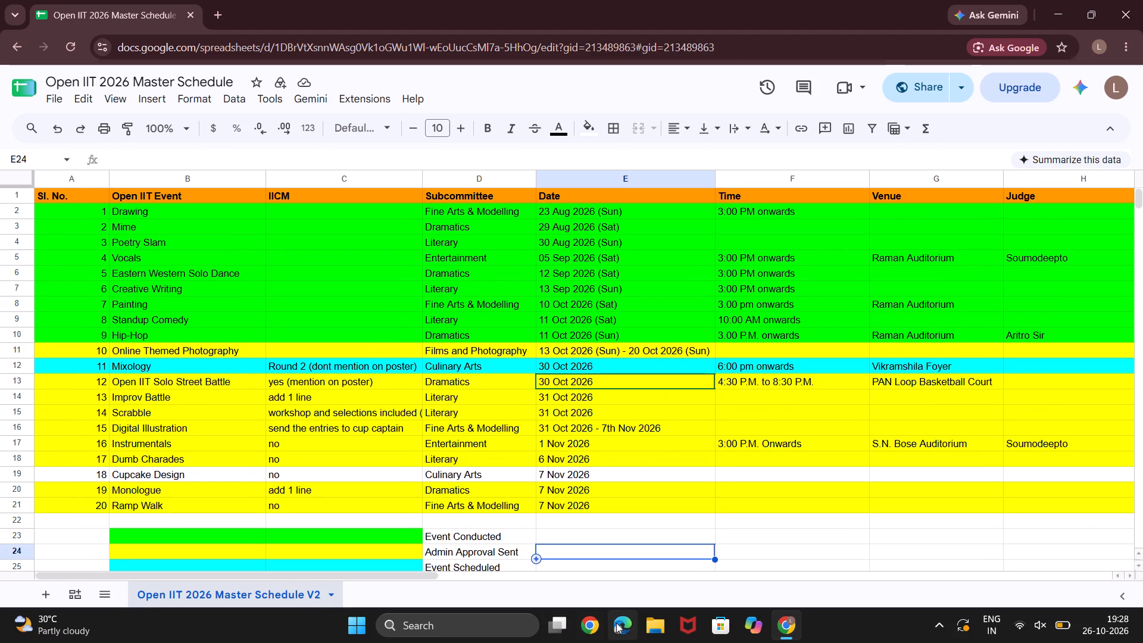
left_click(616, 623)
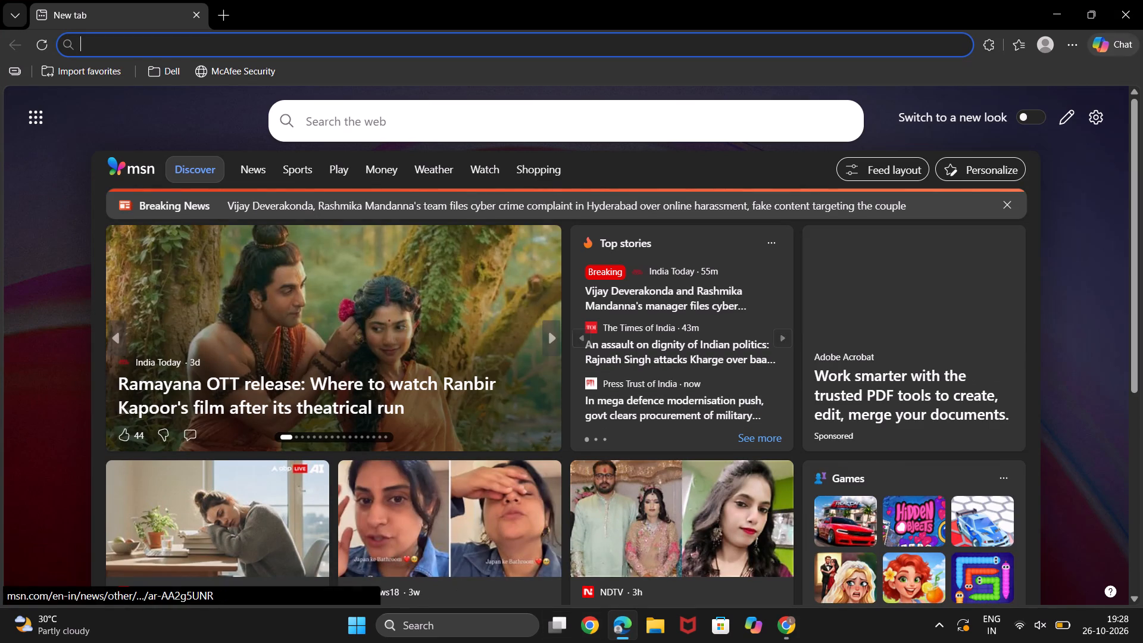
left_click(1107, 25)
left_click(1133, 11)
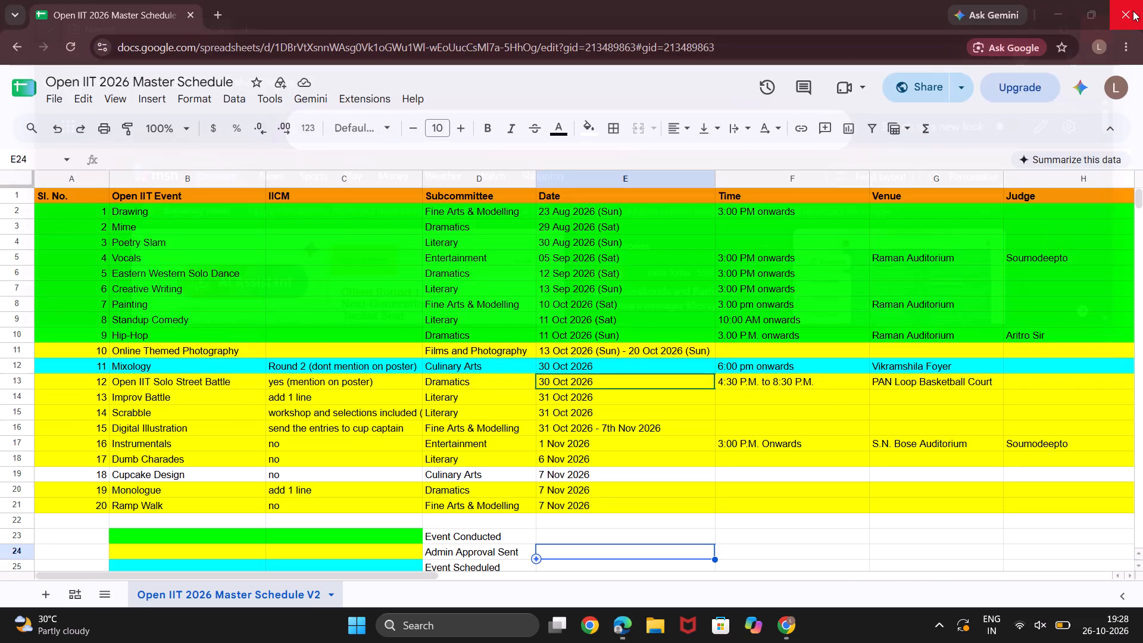
Close the browser window with the Open IIT 2026 Master Schedule.
left_click(1133, 11)
double_click(1133, 11)
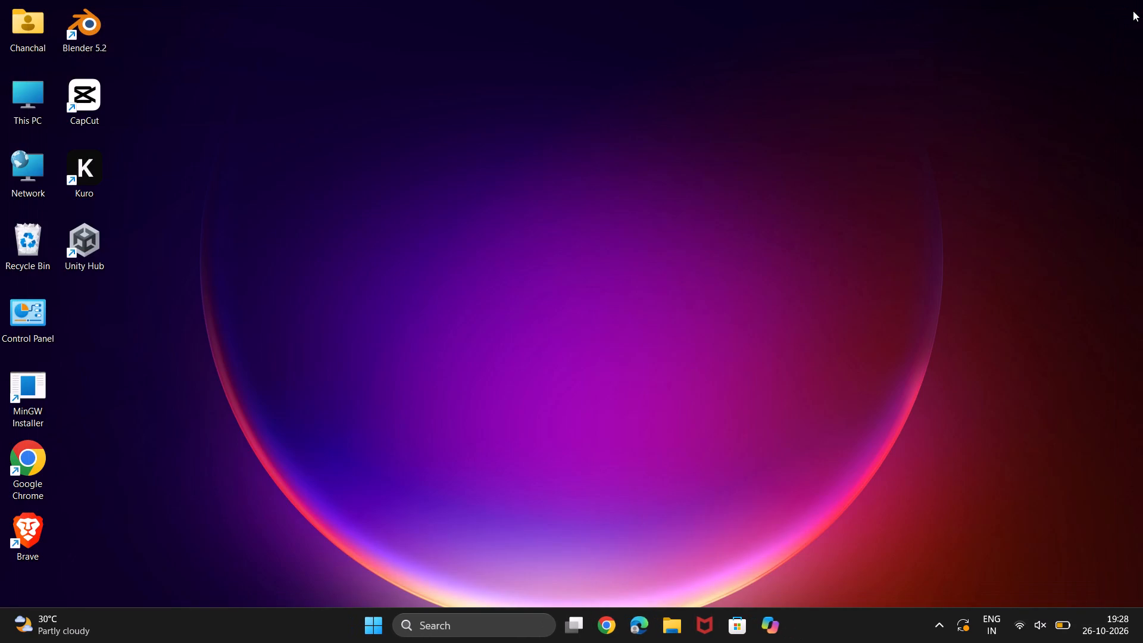
Bring up the Shut Down Windows dialog from the desktop and accept the Switch user option.
key("alt+F4")
key("Return")
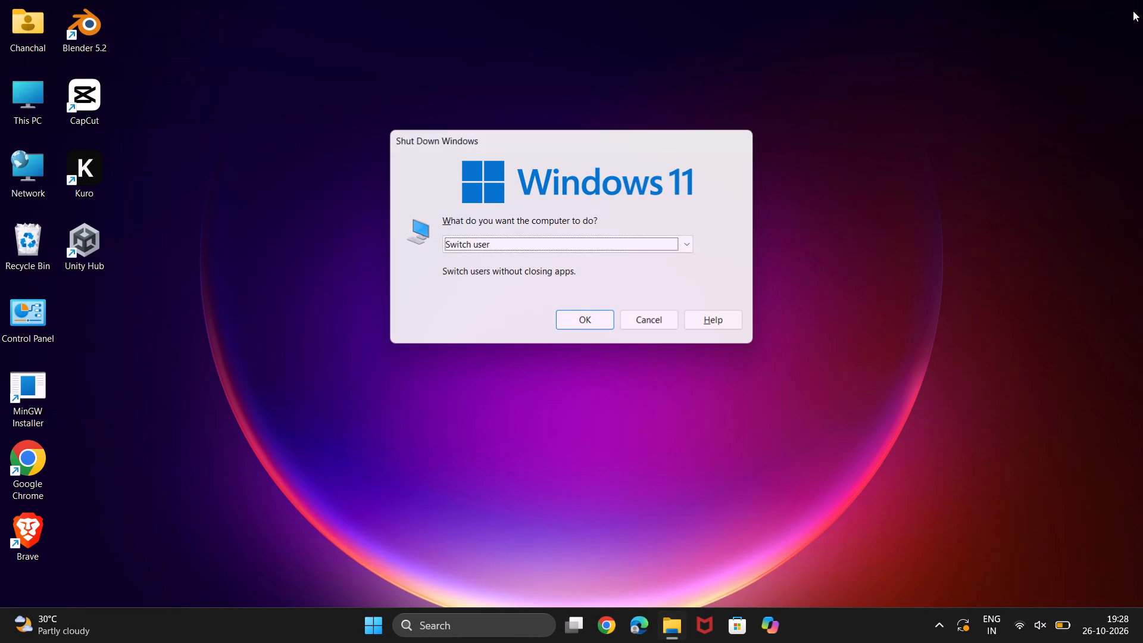